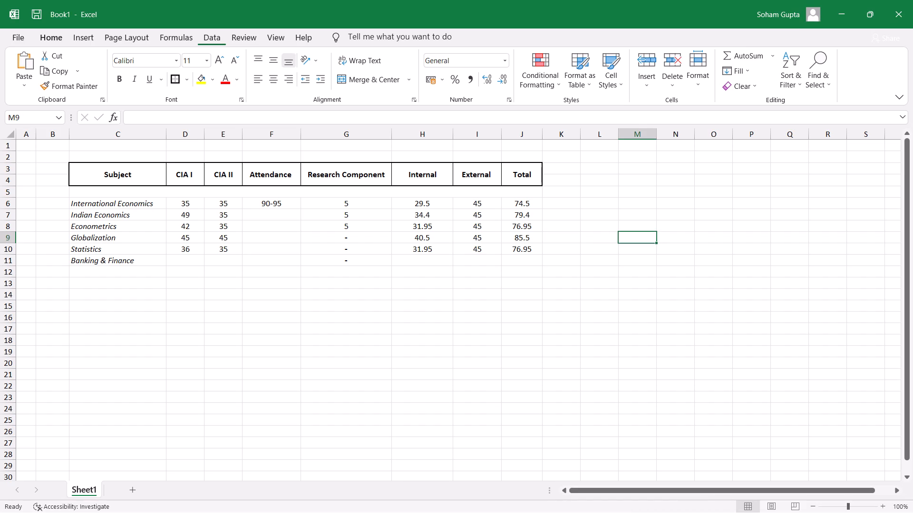
pyautogui.click(421, 202)
pyautogui.click(263, 120)
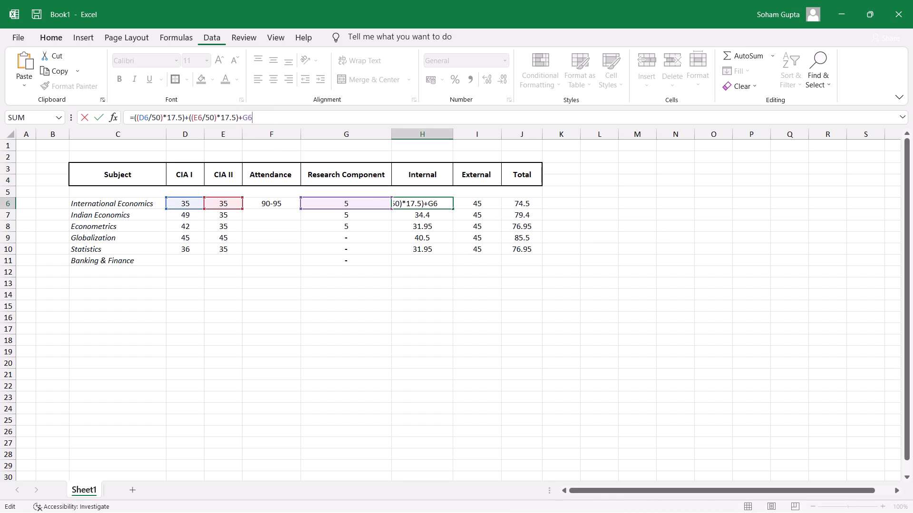
pyautogui.press('+')
pyautogui.hotkey('ctrl', 'v')
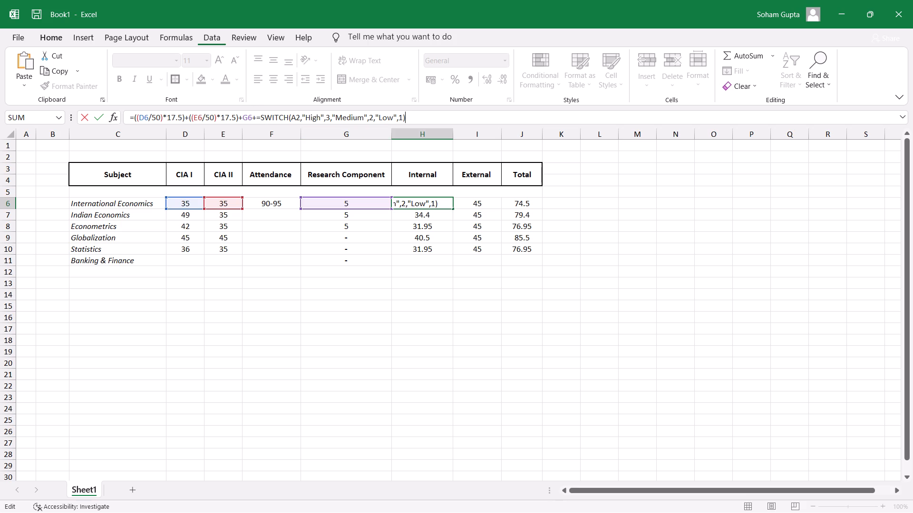
# Change the SWITCH reference in H6's formula to F2.
pyautogui.click(296, 117)
pyautogui.press('BackSpace')
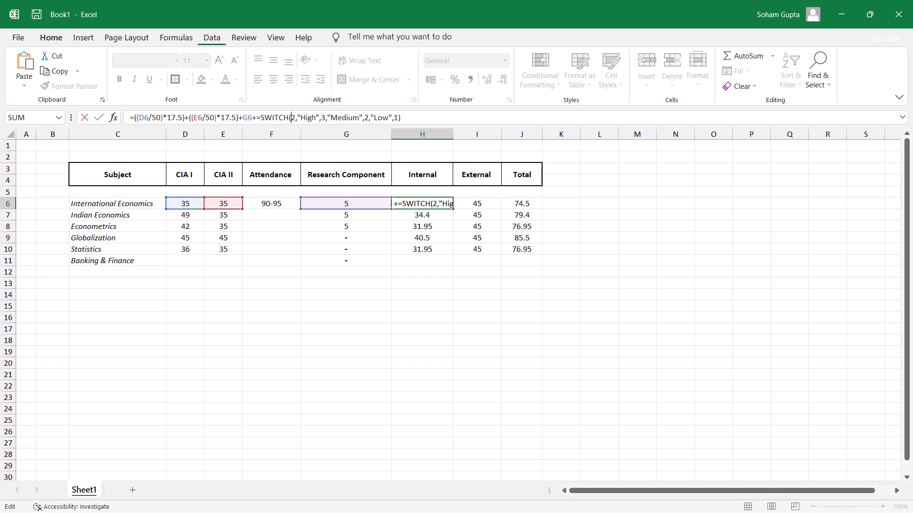
pyautogui.hotkey('shift', 'f')
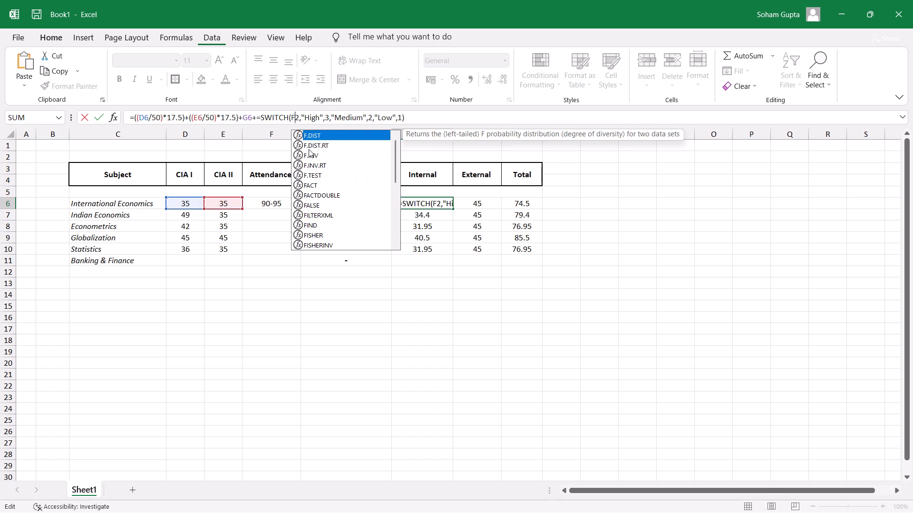
# Clear the text "High" from the first match label of the SWITCH, keeping its quotation marks.
pyautogui.click(318, 116)
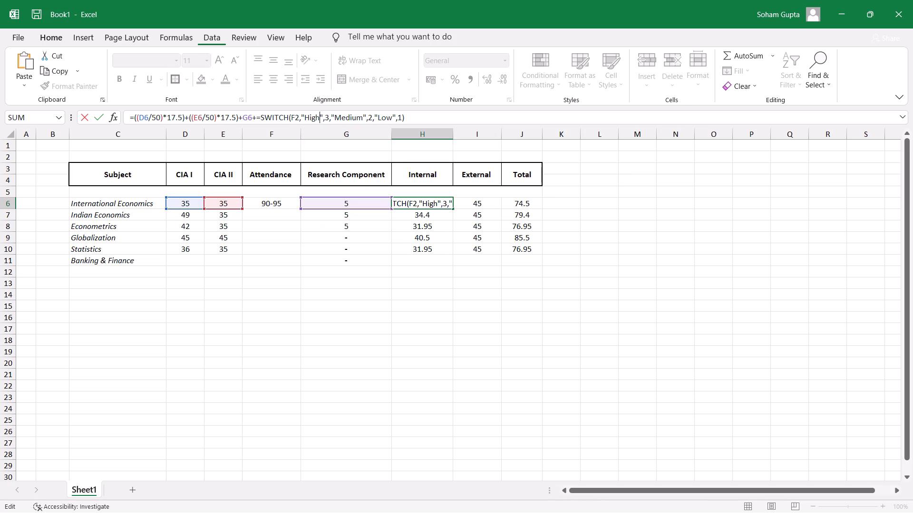
pyautogui.press('BackSpace')
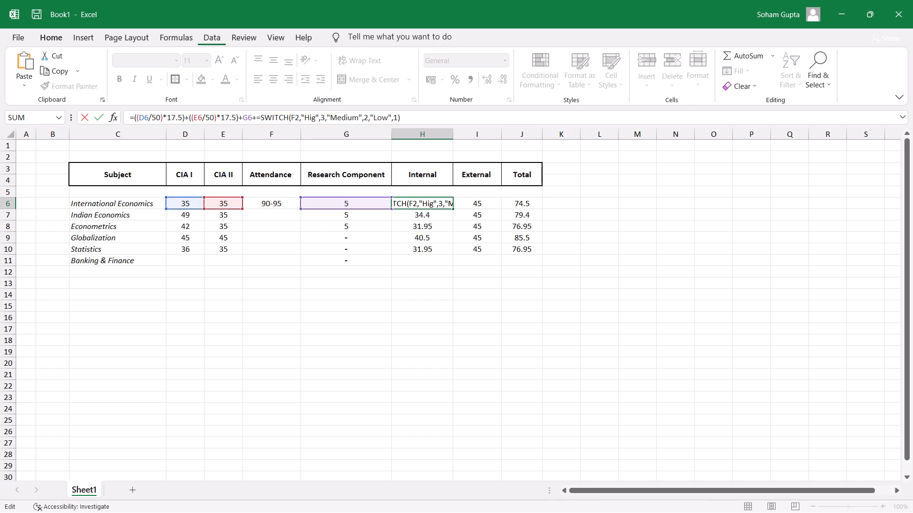
pyautogui.press('BackSpace')
pyautogui.press('BackSpace')
pyautogui.press('BackSpace')
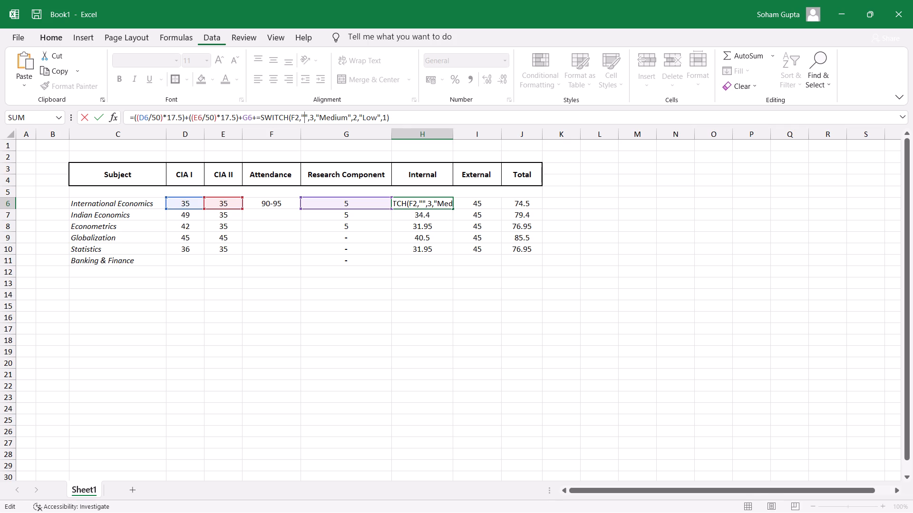
# Enclose the whole =SWITCH(...) part of H6's formula in an extra pair of parentheses.
pyautogui.click(255, 117)
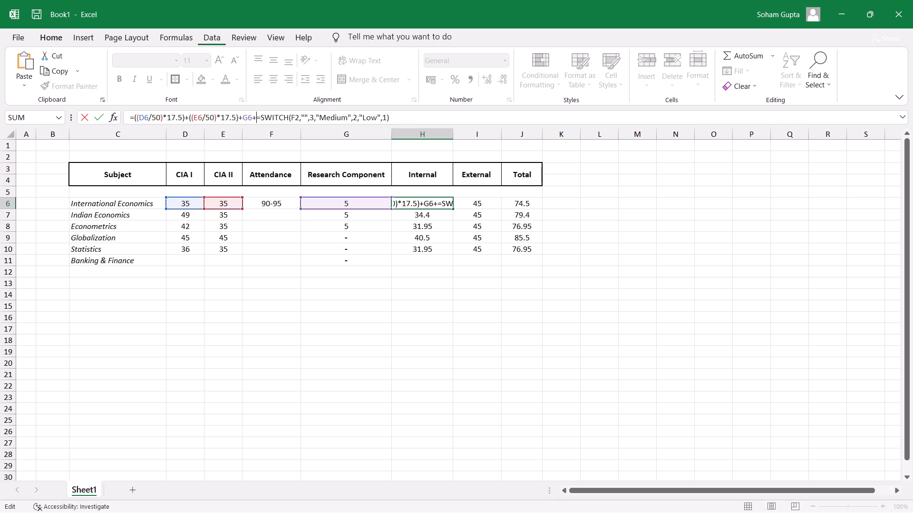
pyautogui.hotkey('shift', '(')
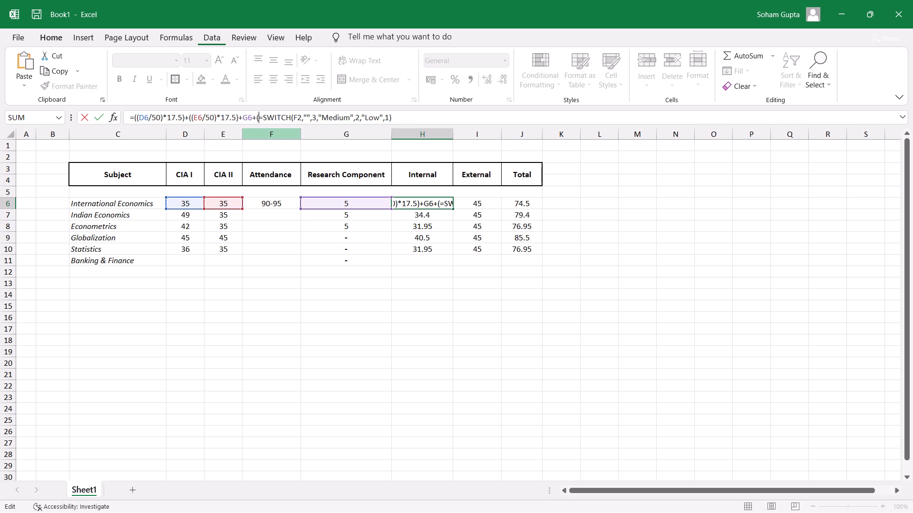
pyautogui.hotkey('ctrl', 'Right')
pyautogui.hotkey('ctrl', 'Right')
pyautogui.hotkey('ctrl', 'Right')
pyautogui.hotkey('ctrl', 'Right')
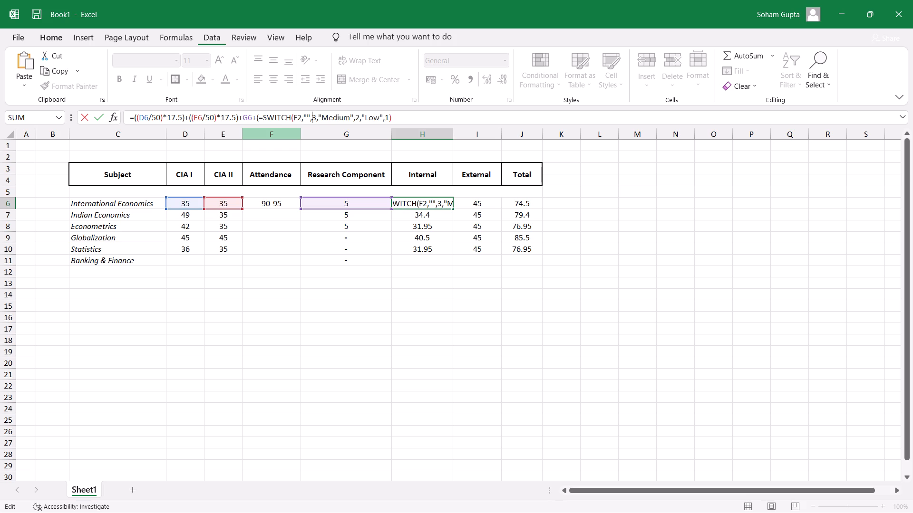
pyautogui.hotkey('ctrl', 'Right')
pyautogui.hotkey('ctrl', 'Right')
pyautogui.hotkey('ctrl', 'Right')
pyautogui.hotkey('ctrl', 'Right')
pyautogui.hotkey('ctrl', 'Right')
pyautogui.hotkey('shift', ')')
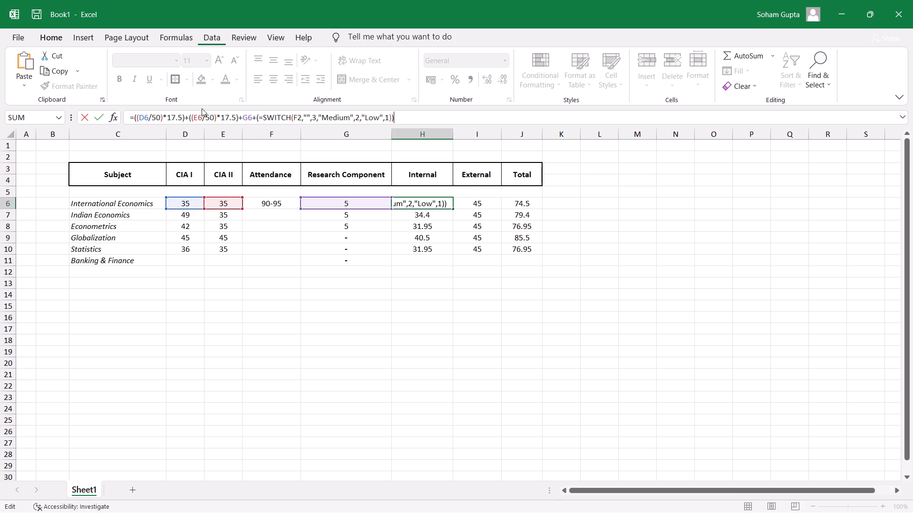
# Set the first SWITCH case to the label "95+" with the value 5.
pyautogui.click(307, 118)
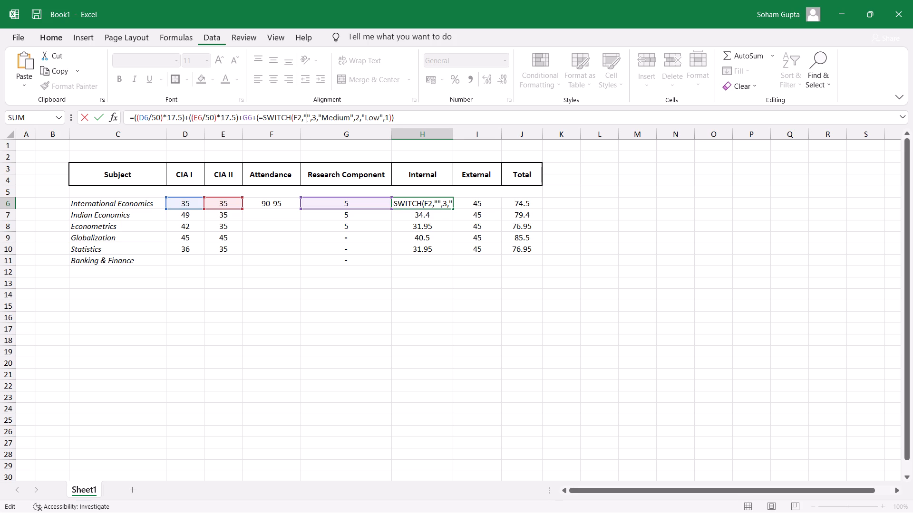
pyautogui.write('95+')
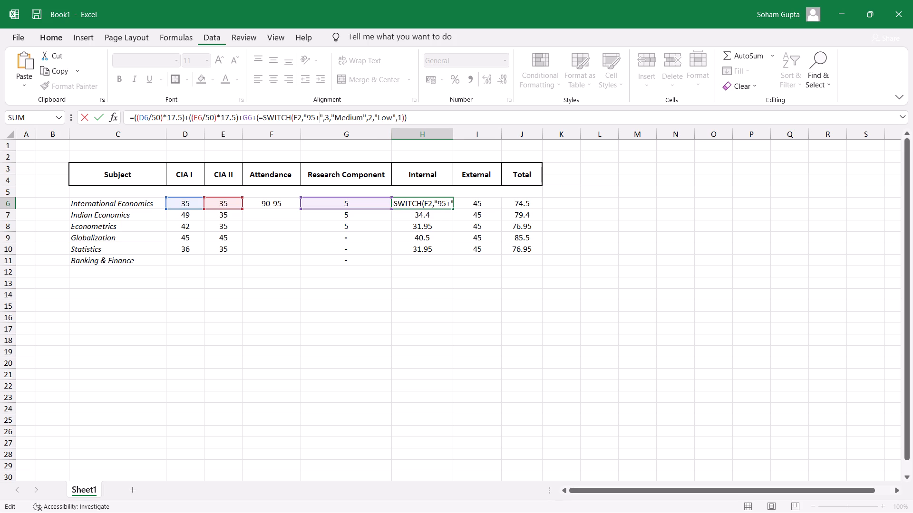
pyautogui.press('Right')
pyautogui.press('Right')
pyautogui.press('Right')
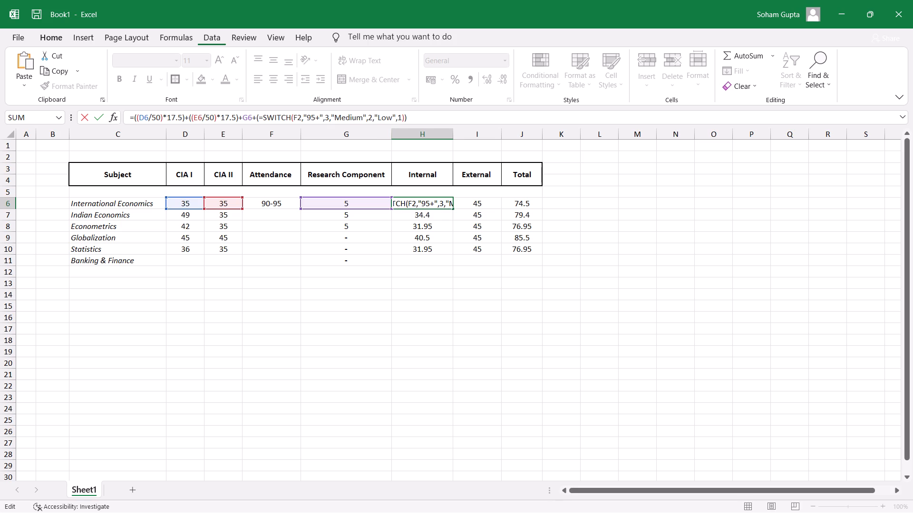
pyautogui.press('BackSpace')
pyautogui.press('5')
# Clear the text "Medium" from the second match label of the SWITCH, keeping its quotation marks.
pyautogui.press('Right')
pyautogui.press('Right')
pyautogui.press('Right')
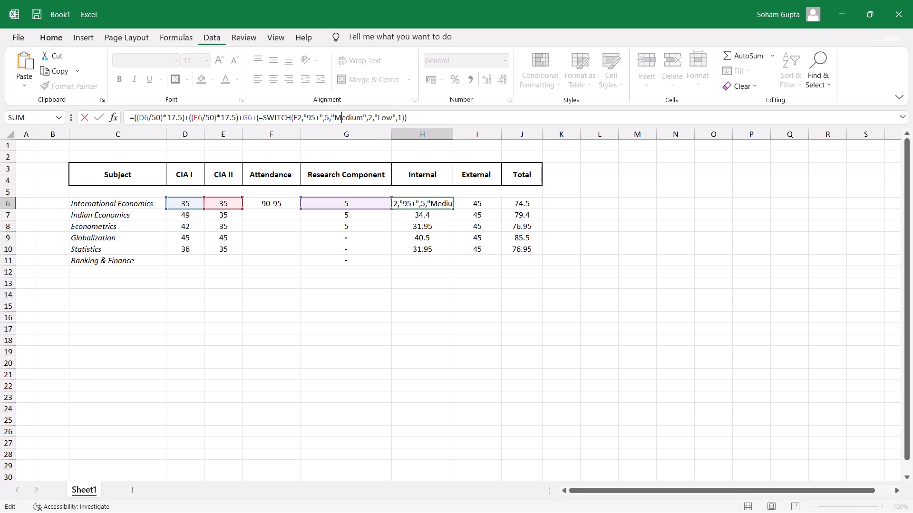
pyautogui.press('Right')
pyautogui.press('Right')
pyautogui.press('Right')
pyautogui.press('Right')
pyautogui.press('Right')
pyautogui.press('BackSpace')
pyautogui.press('BackSpace')
pyautogui.press('BackSpace')
pyautogui.press('BackSpace')
pyautogui.press('BackSpace')
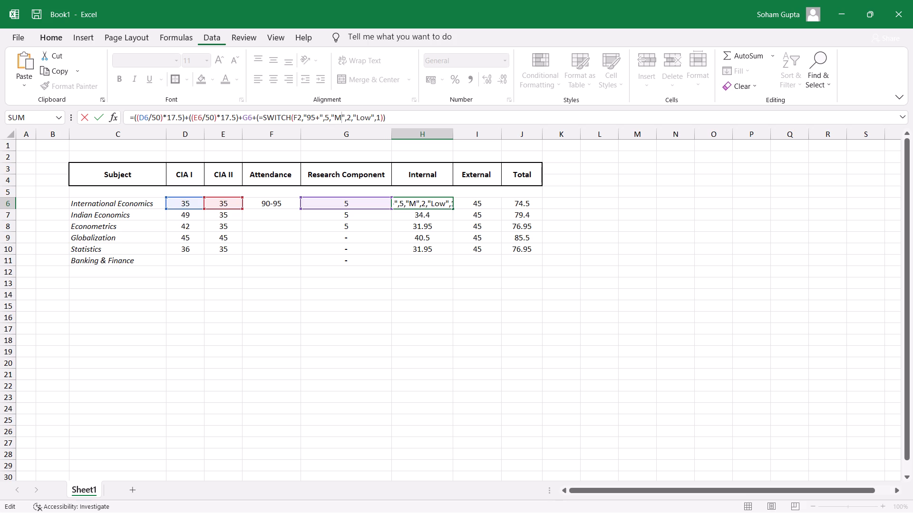
pyautogui.press('BackSpace')
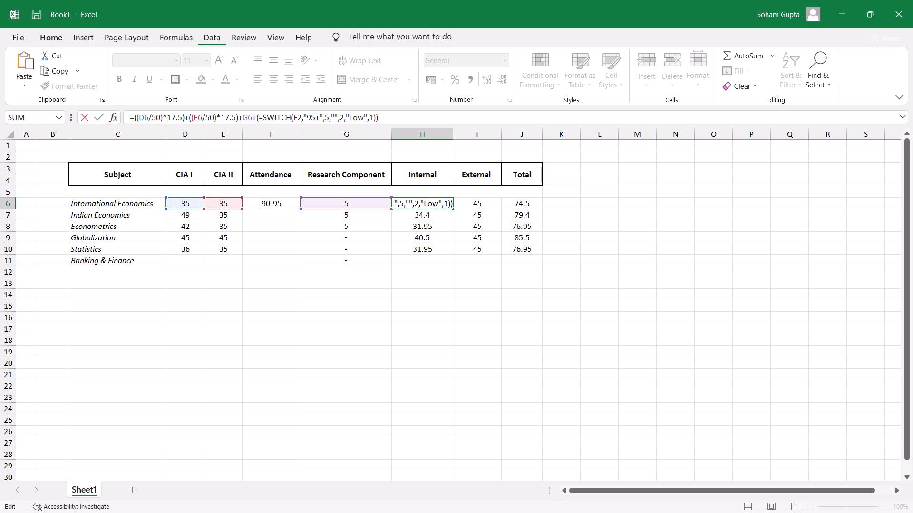
# Change the first SWITCH case to the label "<75" with the value 0.
pyautogui.press('Left')
pyautogui.press('Left')
pyautogui.press('Left')
pyautogui.press('Left')
pyautogui.press('Left')
pyautogui.press('BackSpace')
pyautogui.press('BackSpace')
pyautogui.press('BackSpace')
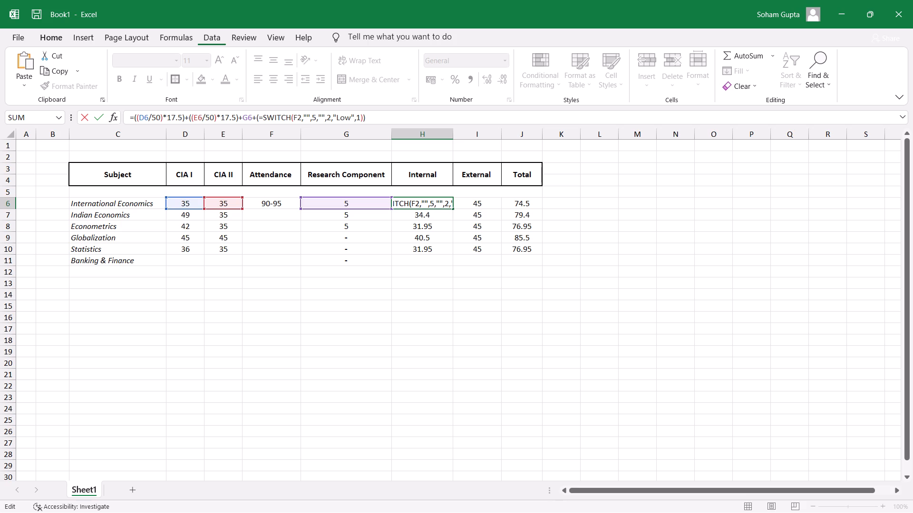
pyautogui.press('shift+less')
pyautogui.write('75')
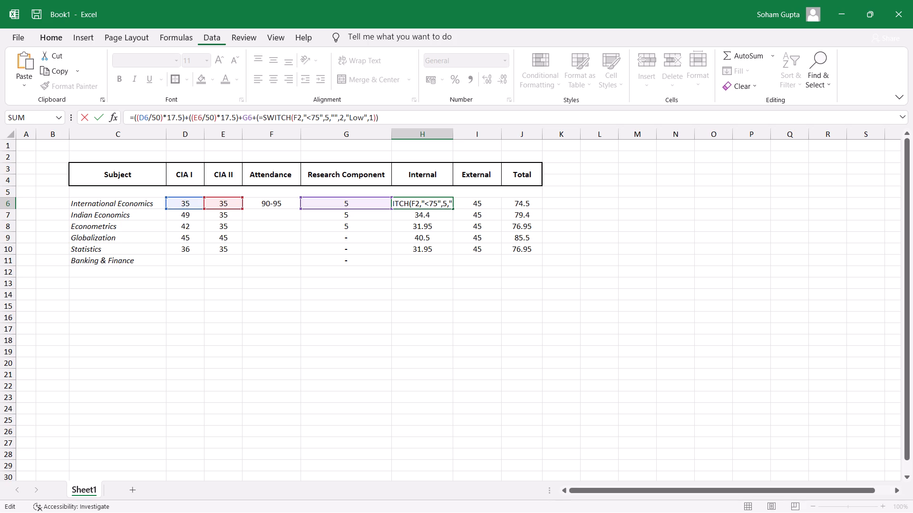
pyautogui.press('Right')
pyautogui.press('Right')
pyautogui.press('Right')
pyautogui.press('BackSpace')
pyautogui.press('0')
# Set the second SWITCH case to the label "75-80" with the value 1.
pyautogui.press('Right')
pyautogui.press('Right')
pyautogui.write('75-80')
pyautogui.press('Right')
pyautogui.press('Right')
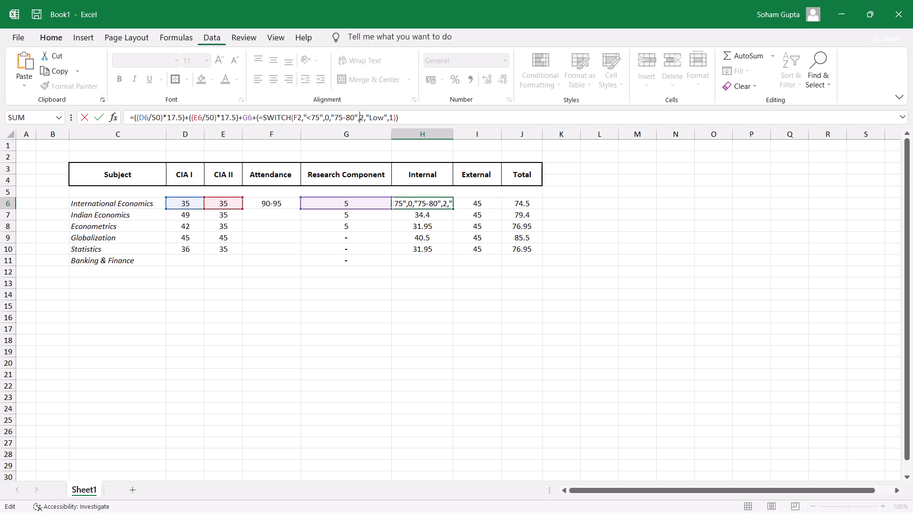
pyautogui.press('Right')
pyautogui.press('BackSpace')
pyautogui.press('1')
# Change the third SWITCH case from "Low" to the label "80-85" with the value 2.
pyautogui.press('Right')
pyautogui.press('Right')
pyautogui.press('Right')
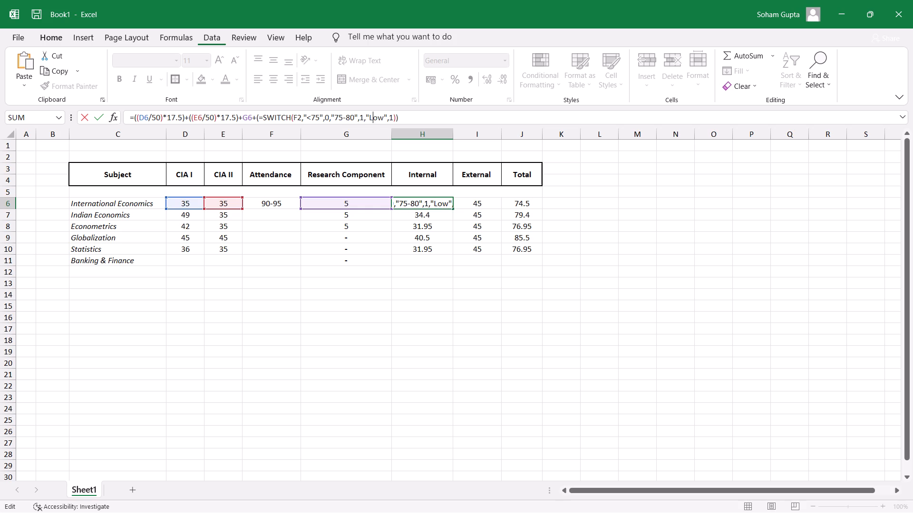
pyautogui.press('Right')
pyautogui.press('Right')
pyautogui.press('BackSpace')
pyautogui.press('BackSpace')
pyautogui.press('BackSpace')
pyautogui.write('80-85')
pyautogui.press('Right')
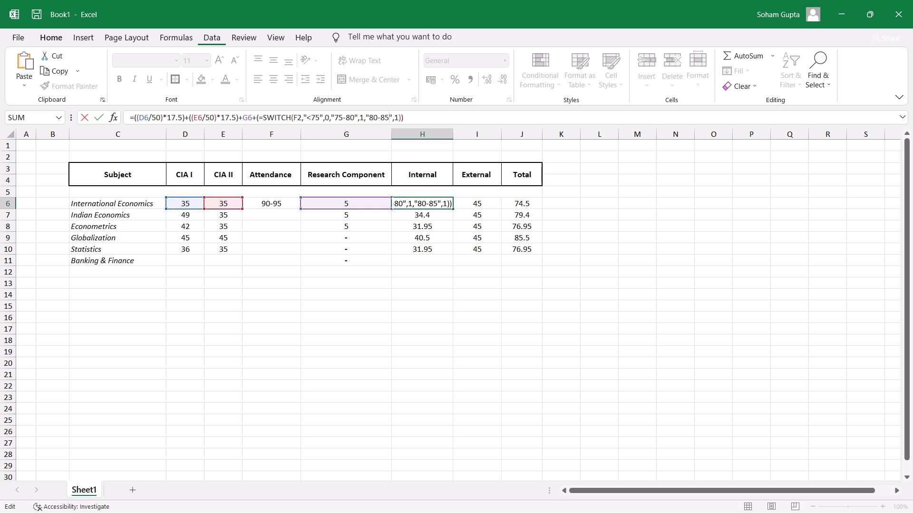
pyautogui.press('Right')
pyautogui.press('Right')
pyautogui.press('BackSpace')
pyautogui.press('2')
# Add a fourth SWITCH case with the label "85-90" and the value 3.
pyautogui.write(',"')
pyautogui.write('85-90')
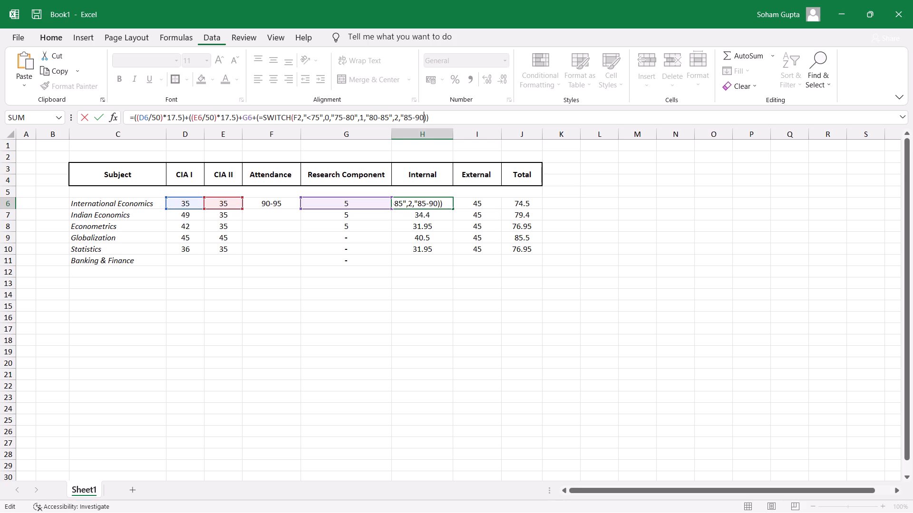
pyautogui.hotkey('shift', '"')
pyautogui.press(',')
pyautogui.write('3,')
# Add a fifth SWITCH case with the label "90-95" and the value 4.
pyautogui.hotkey('shift', '"')
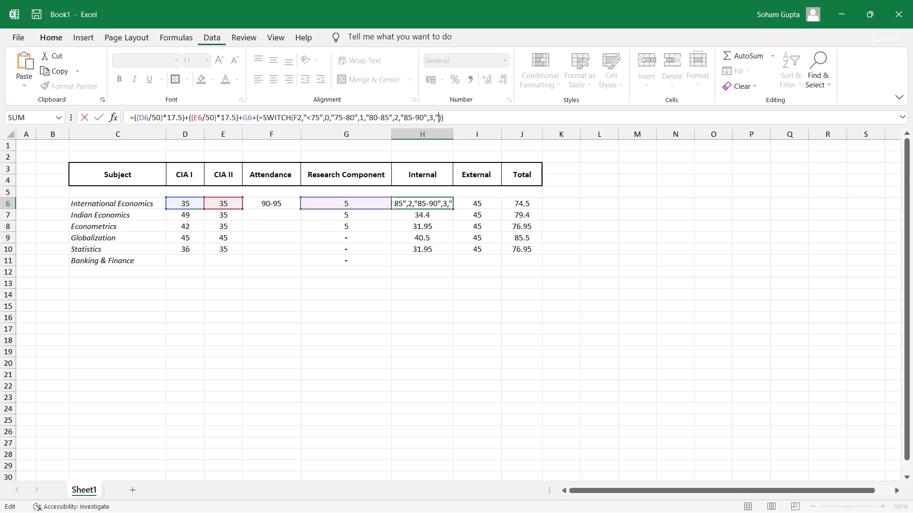
pyautogui.write('-0')
pyautogui.press('BackSpace')
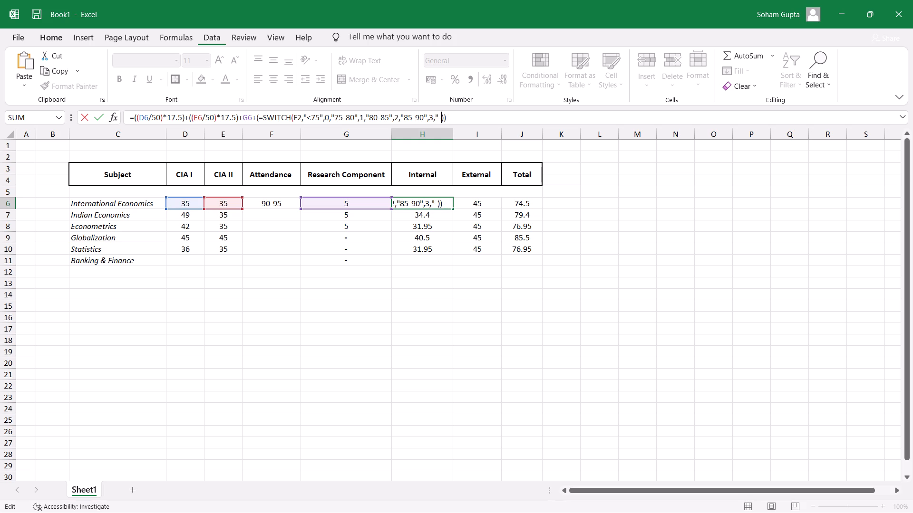
pyautogui.press('BackSpace')
pyautogui.write('90-95')
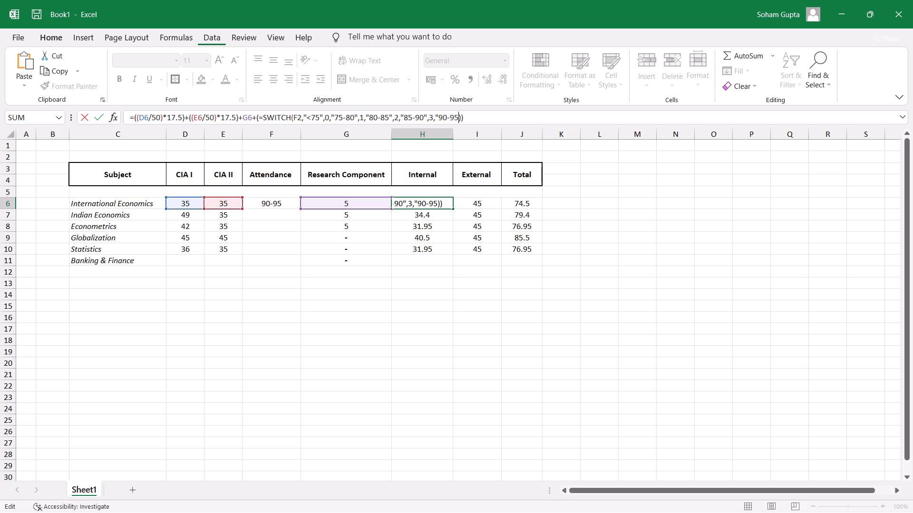
pyautogui.hotkey('shift', '"')
pyautogui.write(',4,')
# Add the quoted label "95+" as the sixth SWITCH case.
pyautogui.hotkey('shift', '"')
pyautogui.write('95+')
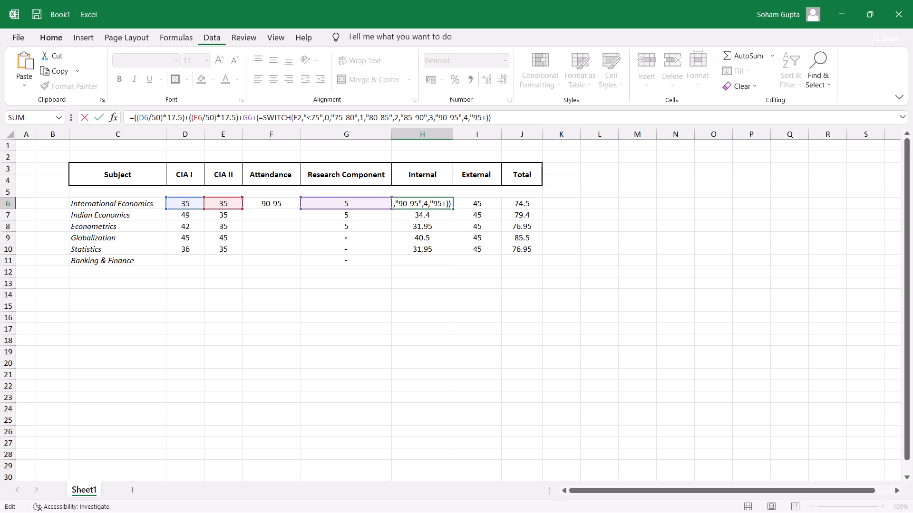
pyautogui.hotkey('shift', '"')
# Change the cell that the SWITCH evaluates to F6, the Attendance cell for International Economics.
pyautogui.click(300, 119)
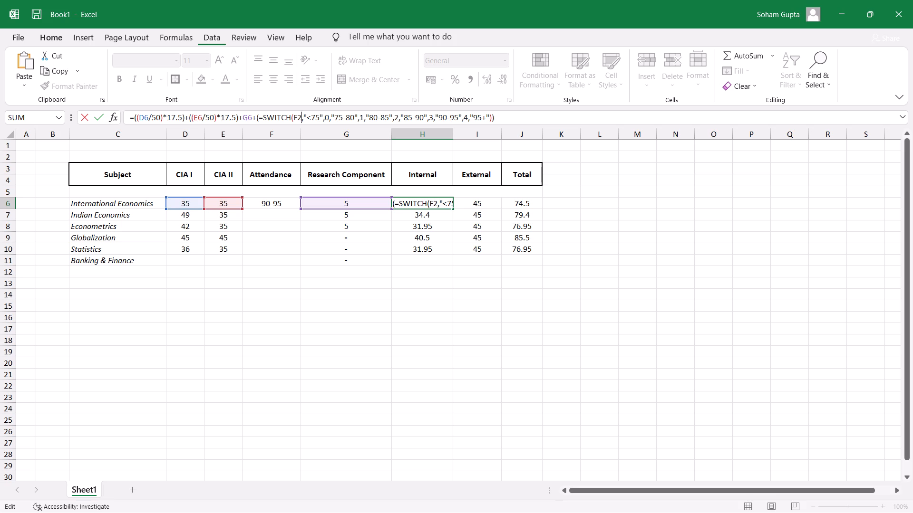
pyautogui.press('BackSpace')
pyautogui.press('6')
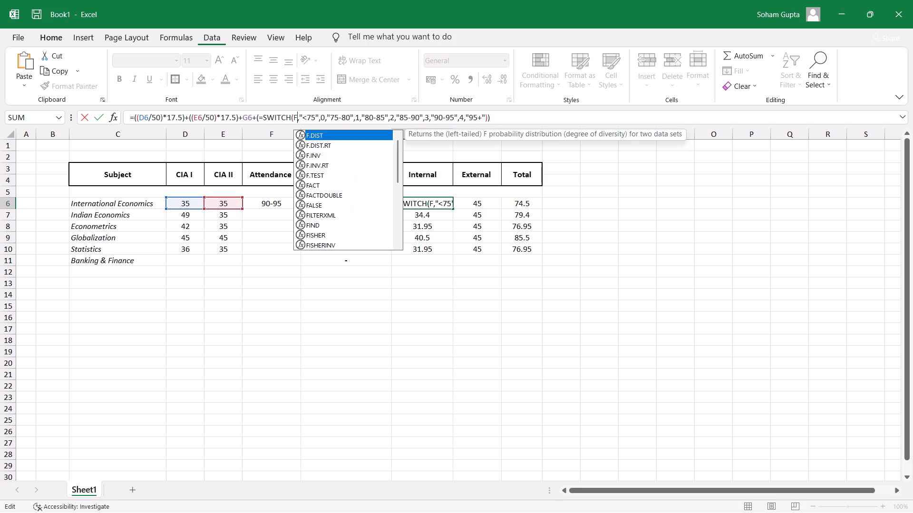
# Give the "95+" case of the SWITCH the value 5.
pyautogui.click(488, 117)
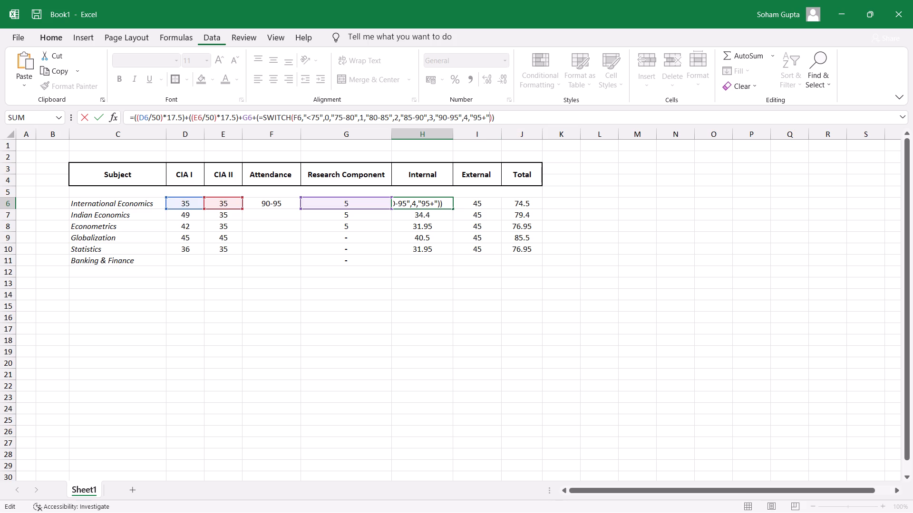
pyautogui.press(',')
pyautogui.press('5')
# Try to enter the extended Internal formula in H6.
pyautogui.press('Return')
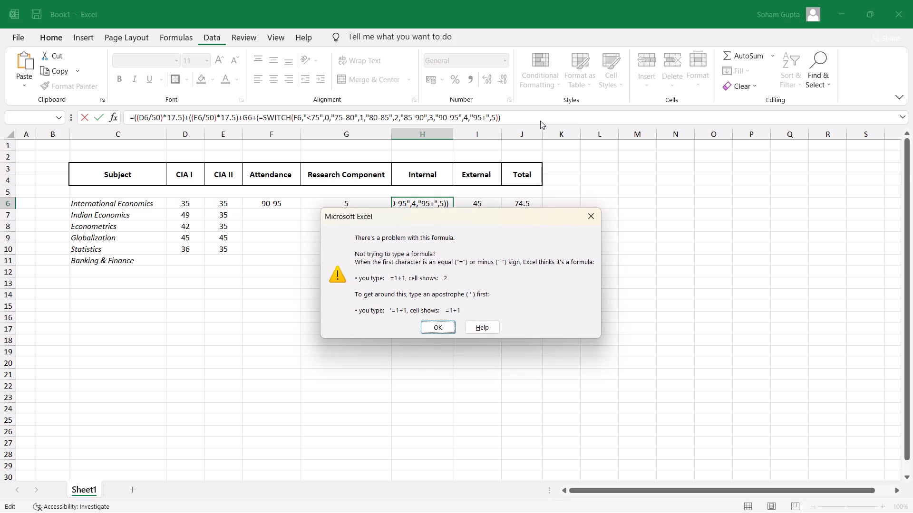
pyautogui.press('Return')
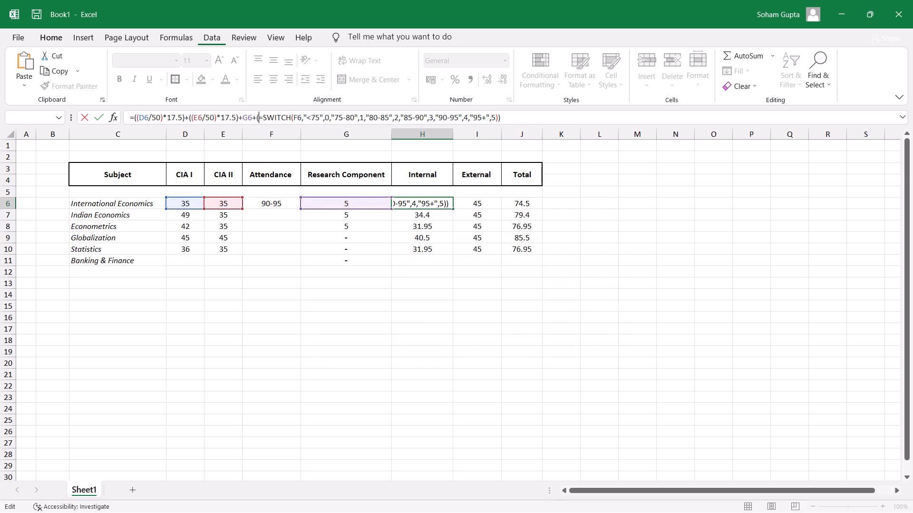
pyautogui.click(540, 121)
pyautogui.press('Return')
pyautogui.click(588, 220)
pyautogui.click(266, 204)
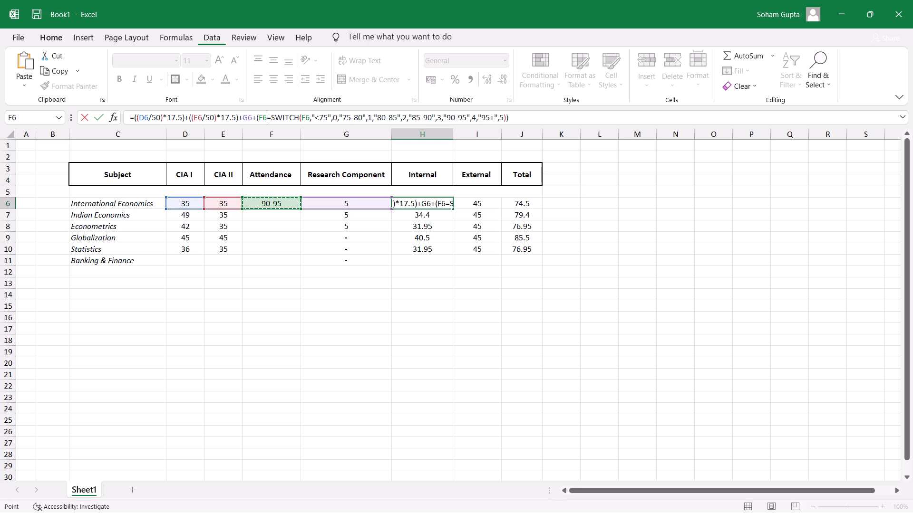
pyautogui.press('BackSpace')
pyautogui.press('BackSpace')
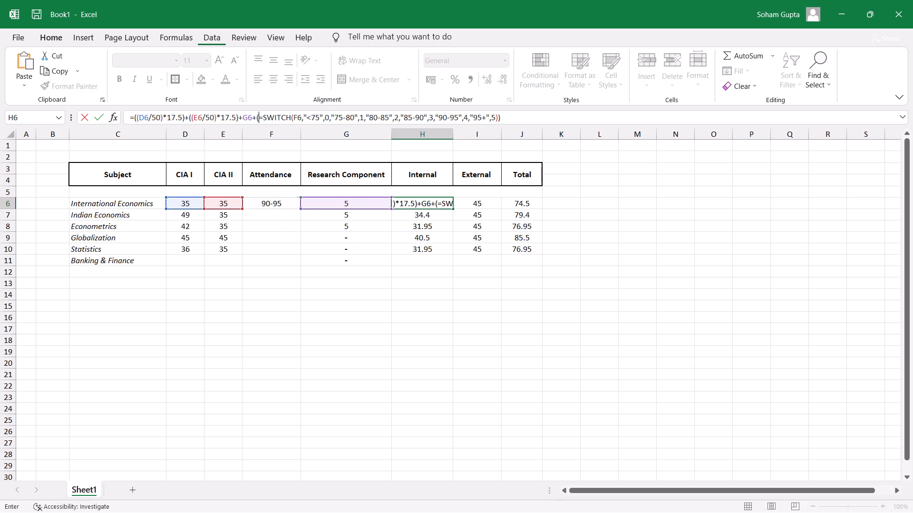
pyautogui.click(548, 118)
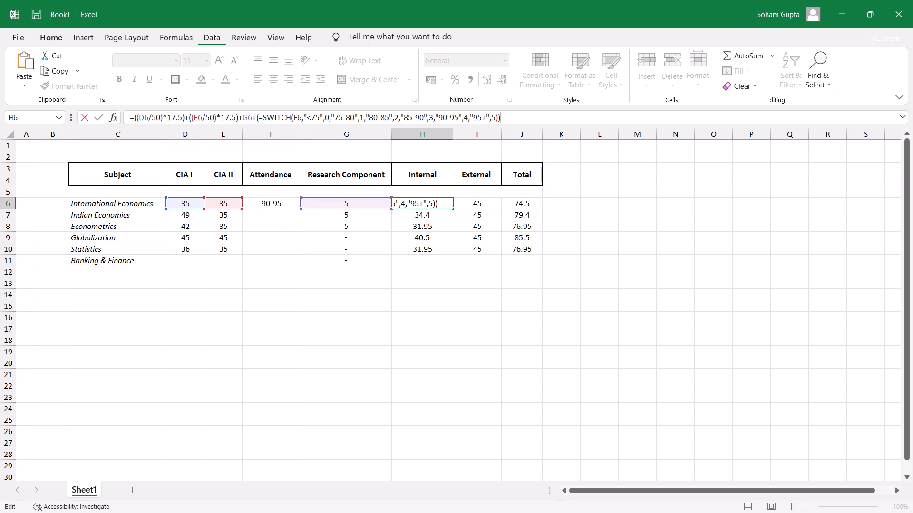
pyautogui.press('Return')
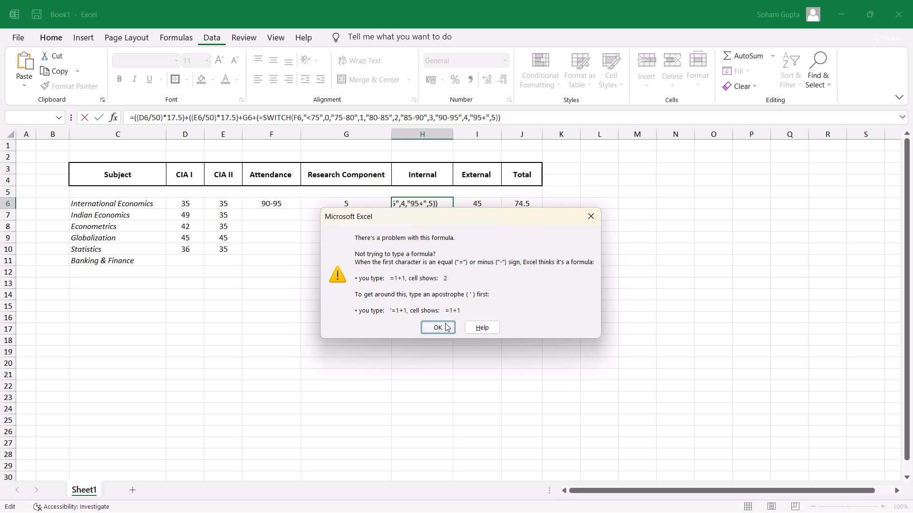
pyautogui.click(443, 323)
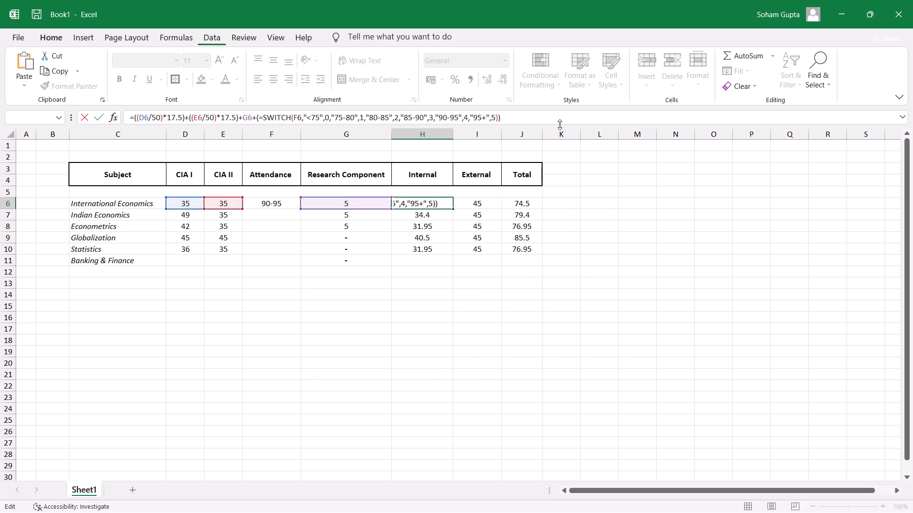
pyautogui.click(570, 120)
pyautogui.moveTo(570, 120); pyautogui.dragTo(126, 109)
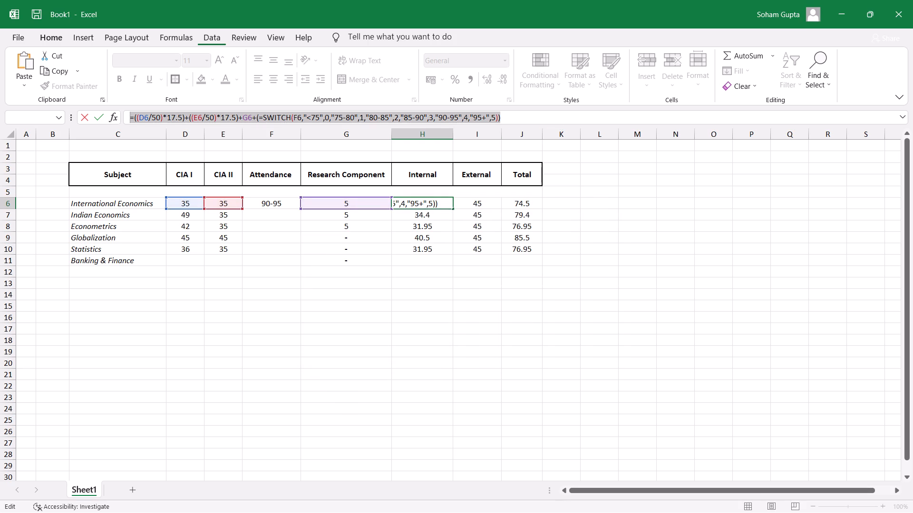
pyautogui.hotkey('ctrl', 'c')
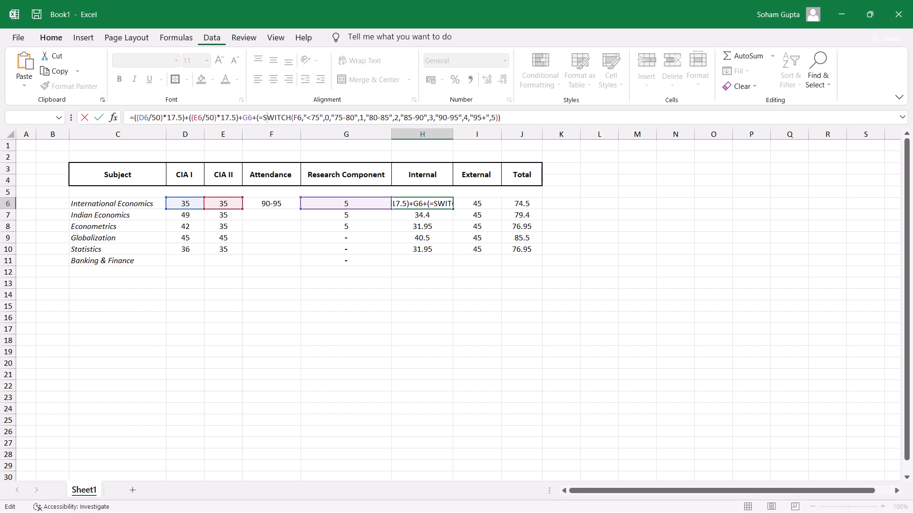
pyautogui.press('Left')
pyautogui.press('BackSpace')
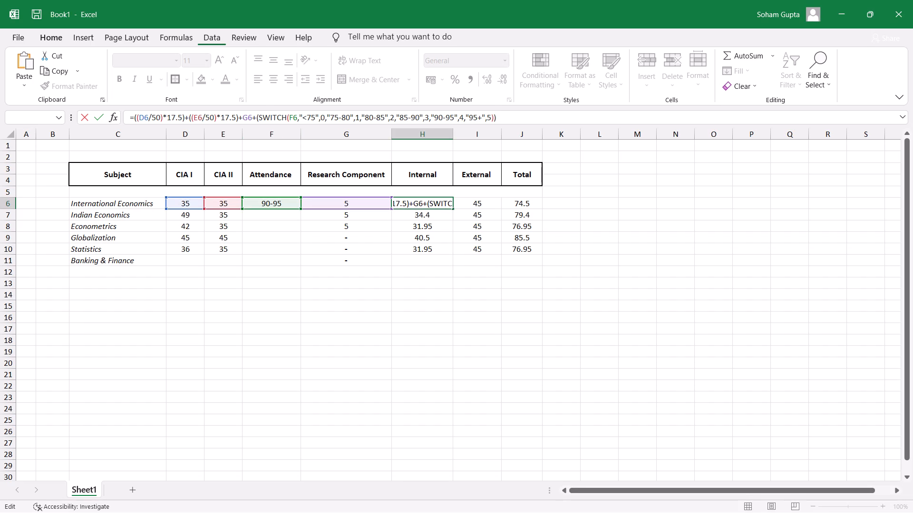
pyautogui.click(534, 115)
pyautogui.press('Return')
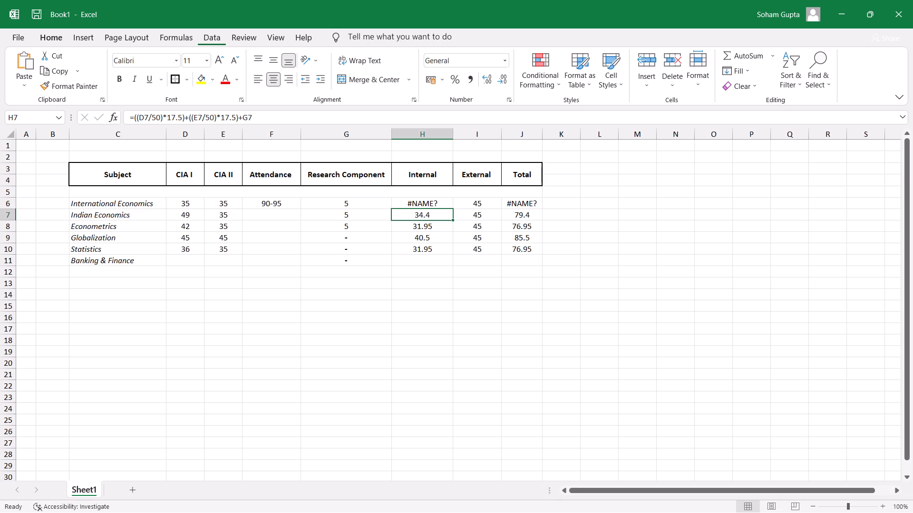
# Examine the H6 formula against the Attendance entry in F6.
pyautogui.click(437, 205)
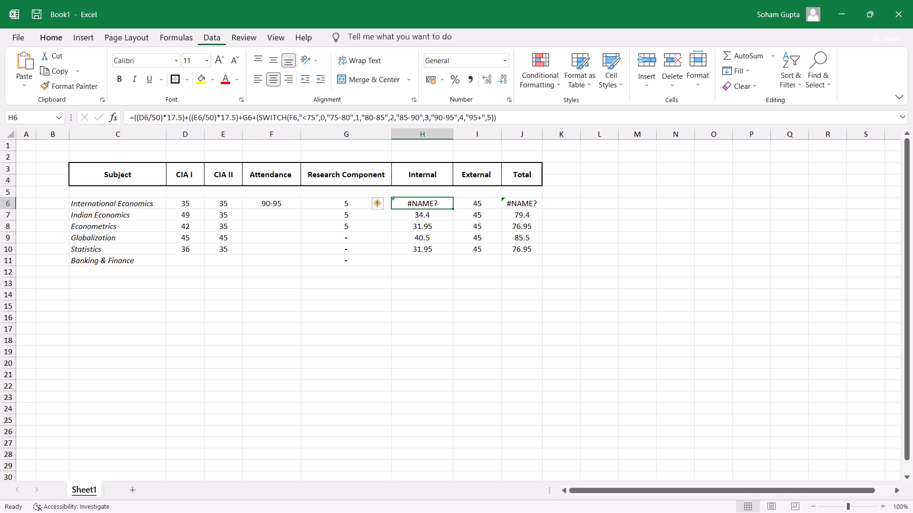
pyautogui.click(284, 204)
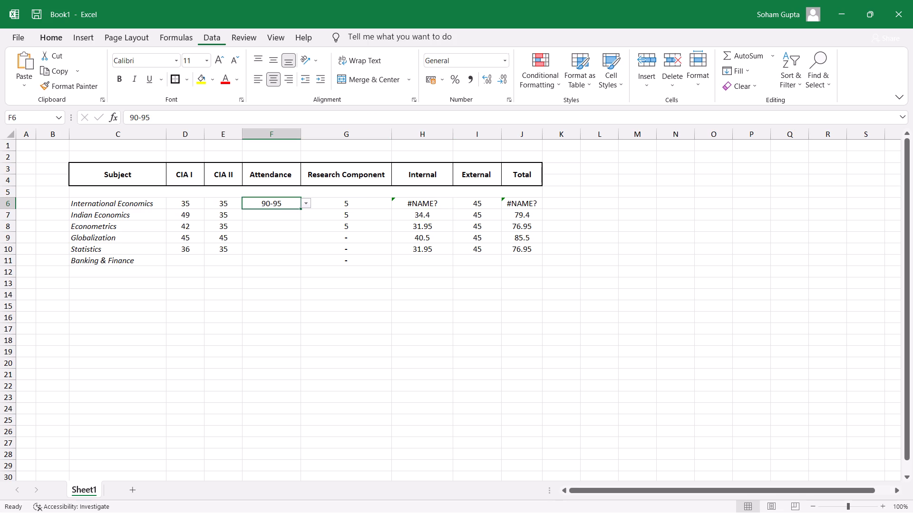
pyautogui.click(419, 204)
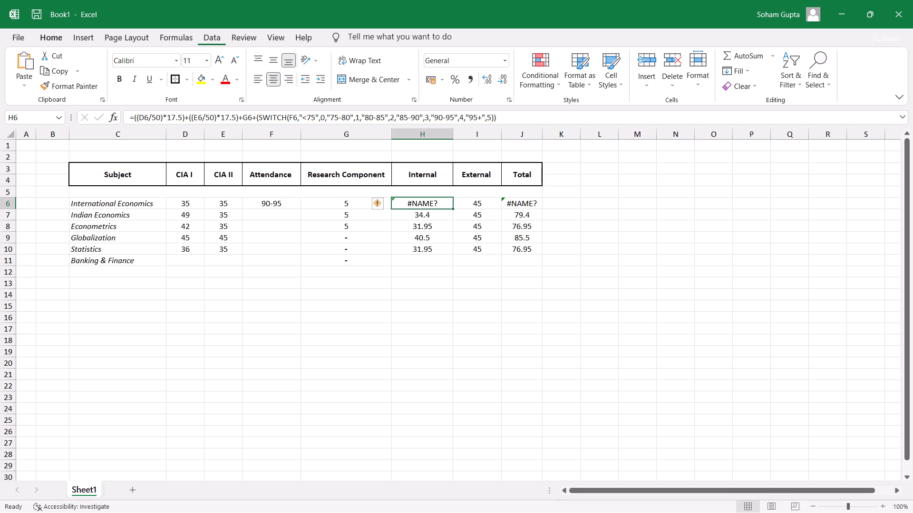
pyautogui.click(270, 200)
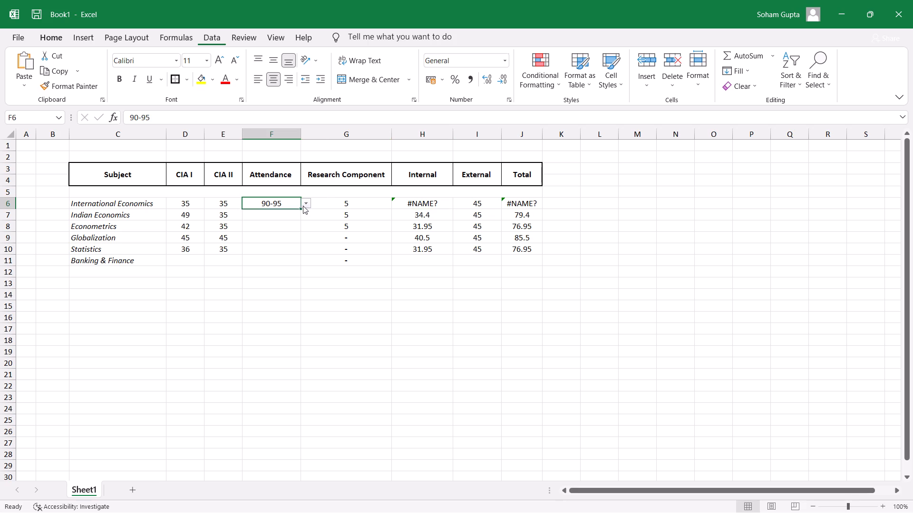
pyautogui.click(427, 206)
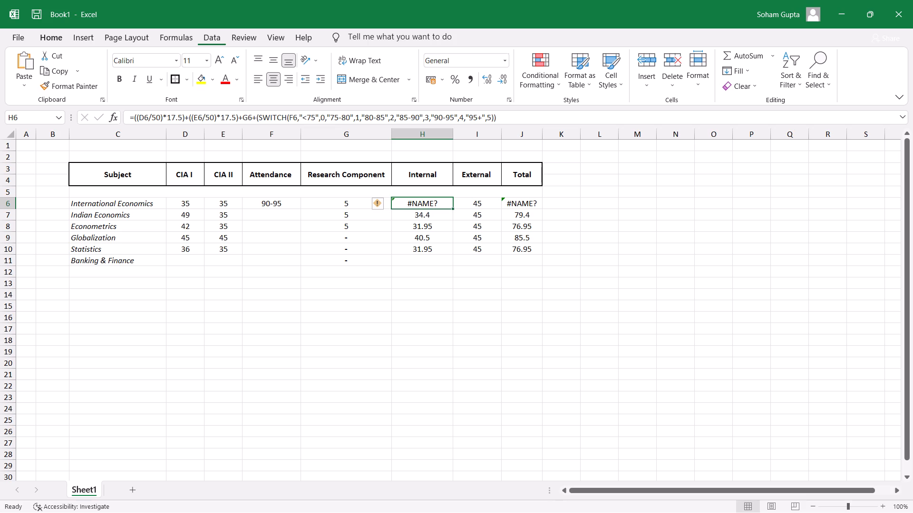
# Add "<75" as the first entry in the data validation list source of the Attendance cell F6.
pyautogui.click(276, 200)
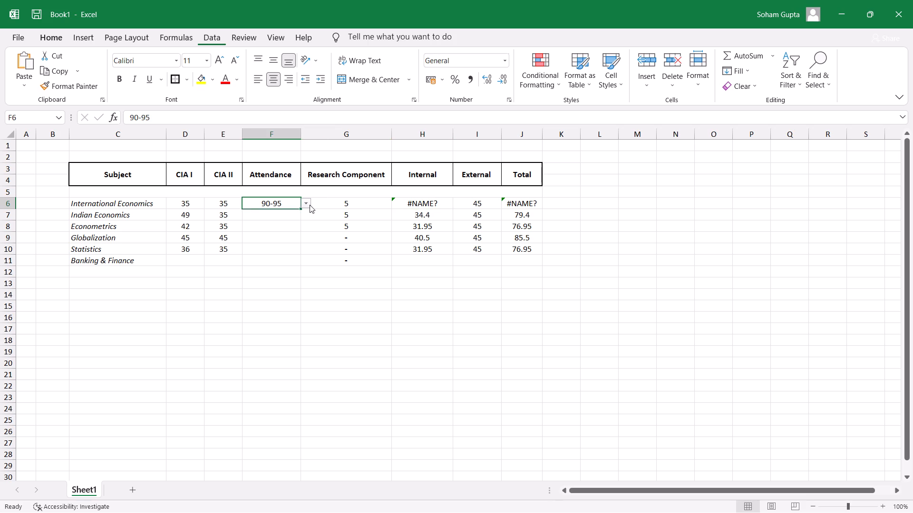
pyautogui.click(217, 34)
pyautogui.click(441, 87)
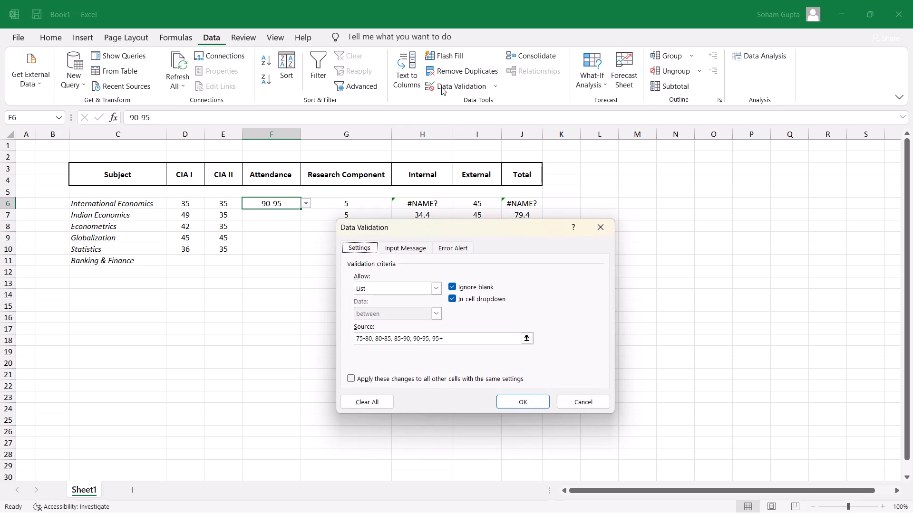
pyautogui.click(356, 341)
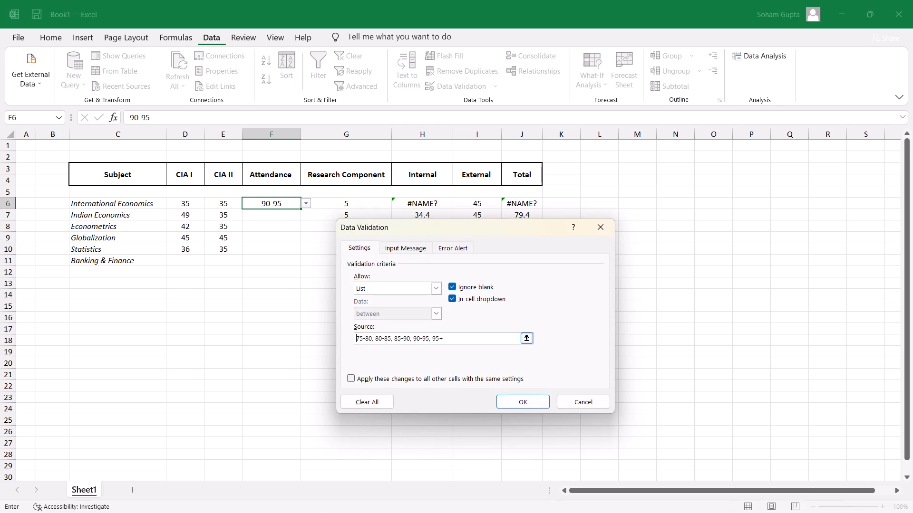
pyautogui.hotkey('shift', '>')
pyautogui.write('75')
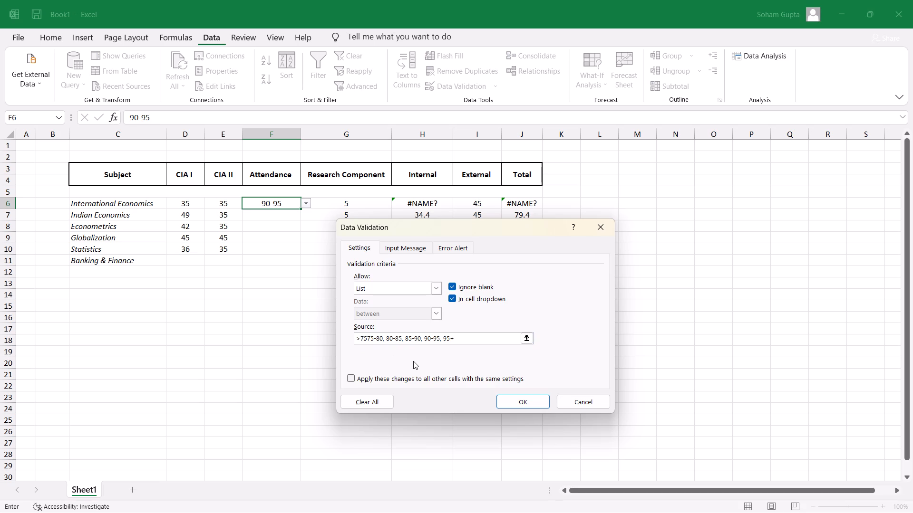
pyautogui.press('BackSpace')
pyautogui.press('BackSpace')
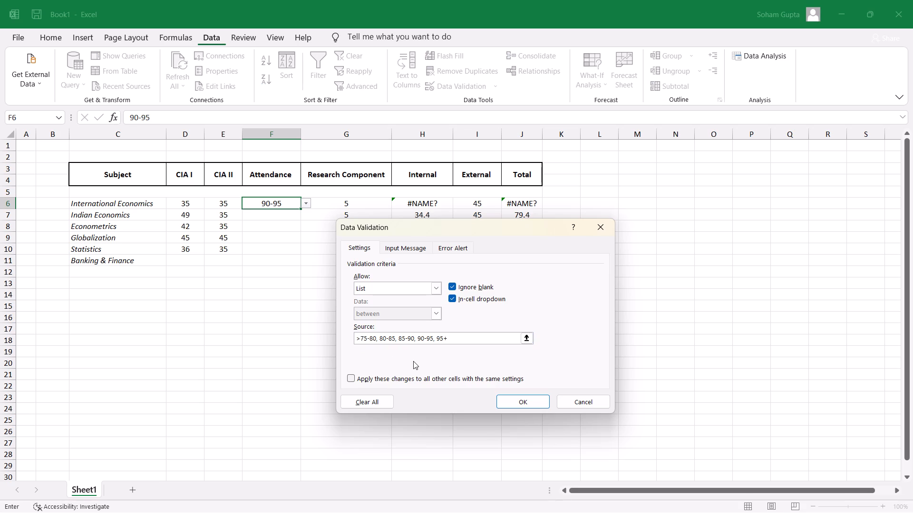
pyautogui.press('BackSpace')
pyautogui.press('BackSpace')
pyautogui.press('shift+less')
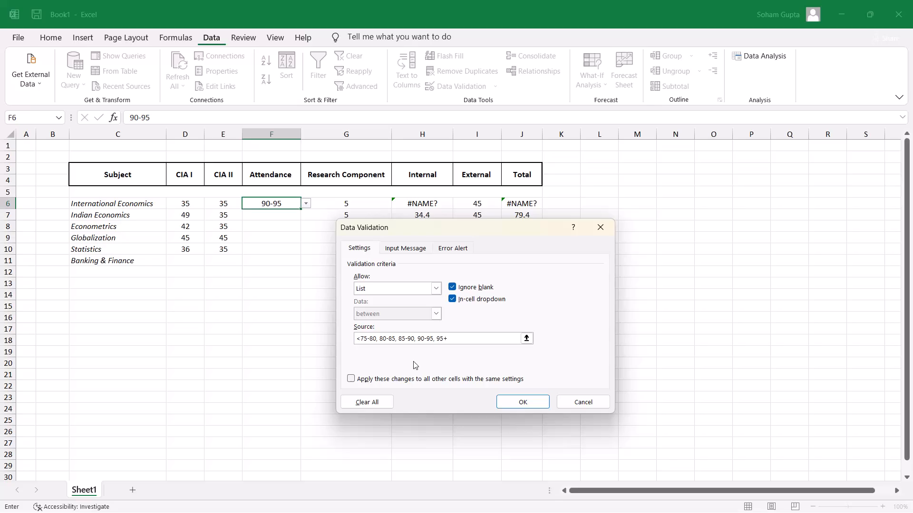
pyautogui.write('75,')
pyautogui.press('space')
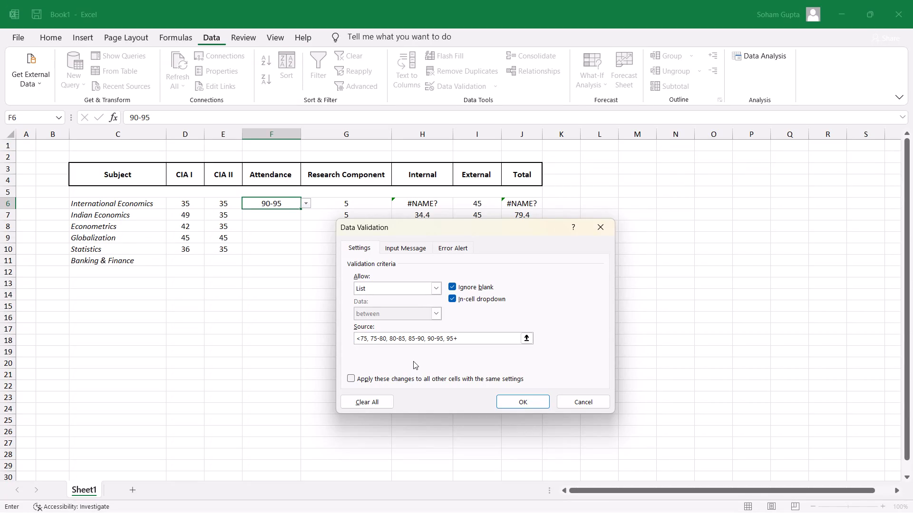
pyautogui.click(530, 400)
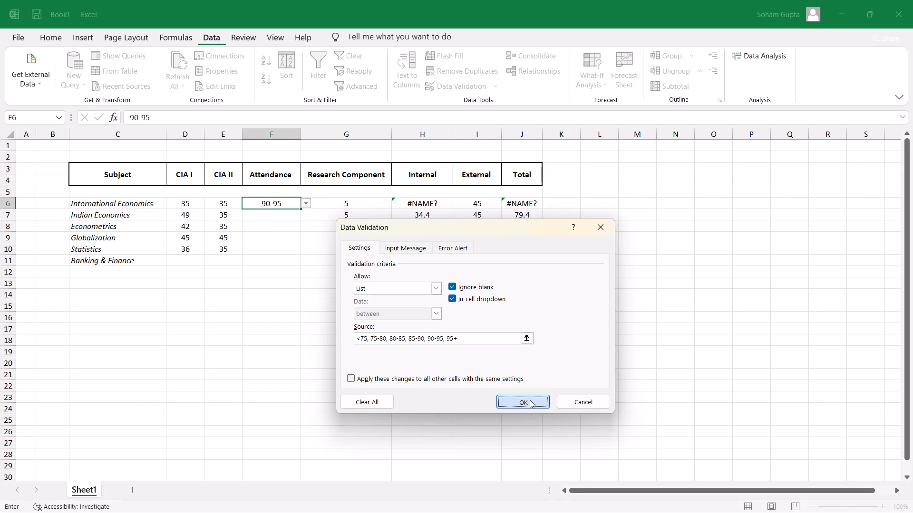
# Choose 80-85 as the Attendance range for International Economics in F6.
pyautogui.click(309, 204)
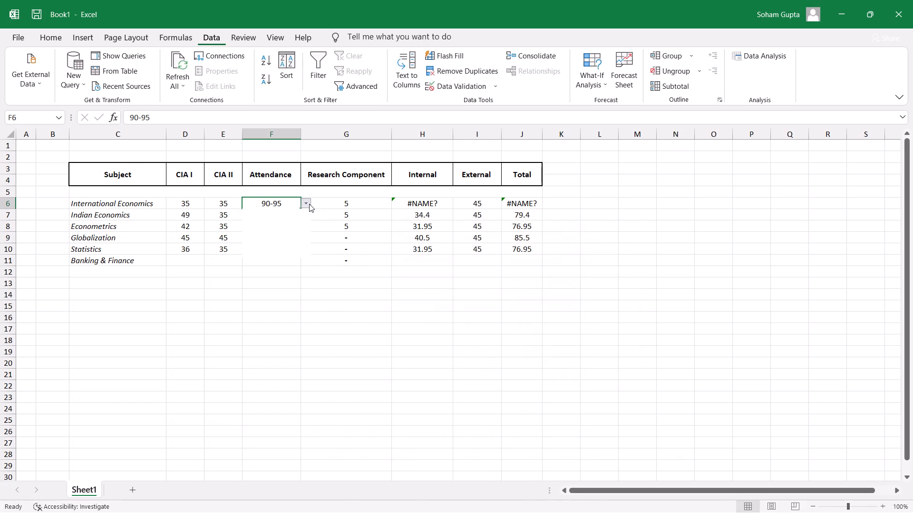
pyautogui.click(418, 200)
pyautogui.click(418, 200)
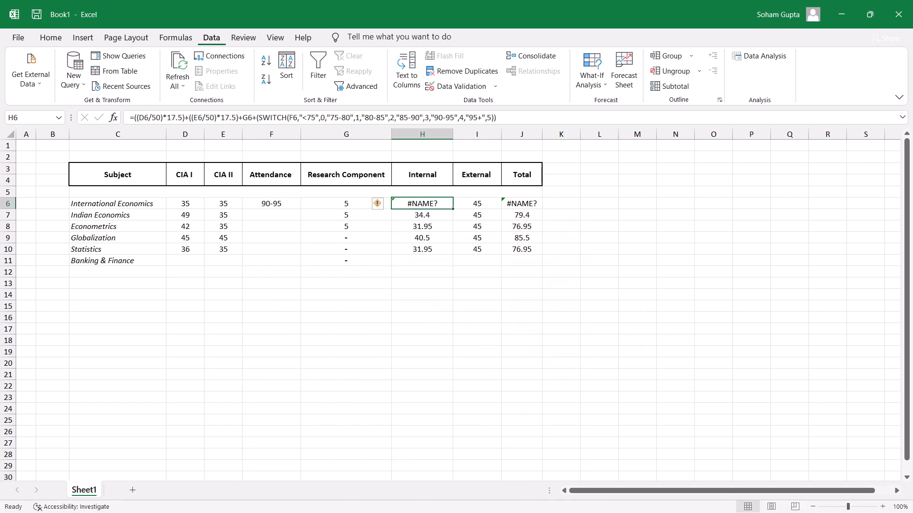
pyautogui.click(258, 206)
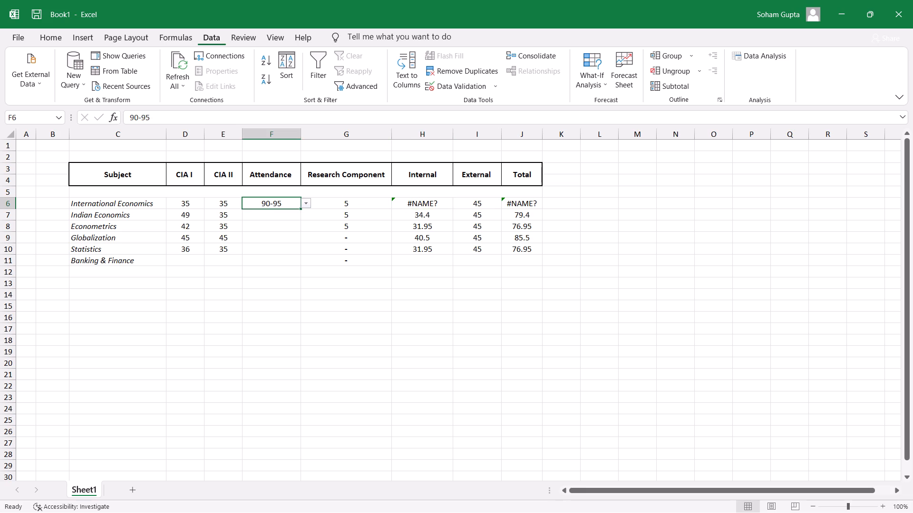
pyautogui.click(306, 204)
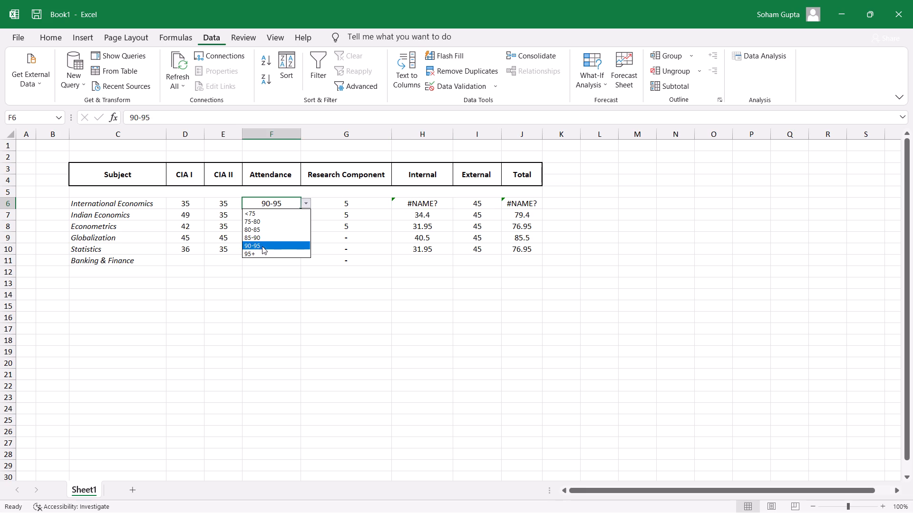
pyautogui.click(264, 230)
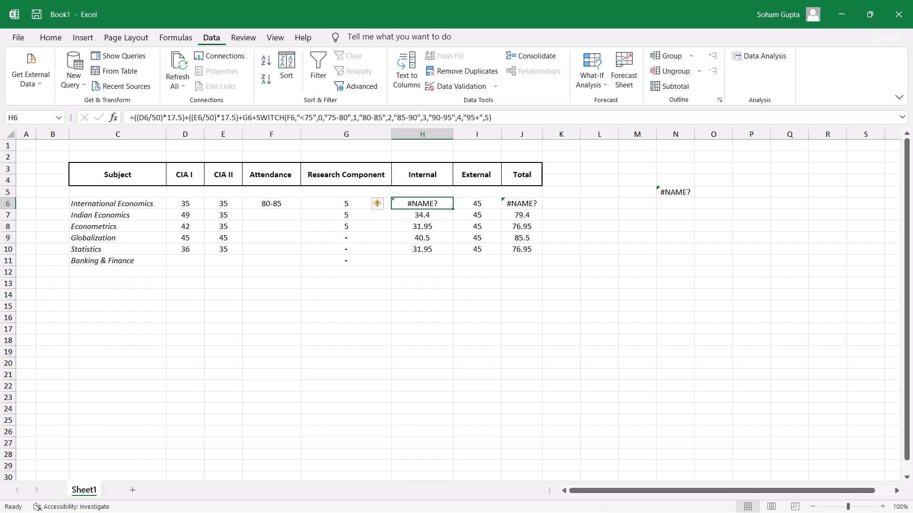
pyautogui.moveTo(529, 118); pyautogui.dragTo(471, 104)
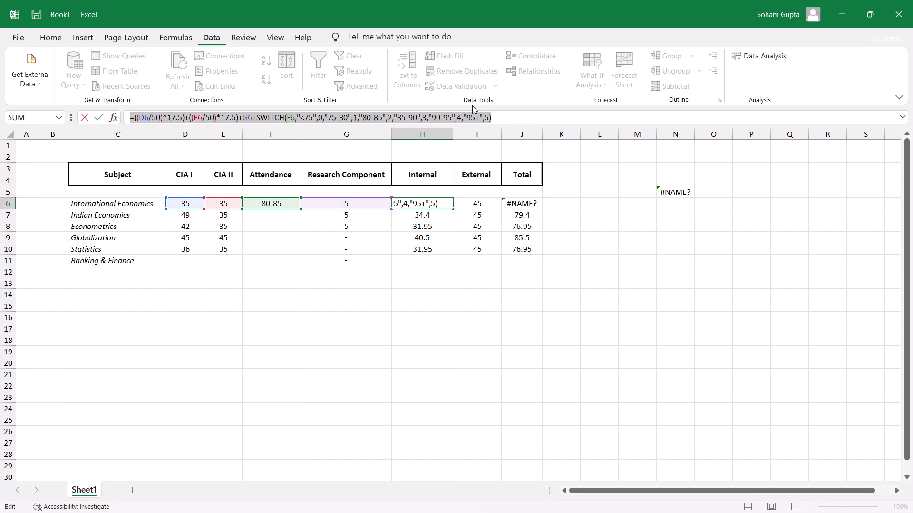
pyautogui.hotkey('ctrl', 'v')
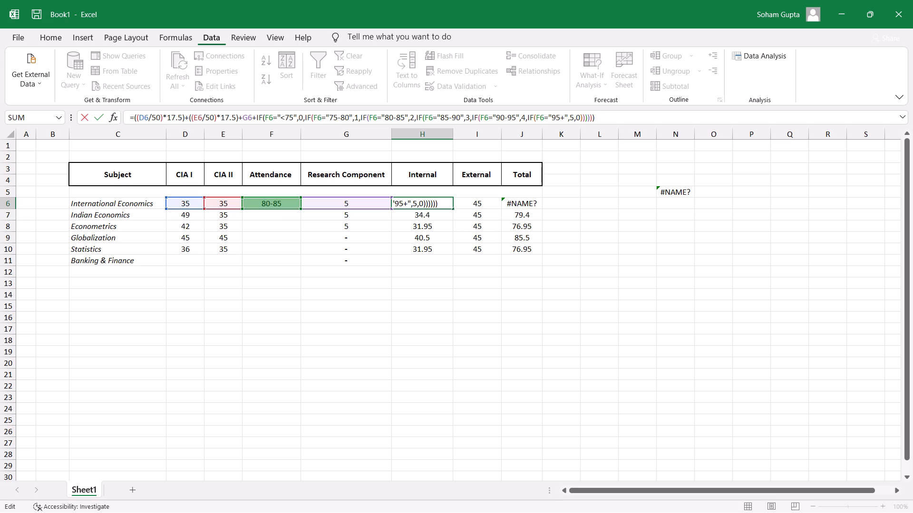
pyautogui.press('Return')
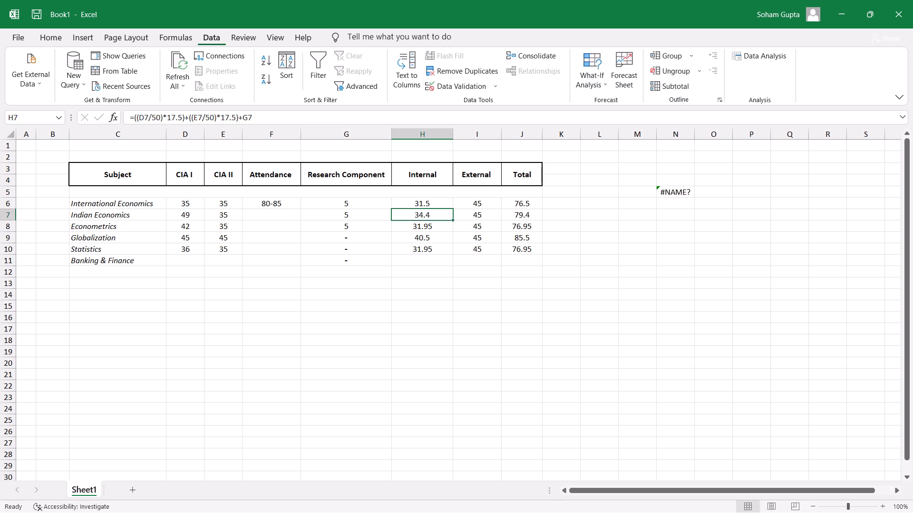
# Compare the Internal formula in H6 with the formulas in H7 and H8.
pyautogui.click(406, 207)
pyautogui.click(424, 203)
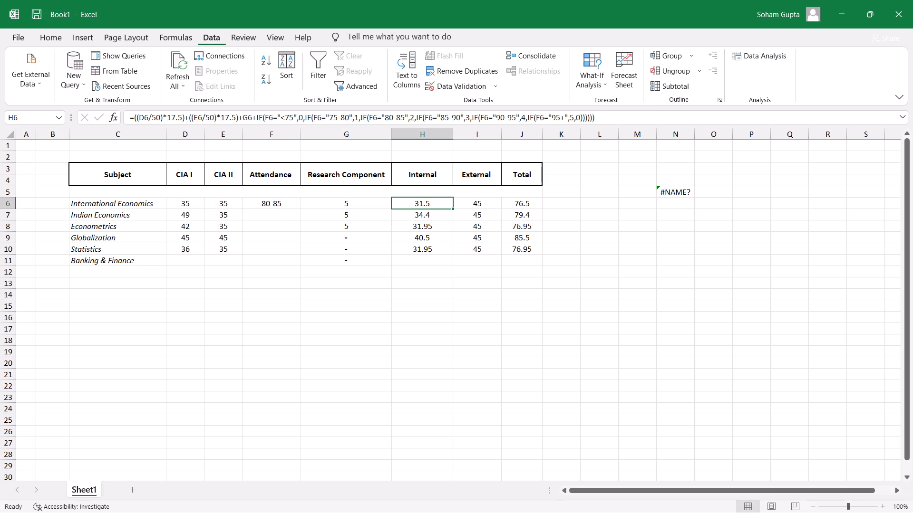
pyautogui.click(427, 217)
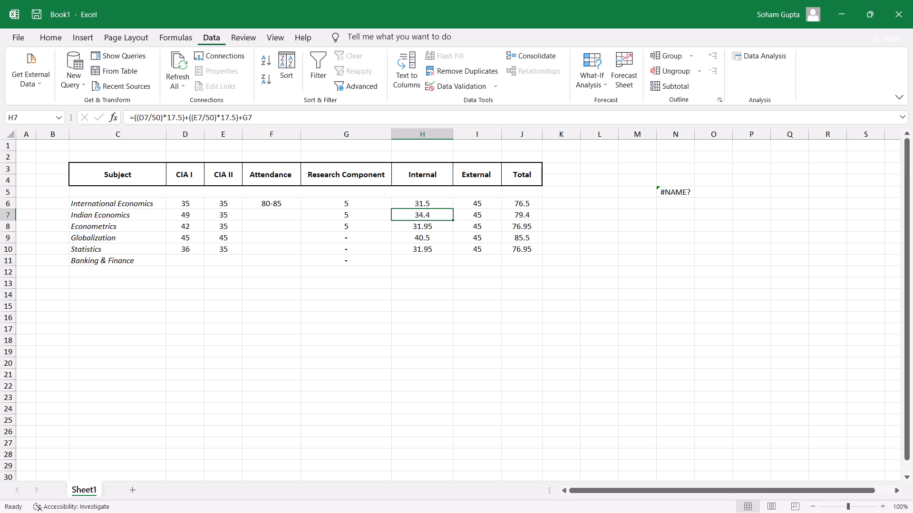
pyautogui.click(422, 228)
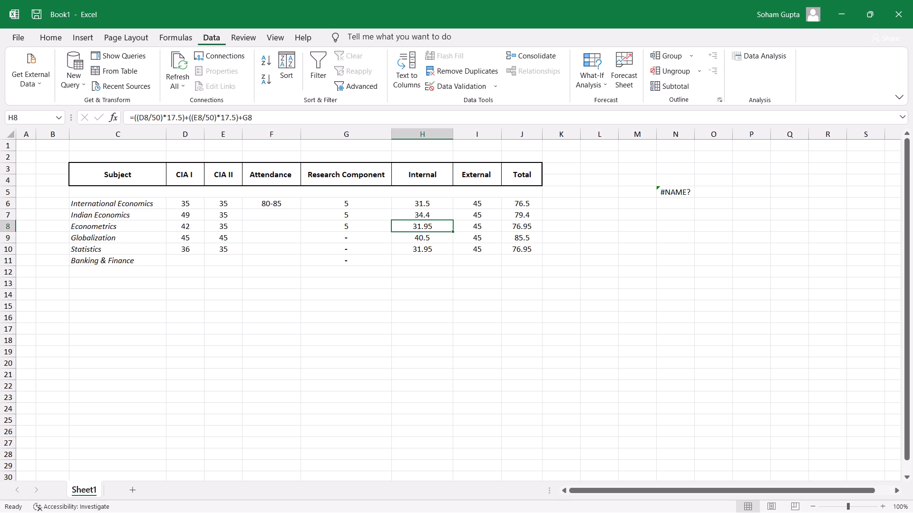
# Fill the nested IF Internal formula from H6 down through H8, covering Indian Economics and Econometrics.
pyautogui.hotkey('ctrl', 'shift', 'Up')
pyautogui.hotkey('ctrl', 'shift', 'Up')
pyautogui.press('Down')
pyautogui.press('Up')
pyautogui.hotkey('shift', 'Up')
pyautogui.hotkey('shift', 'Up')
pyautogui.hotkey('ctrl', 'd')
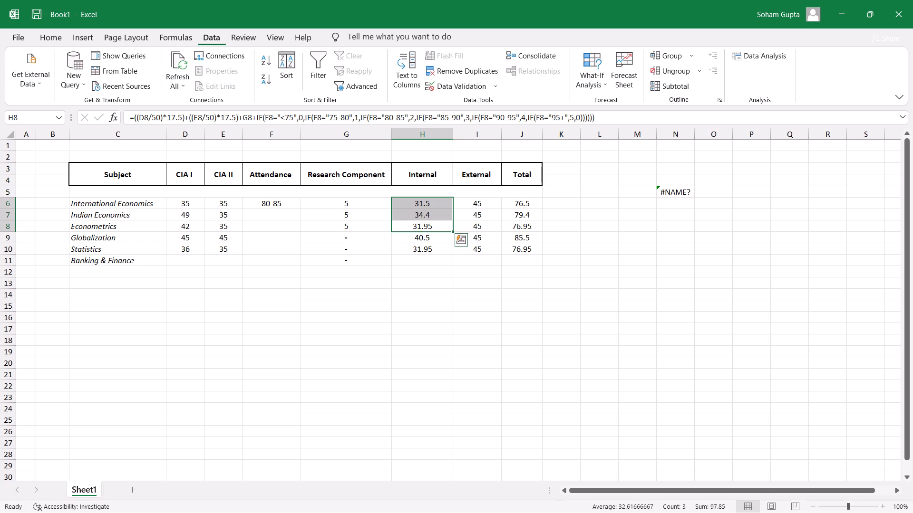
pyautogui.click(449, 277)
pyautogui.click(440, 224)
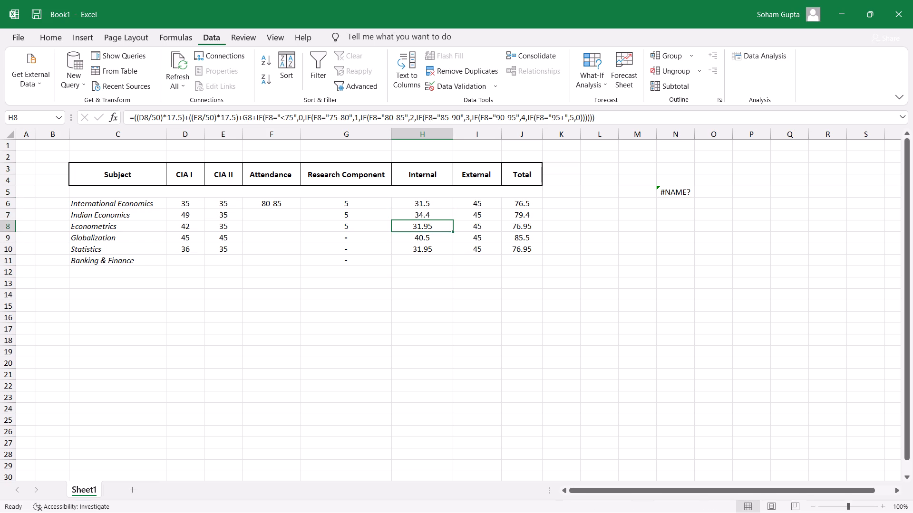
# Compare the Internal formulas in H6 through H9, checking the cell references and the attendance part of each.
pyautogui.press('Return')
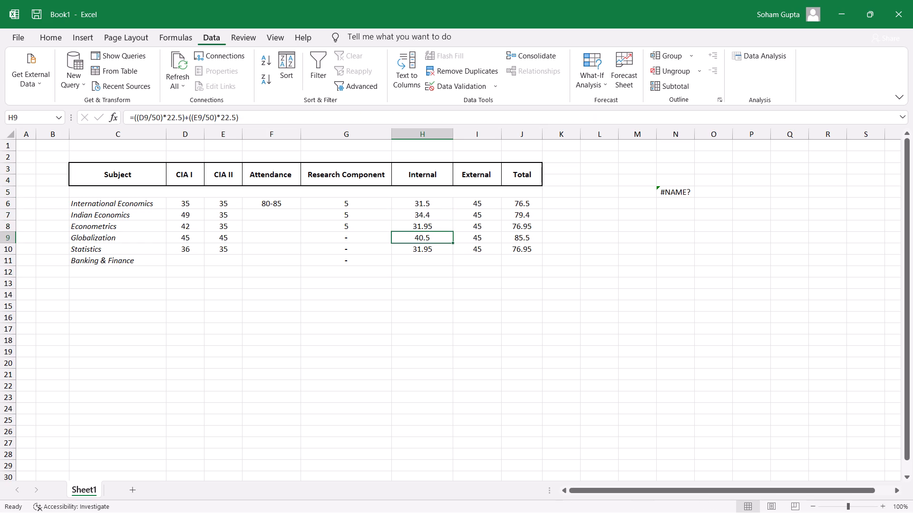
pyautogui.press('Up')
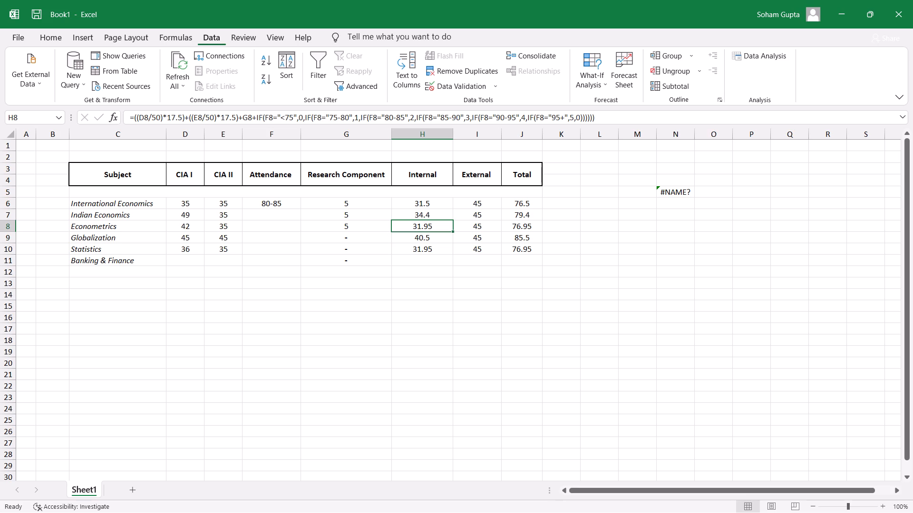
pyautogui.press('Up')
pyautogui.press('Up')
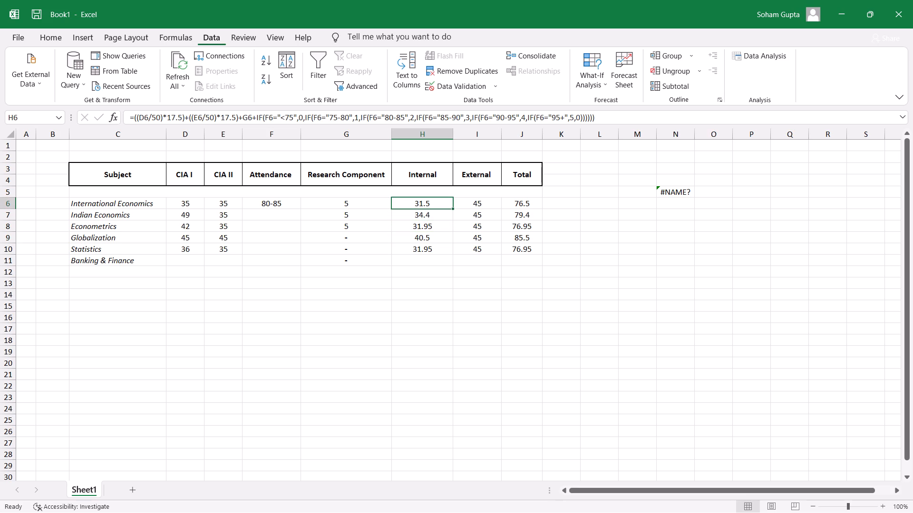
pyautogui.press('Down')
pyautogui.press('Up')
pyautogui.press('Down')
pyautogui.press('Down')
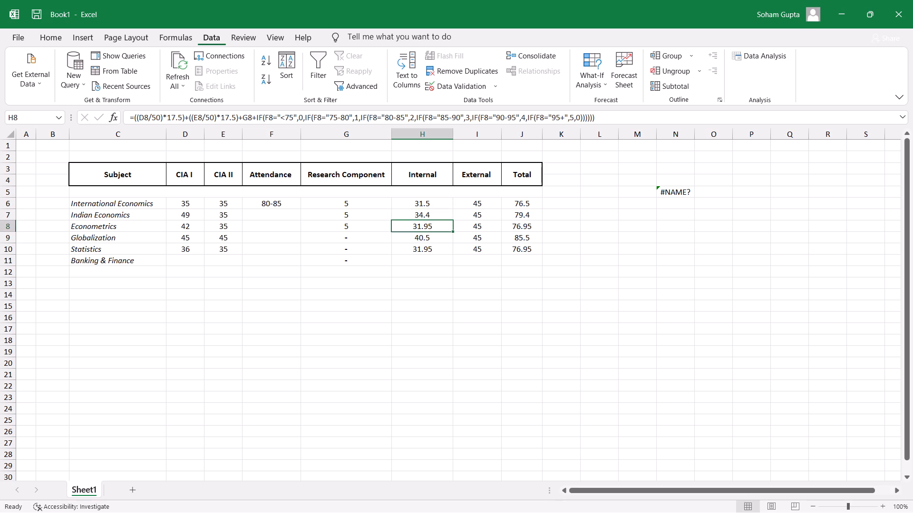
pyautogui.press('Down')
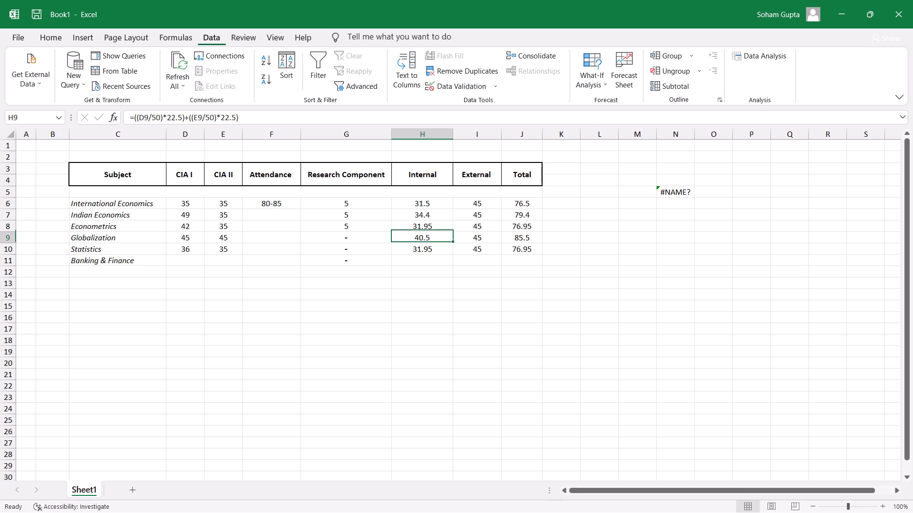
pyautogui.press('Up')
pyautogui.press('Up')
pyautogui.press('Up')
pyautogui.press('Down')
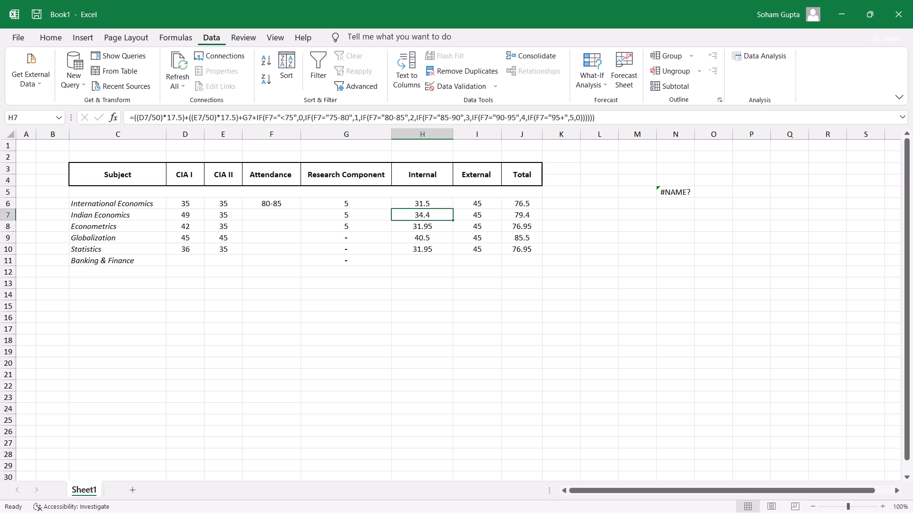
pyautogui.press('Down')
pyautogui.press('Down')
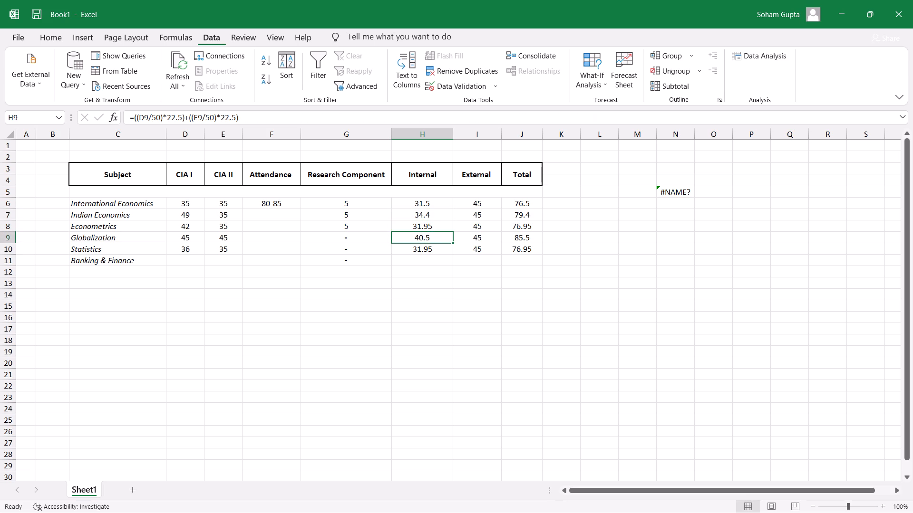
pyautogui.press('Up')
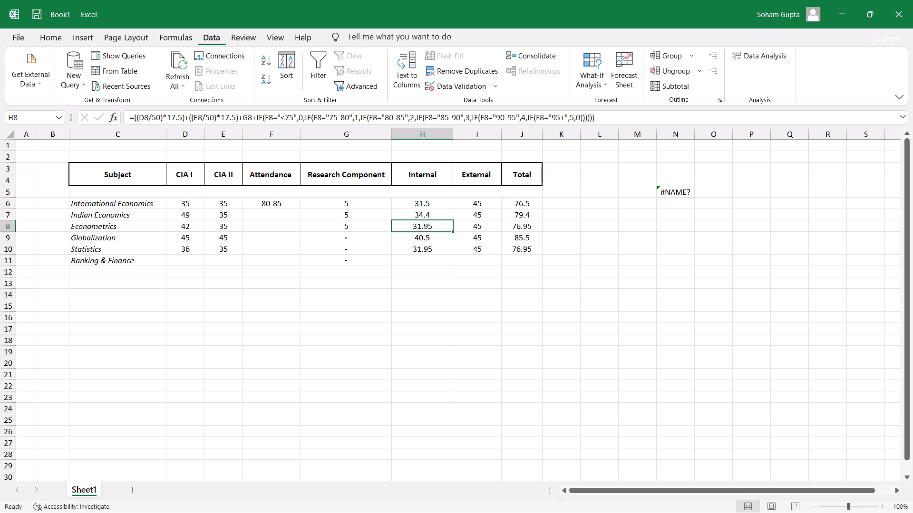
pyautogui.press('Down')
pyautogui.press('Up')
pyautogui.press('Down')
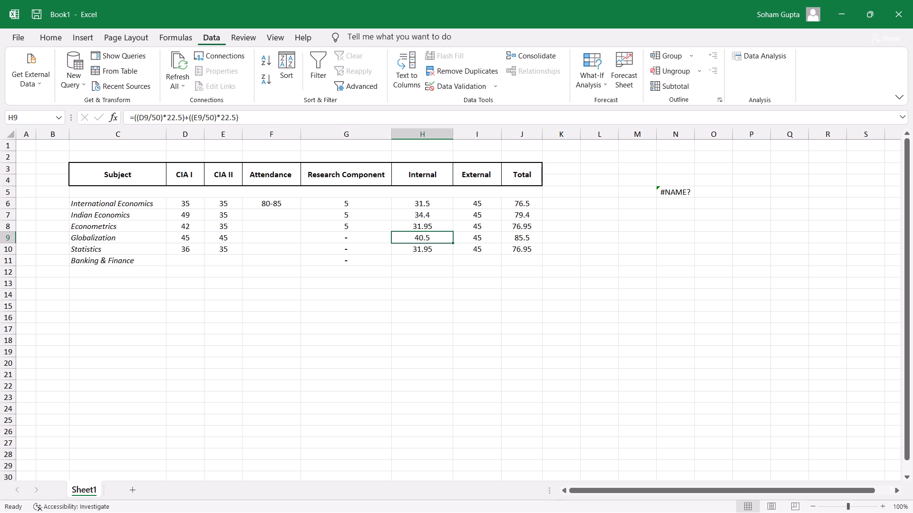
pyautogui.press('Up')
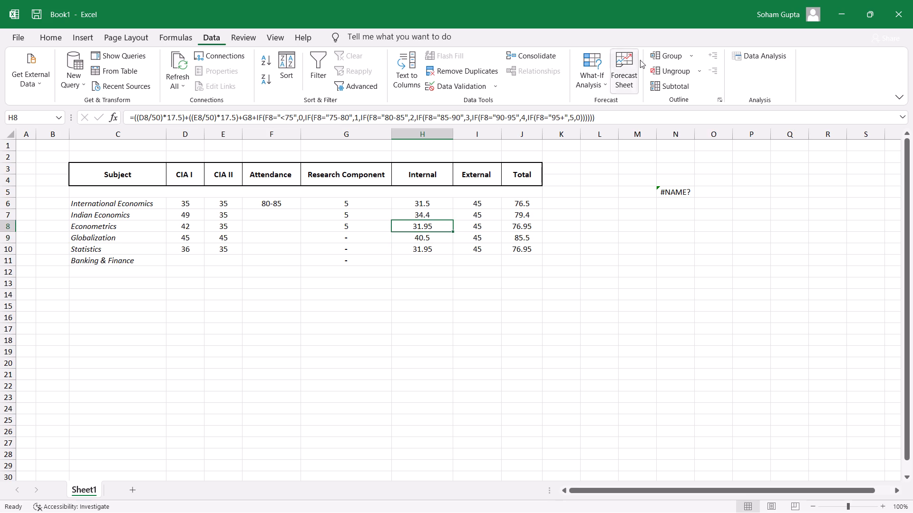
# Copy the attendance part, from +IF(F8="<75" to the end, out of the H8 formula and append it to the Globalization formula in H9.
pyautogui.moveTo(618, 116); pyautogui.dragTo(476, 121)
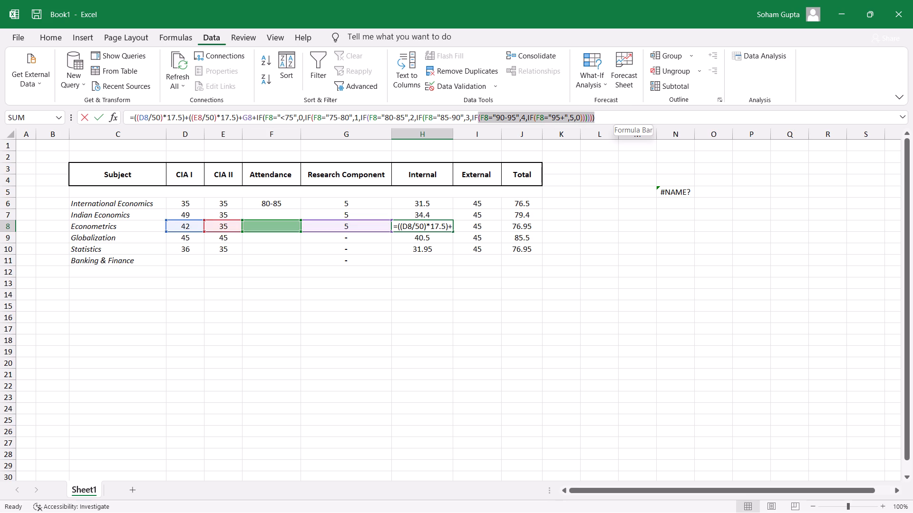
pyautogui.moveTo(476, 121); pyautogui.dragTo(256, 115)
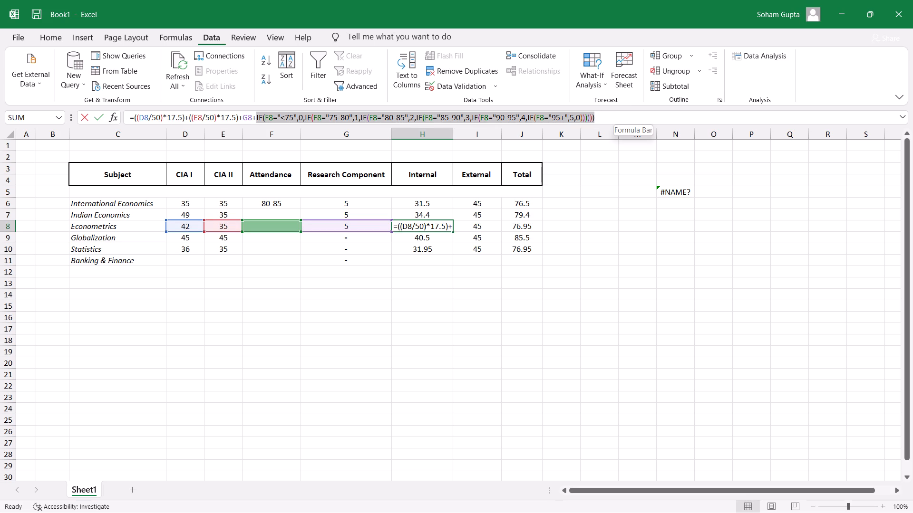
pyautogui.moveTo(256, 115); pyautogui.dragTo(254, 116)
pyautogui.moveTo(254, 116); pyautogui.dragTo(253, 116)
pyautogui.hotkey('ctrl', 'c')
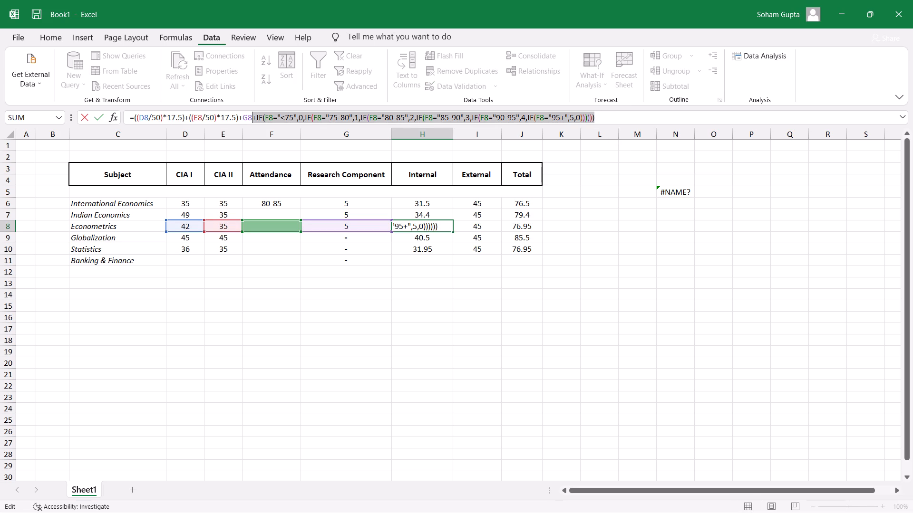
pyautogui.click(407, 240)
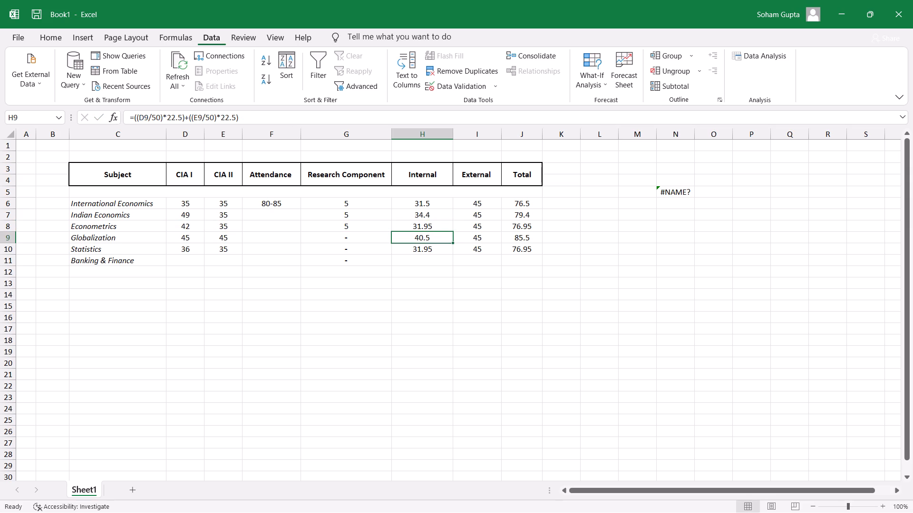
pyautogui.click(291, 118)
pyautogui.hotkey('ctrl', 'v')
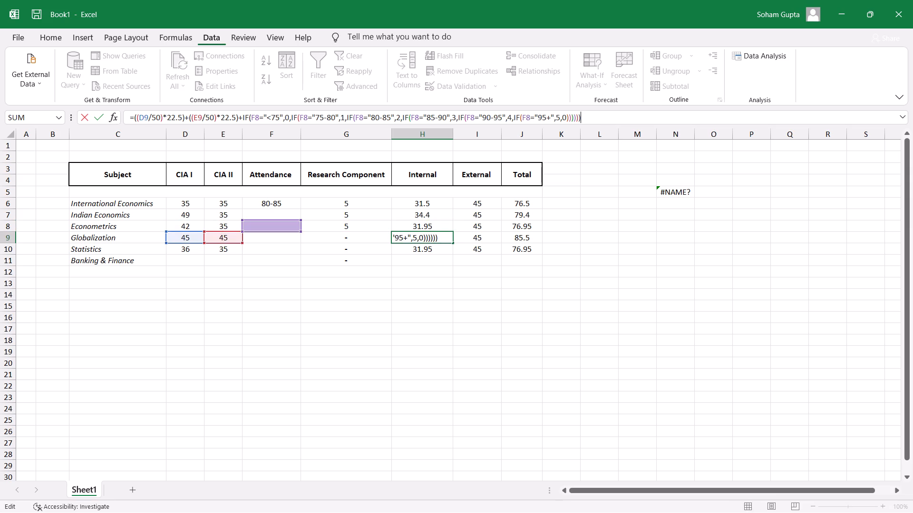
pyautogui.press('Return')
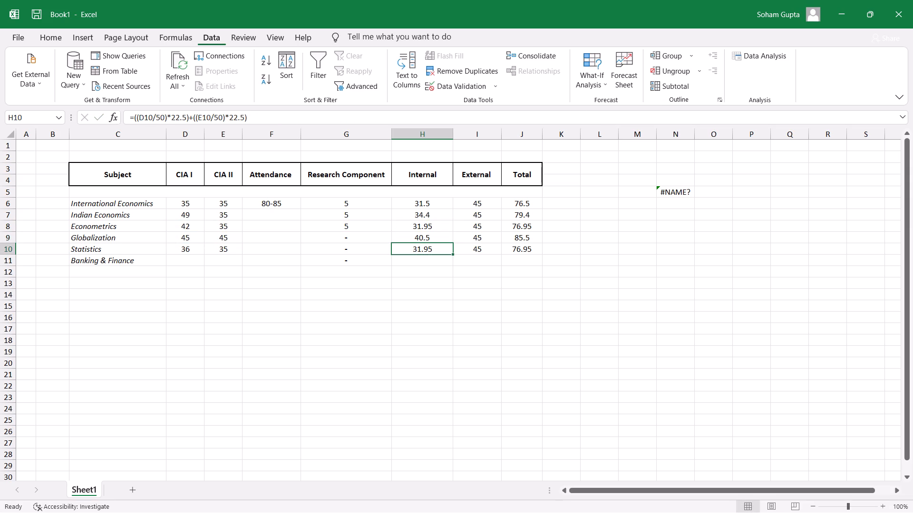
# In the H9 formula, change the first IF test's reference from F8 to F9.
pyautogui.click(424, 239)
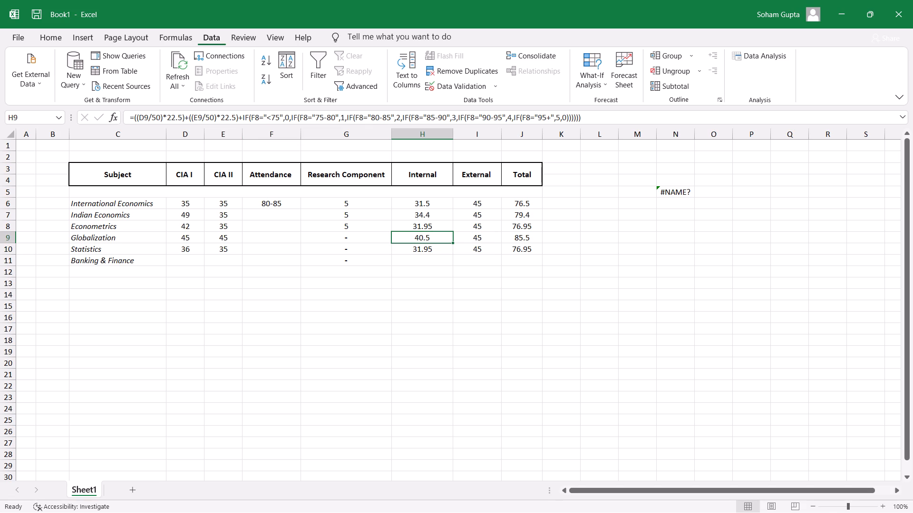
pyautogui.click(258, 118)
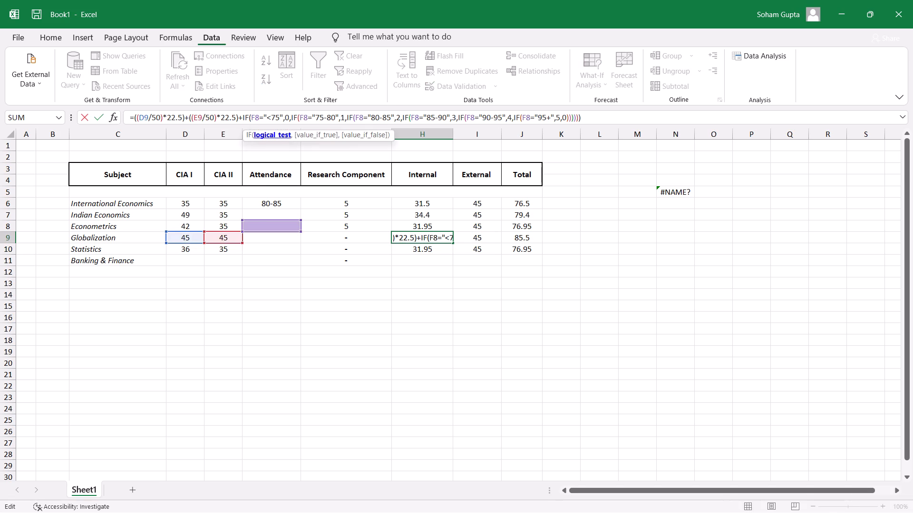
pyautogui.press('BackSpace')
pyautogui.press('9')
pyautogui.press('Return')
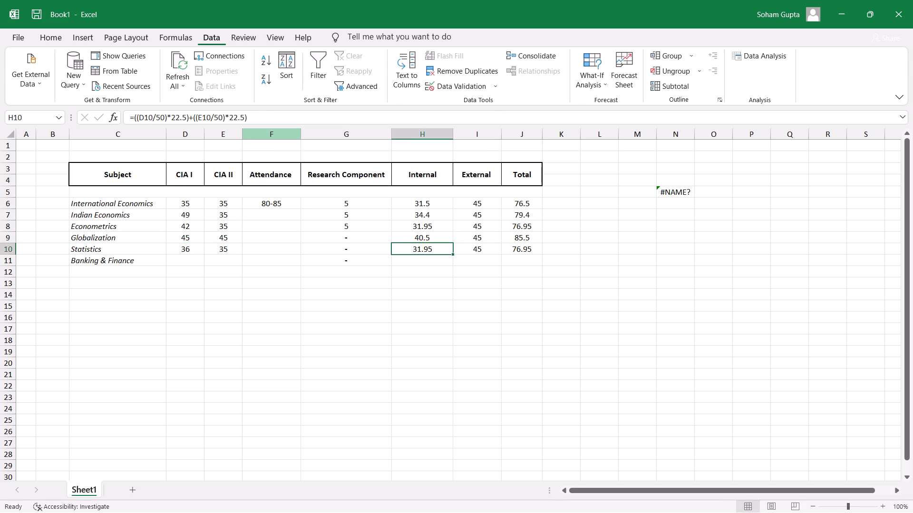
# Fill the H9 Internal formula down into H10 for Statistics.
pyautogui.hotkey('shift', 'Up')
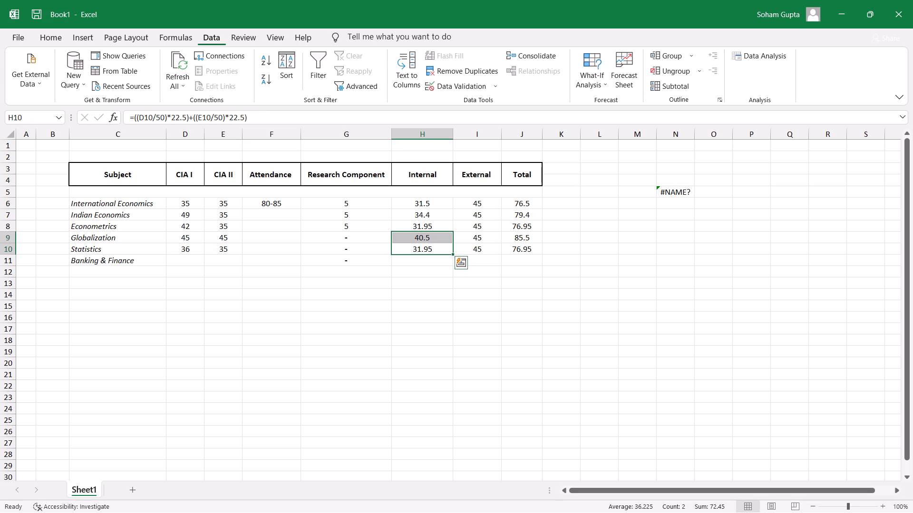
pyautogui.hotkey('ctrl', 'd')
pyautogui.press('Down')
pyautogui.press('Up')
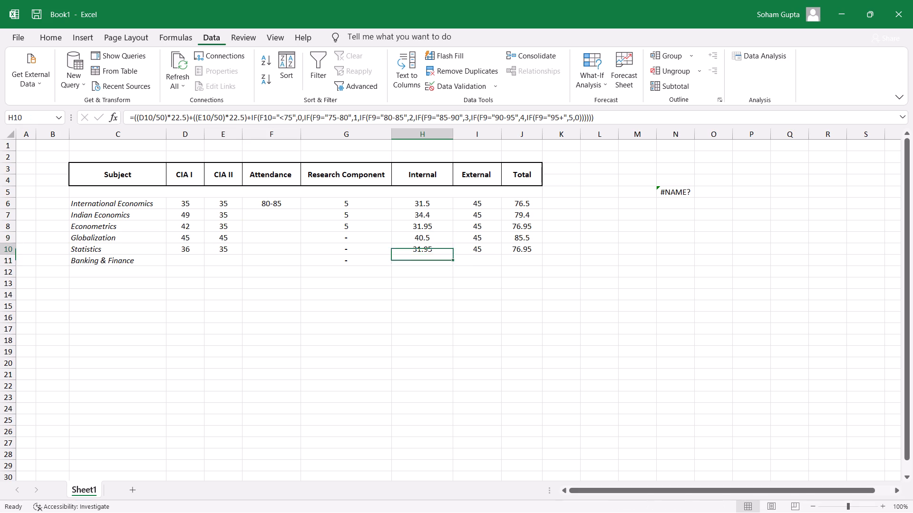
pyautogui.hotkey('shift', 'Up')
pyautogui.hotkey('ctrl', 'd')
pyautogui.press('Down')
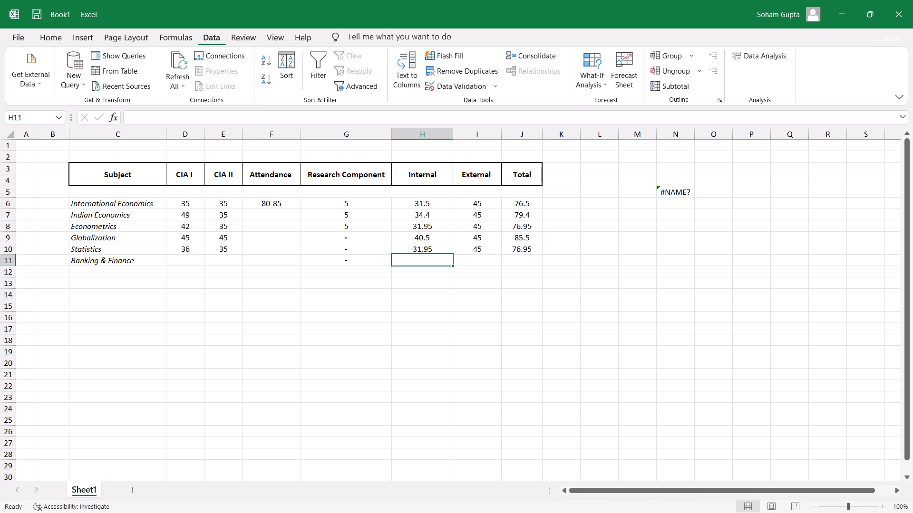
pyautogui.press('Up')
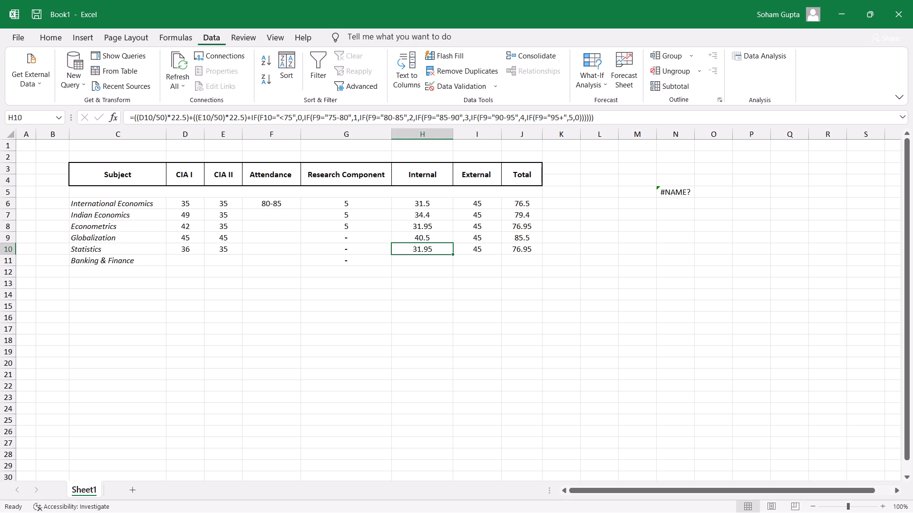
# Review the Internal formulas in H6 through H10, checking the attendance references in each row.
pyautogui.press('Up')
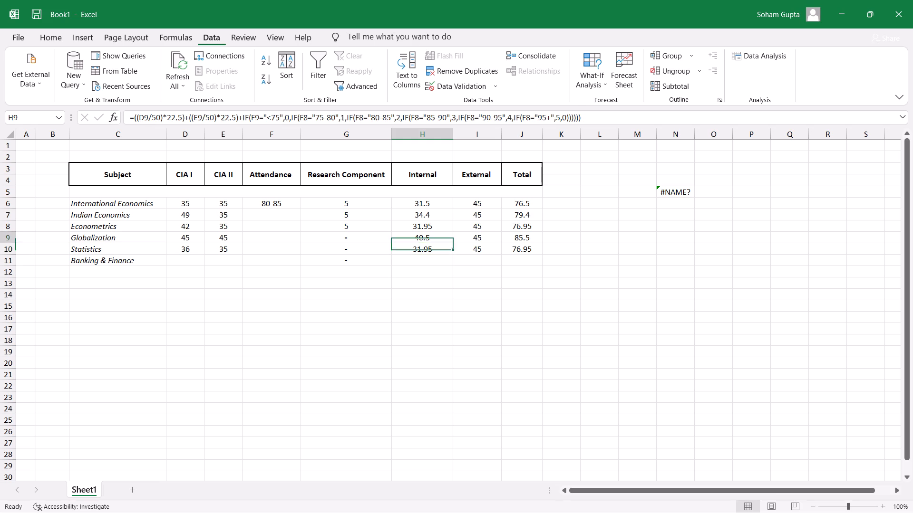
pyautogui.press('Up')
pyautogui.press('Up')
pyautogui.press('Up')
pyautogui.press('Up')
pyautogui.press('Down')
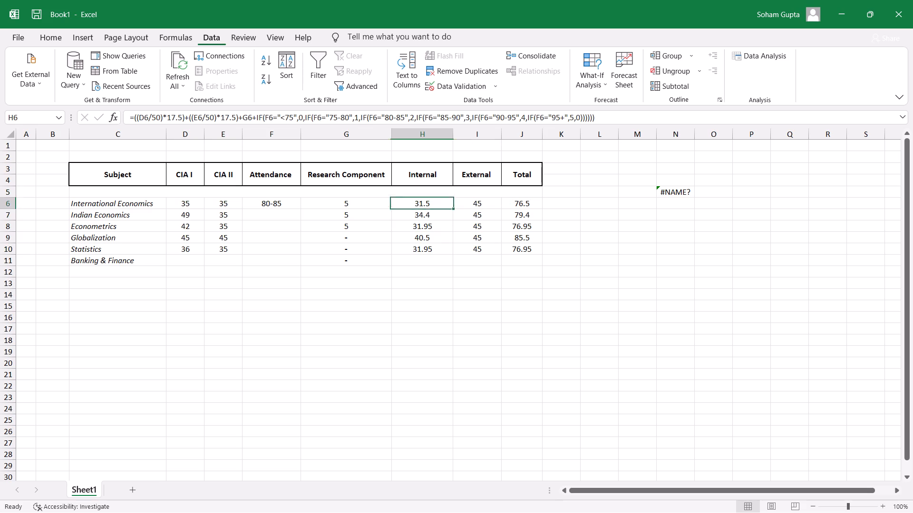
pyautogui.press('Down')
pyautogui.press('Down')
pyautogui.press('Down')
pyautogui.press('Down')
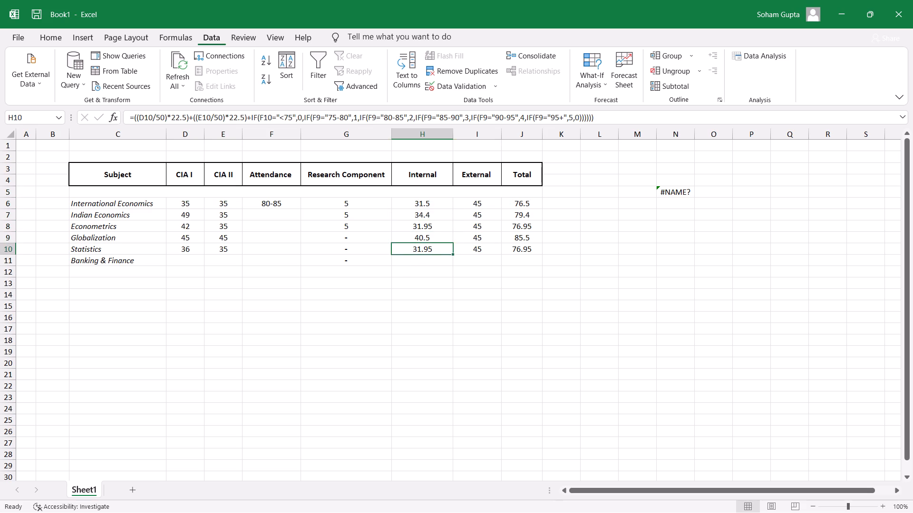
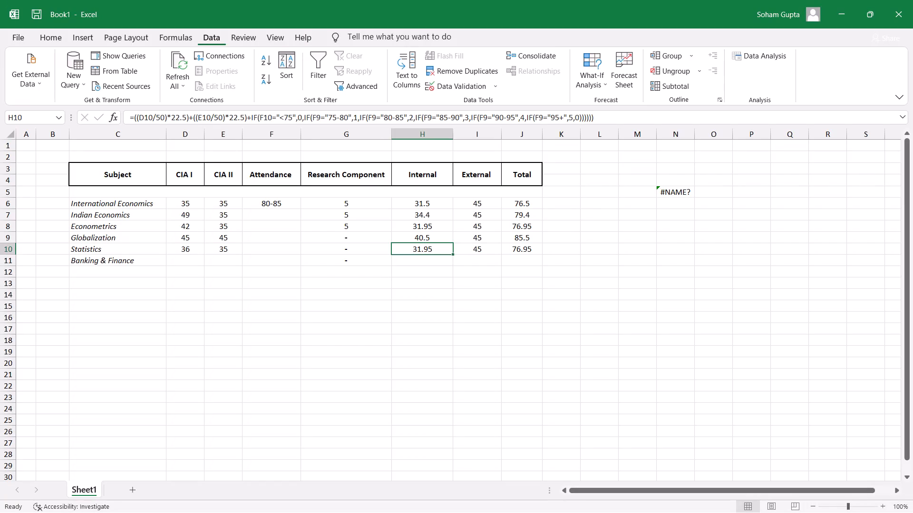
# Set the International Economics attendance in F6 to <75.
pyautogui.click(282, 204)
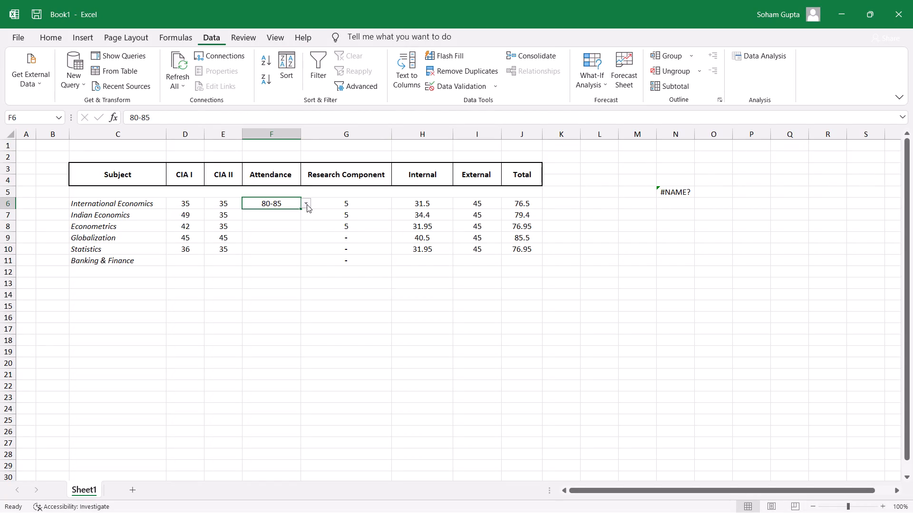
pyautogui.click(307, 204)
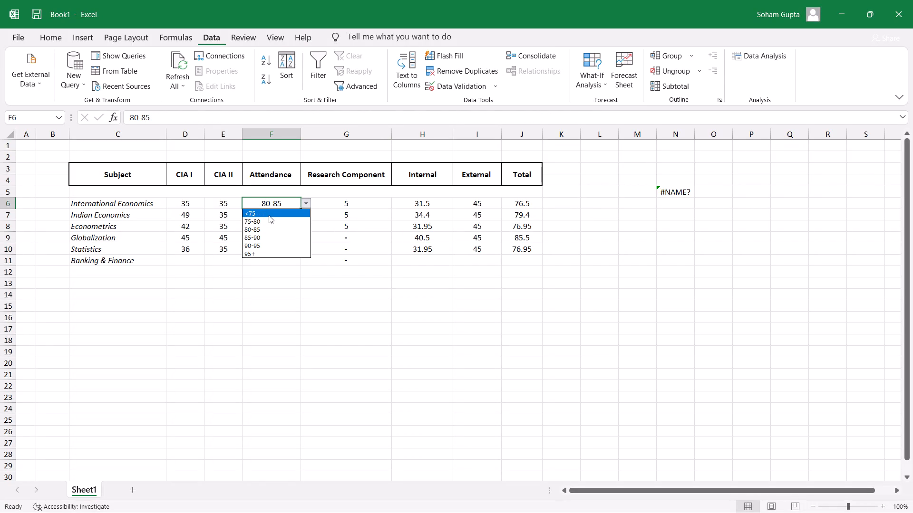
pyautogui.click(269, 215)
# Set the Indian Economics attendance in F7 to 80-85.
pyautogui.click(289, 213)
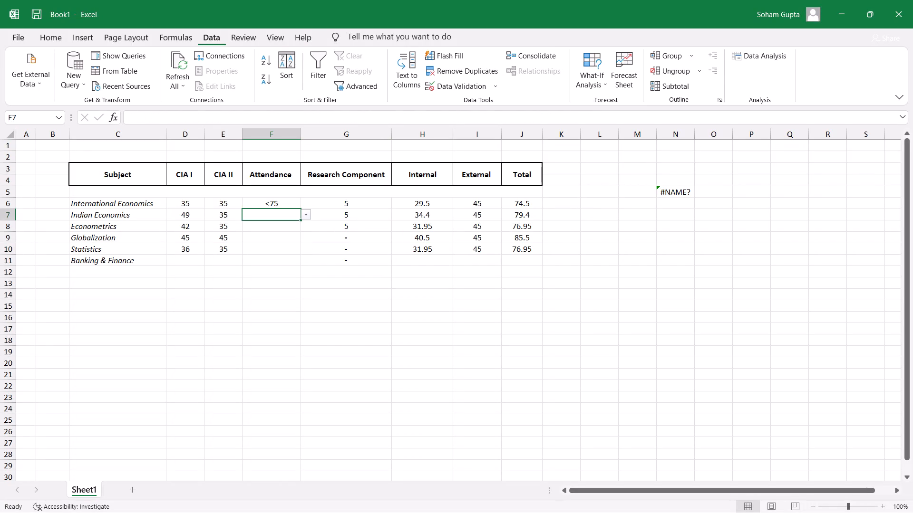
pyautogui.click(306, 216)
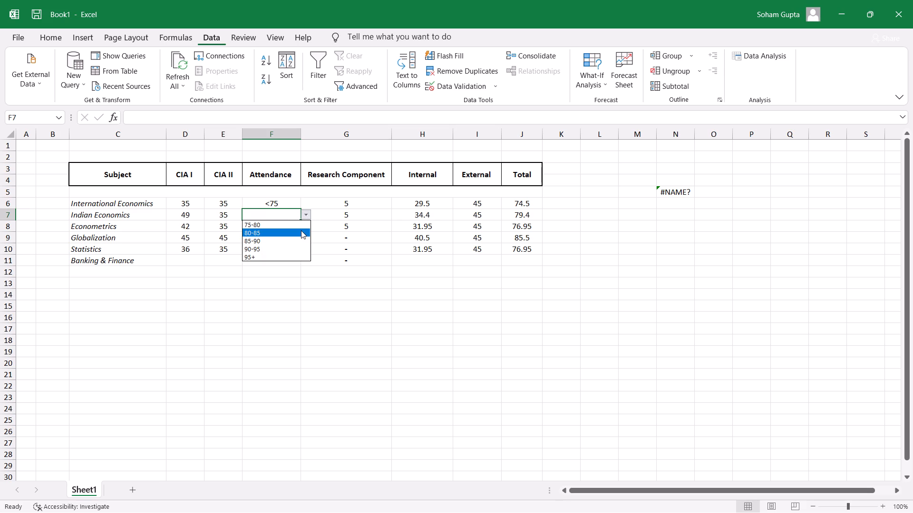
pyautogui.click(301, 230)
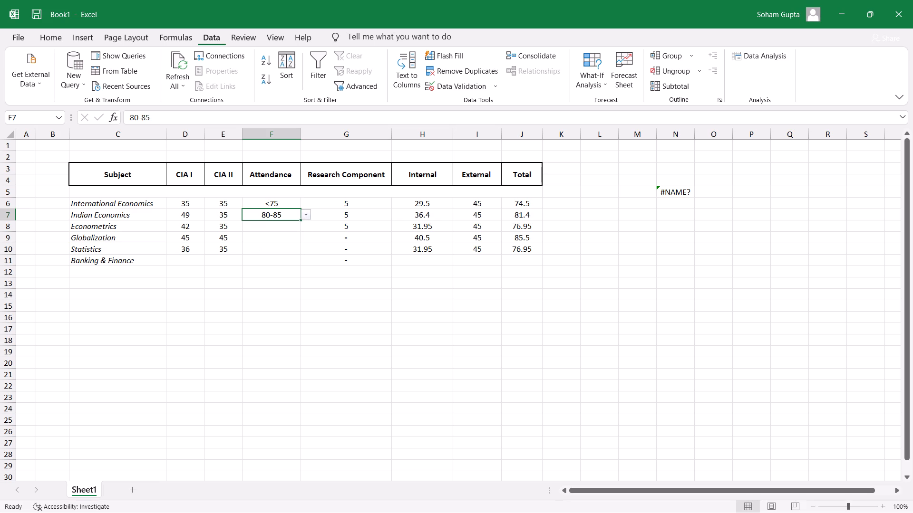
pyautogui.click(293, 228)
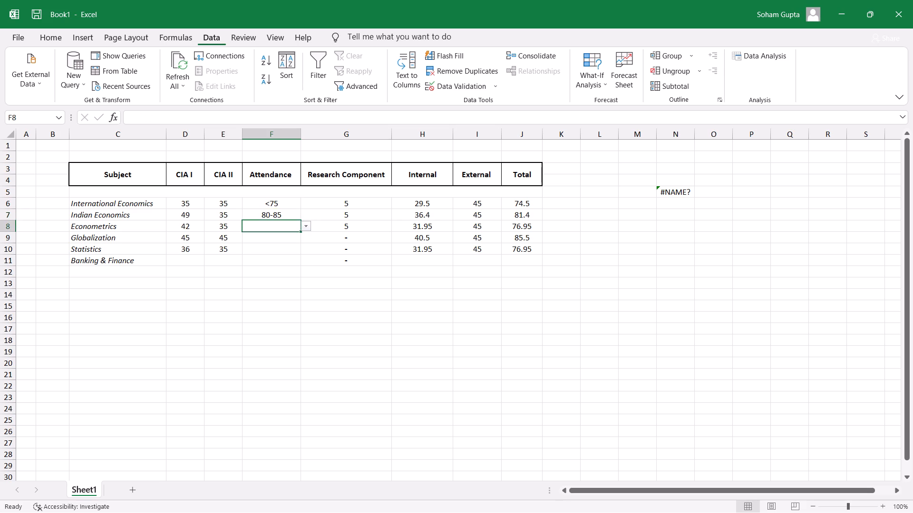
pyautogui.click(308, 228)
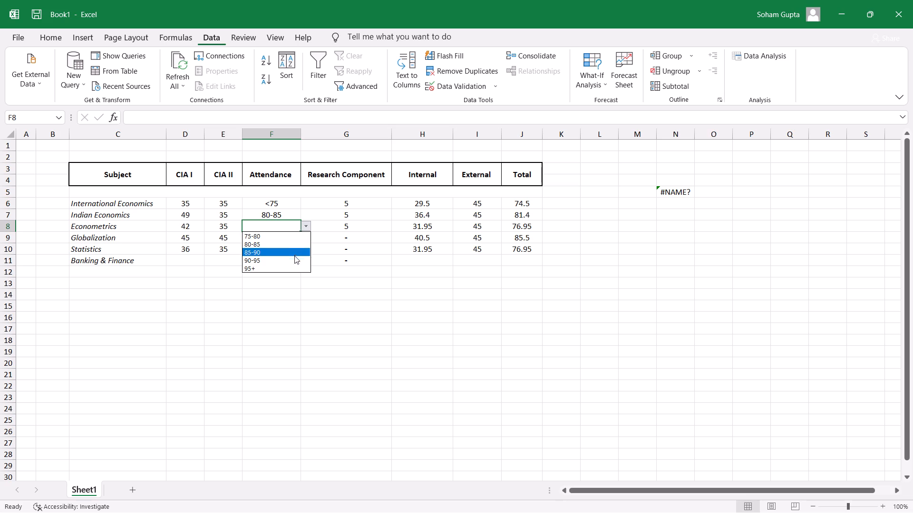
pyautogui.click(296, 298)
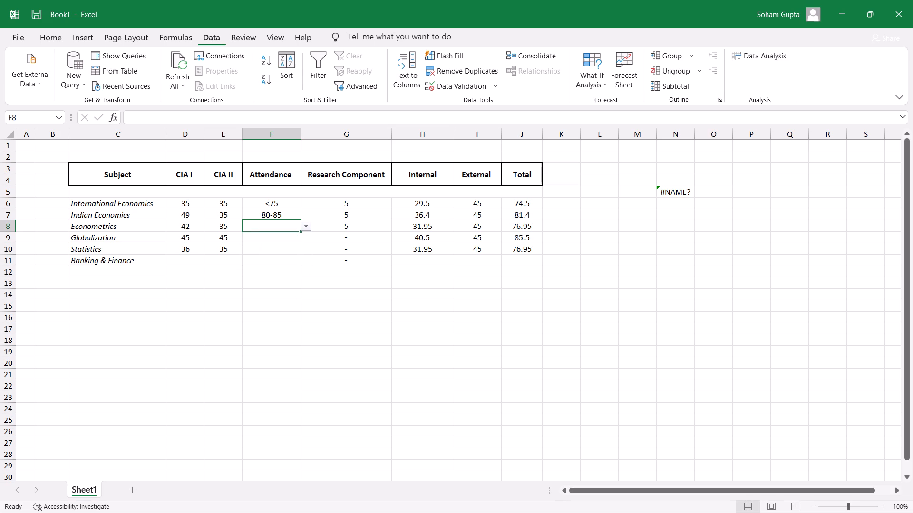
# Fill the <75 attendance value from F6 down through F11 for all the remaining subjects.
pyautogui.click(283, 213)
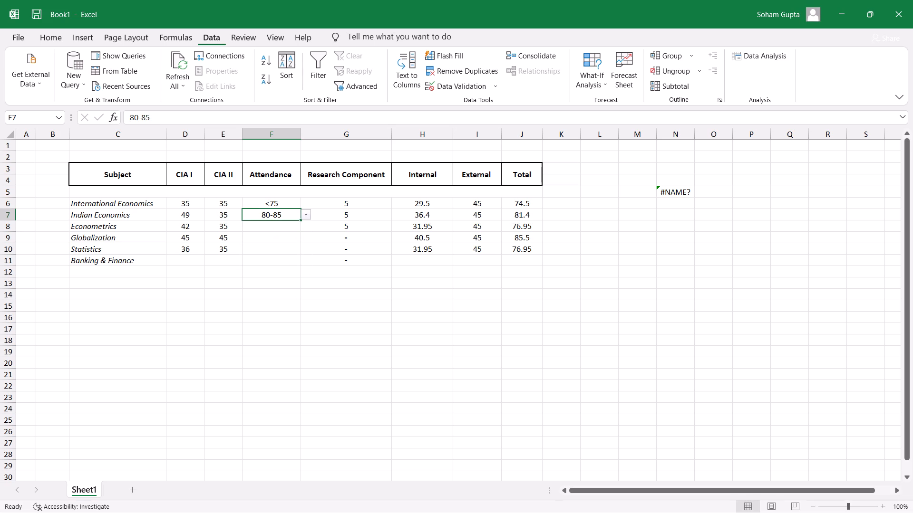
pyautogui.click(280, 247)
pyautogui.click(276, 266)
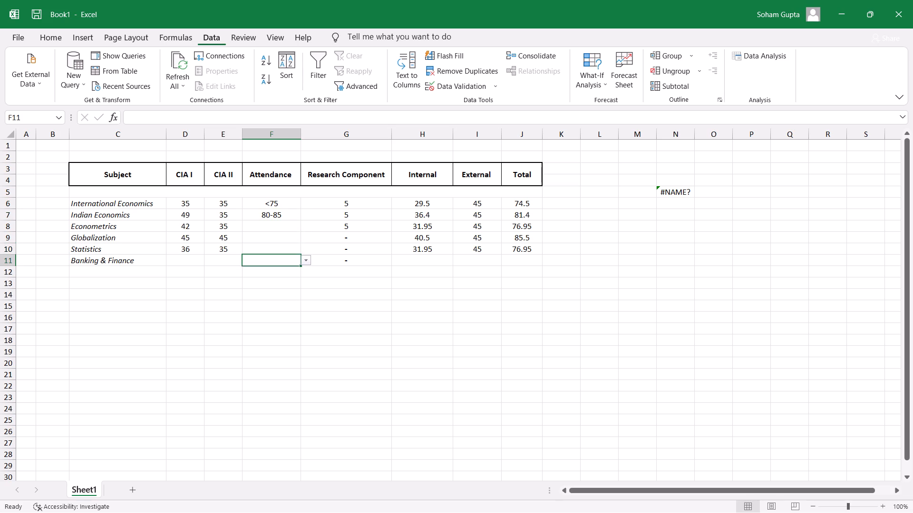
pyautogui.hotkey('shift', 'Up')
pyautogui.hotkey('shift', 'Up')
pyautogui.hotkey('shift', 'Up')
pyautogui.hotkey('shift', 'Up')
pyautogui.hotkey('shift', 'Up')
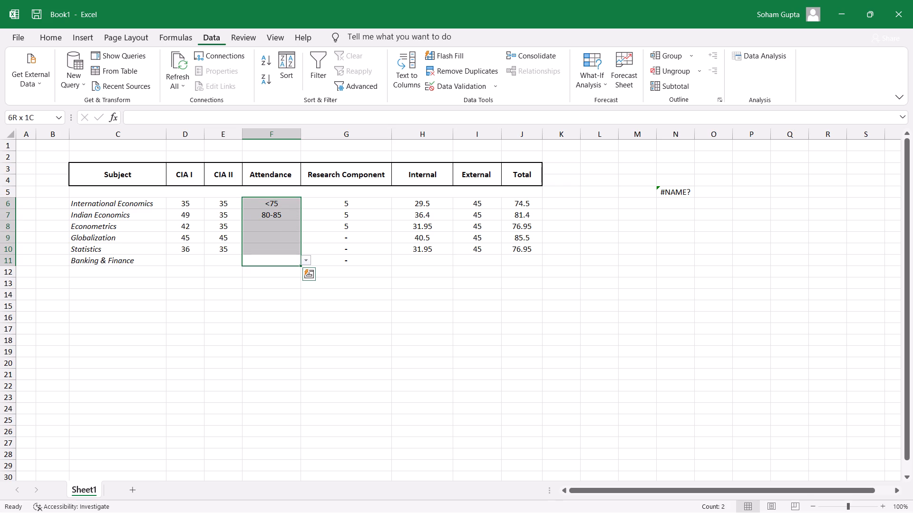
pyautogui.hotkey('ctrl', 'd')
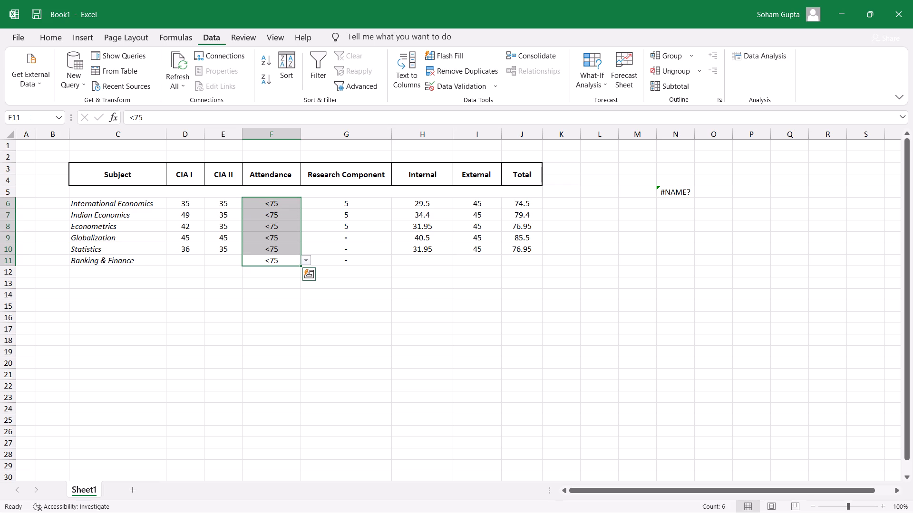
pyautogui.click(291, 286)
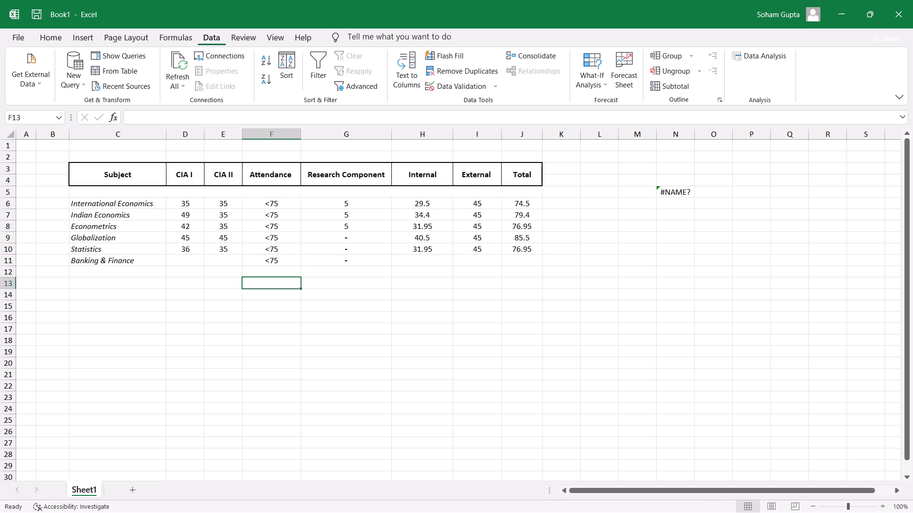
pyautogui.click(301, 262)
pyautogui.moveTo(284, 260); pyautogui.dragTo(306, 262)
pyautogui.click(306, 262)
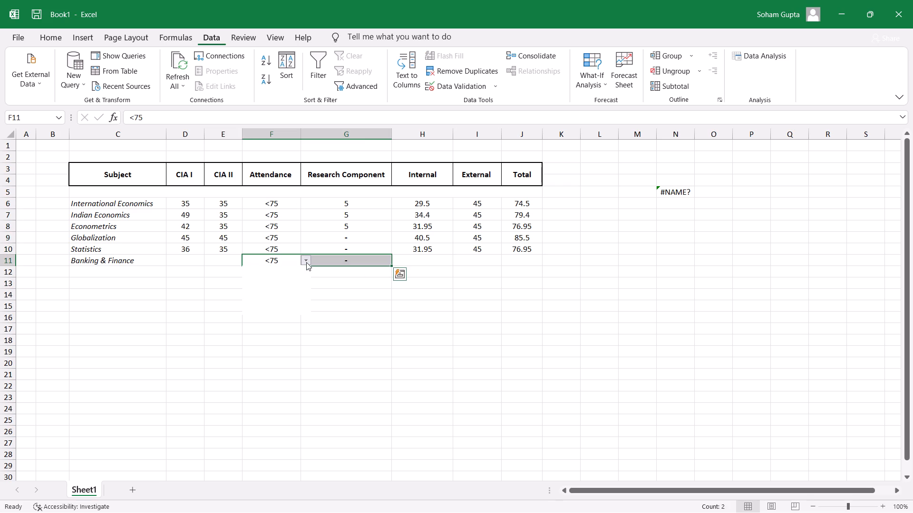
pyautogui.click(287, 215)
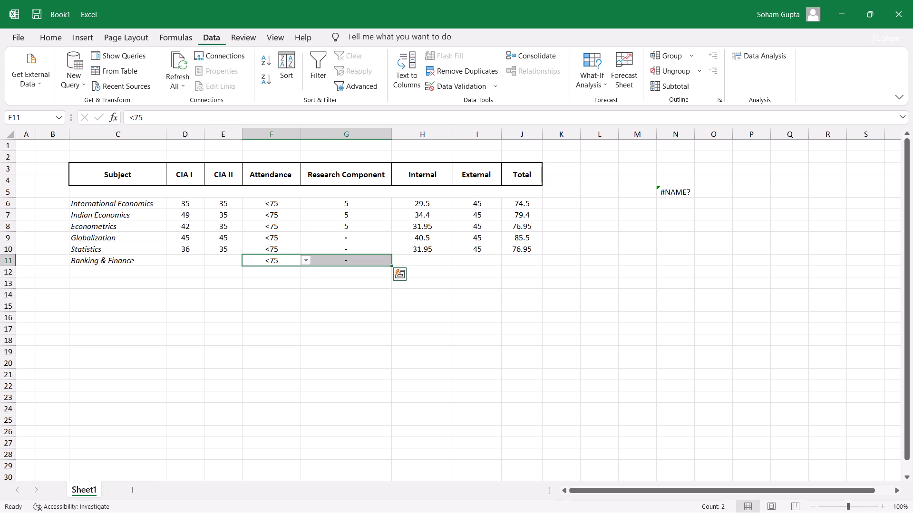
# Try the 75-80 attendance range for Indian Economics in F7, and settle on 80-85.
pyautogui.click(290, 213)
pyautogui.click(305, 214)
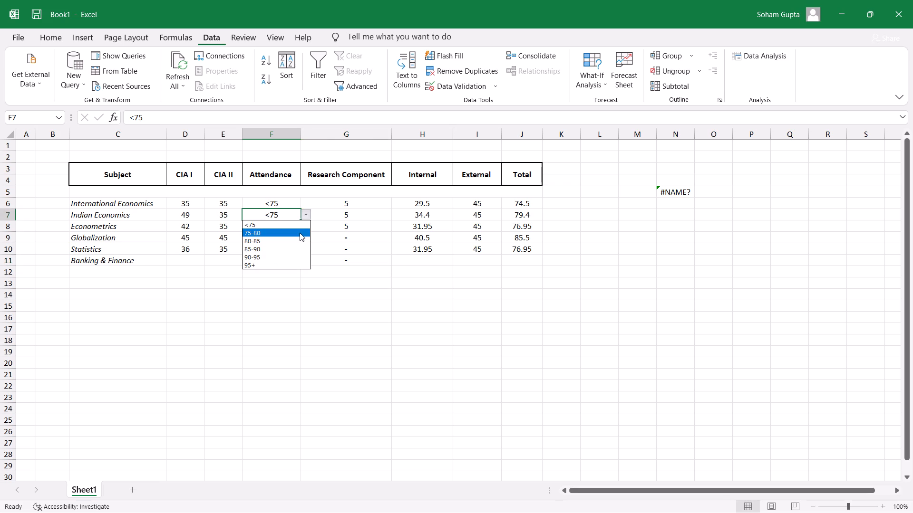
pyautogui.click(299, 232)
pyautogui.click(306, 213)
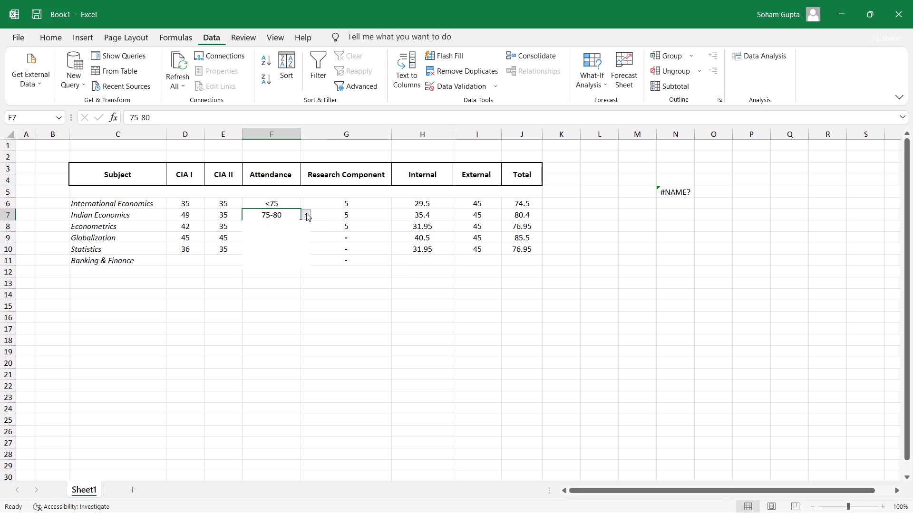
pyautogui.click(298, 238)
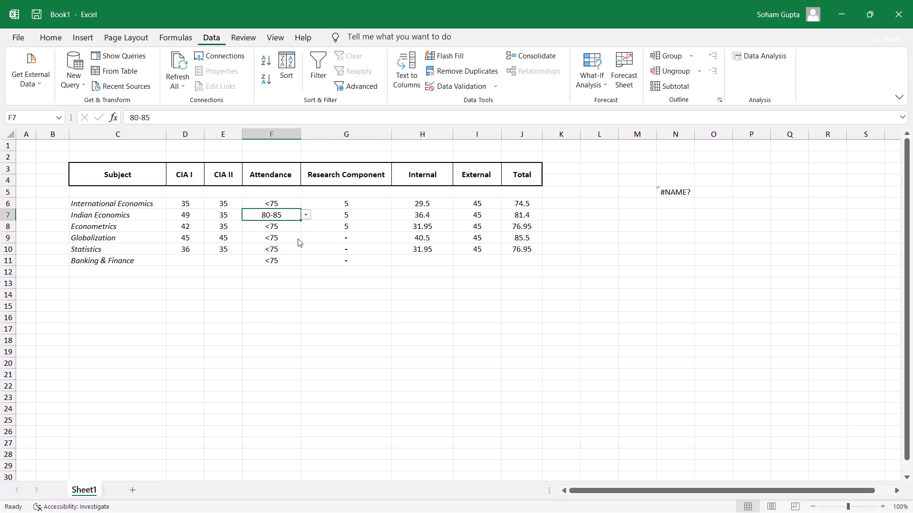
# Choose <75 as the Econometrics attendance in F8.
pyautogui.click(295, 226)
pyautogui.click(305, 227)
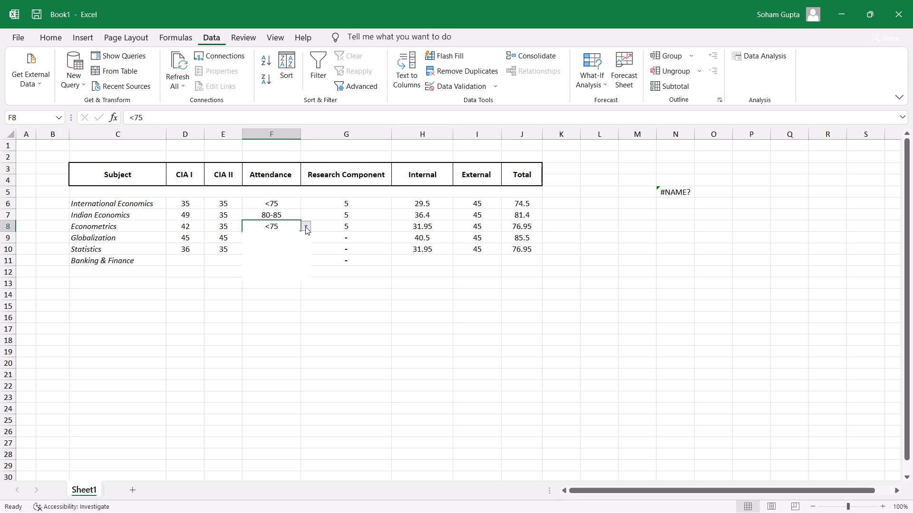
pyautogui.click(271, 235)
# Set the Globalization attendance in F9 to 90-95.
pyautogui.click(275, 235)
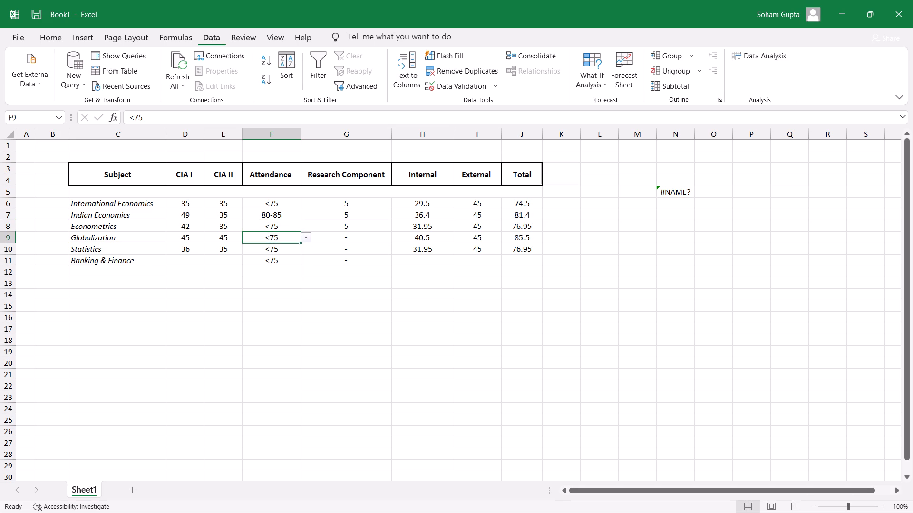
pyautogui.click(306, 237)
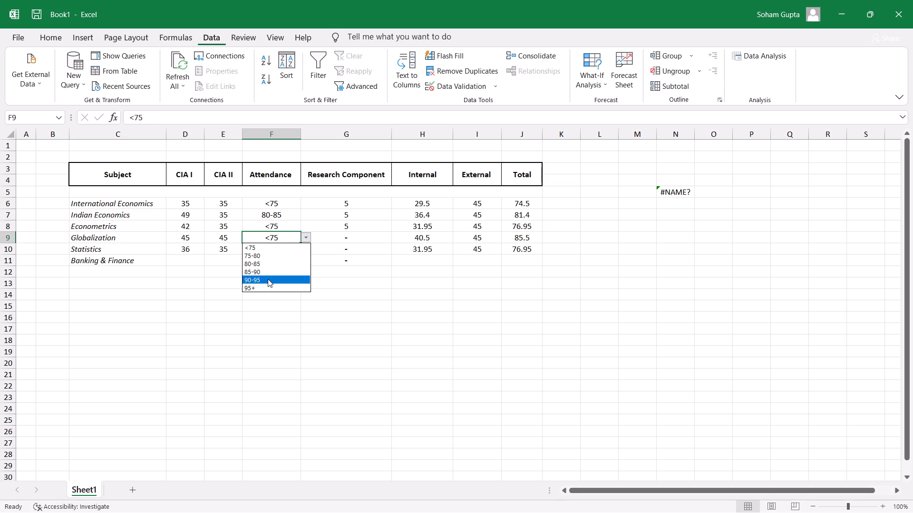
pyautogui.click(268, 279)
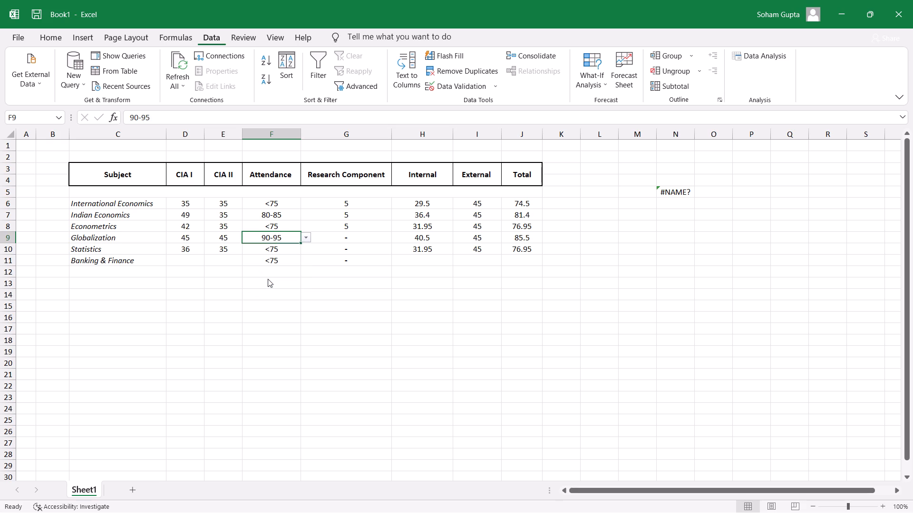
# Choose <75 as the Statistics attendance in F10.
pyautogui.click(279, 252)
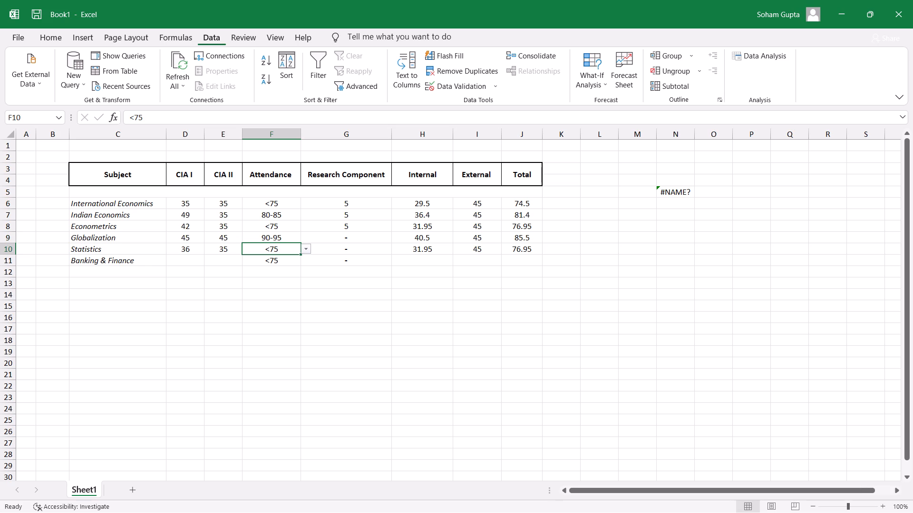
pyautogui.click(306, 248)
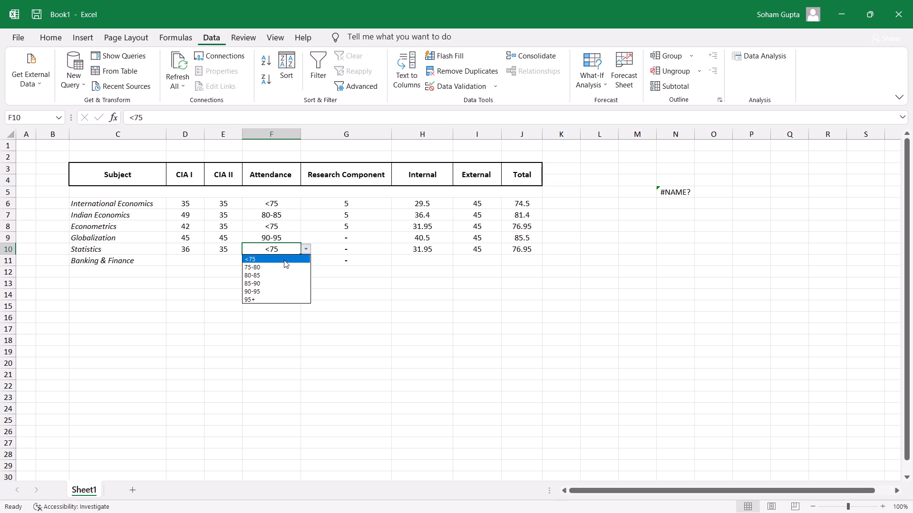
pyautogui.click(284, 260)
pyautogui.click(284, 261)
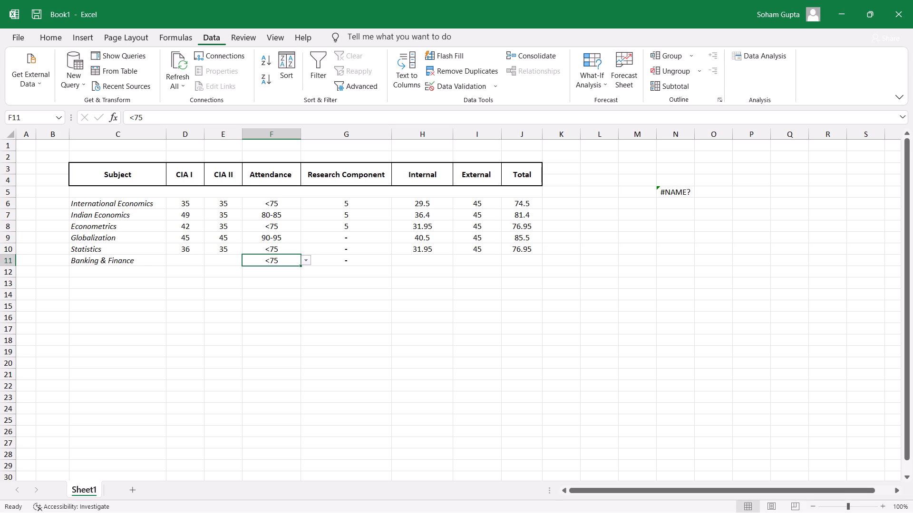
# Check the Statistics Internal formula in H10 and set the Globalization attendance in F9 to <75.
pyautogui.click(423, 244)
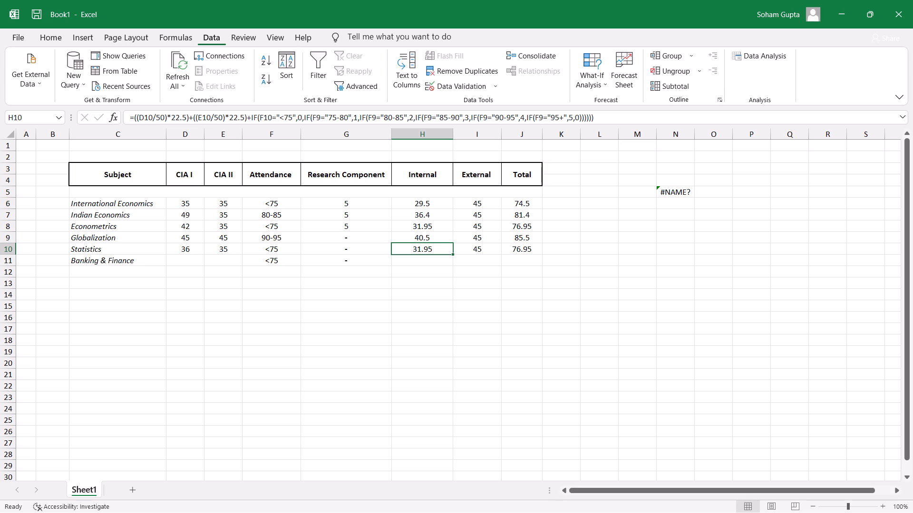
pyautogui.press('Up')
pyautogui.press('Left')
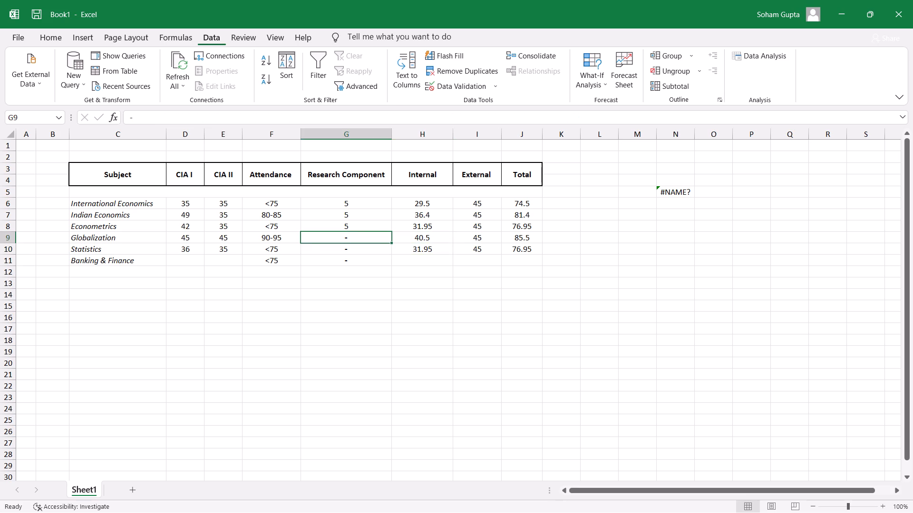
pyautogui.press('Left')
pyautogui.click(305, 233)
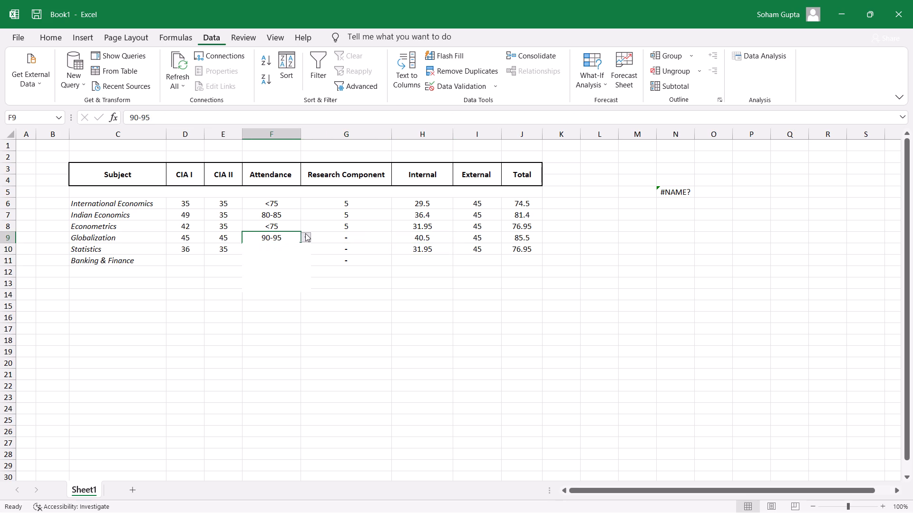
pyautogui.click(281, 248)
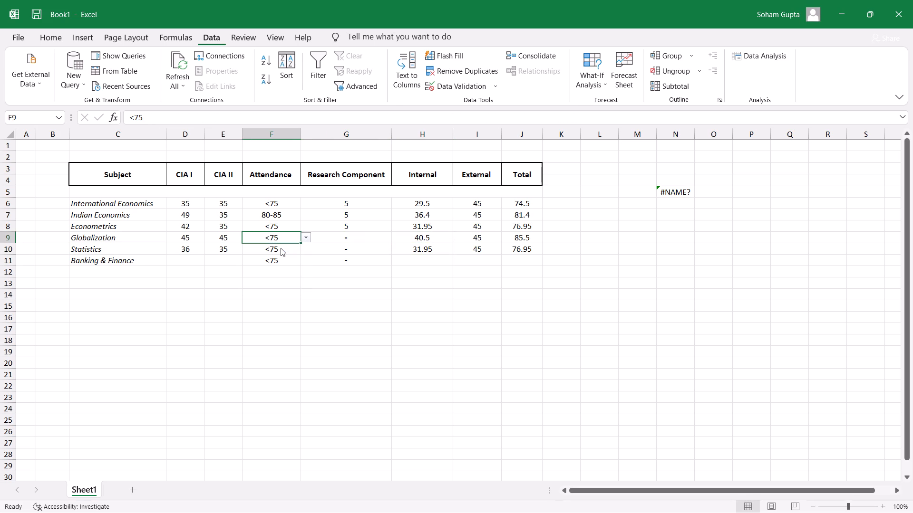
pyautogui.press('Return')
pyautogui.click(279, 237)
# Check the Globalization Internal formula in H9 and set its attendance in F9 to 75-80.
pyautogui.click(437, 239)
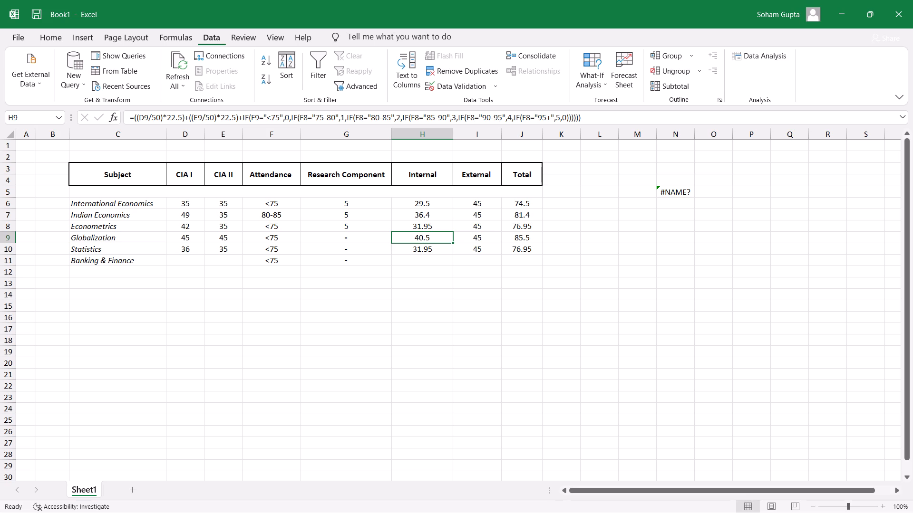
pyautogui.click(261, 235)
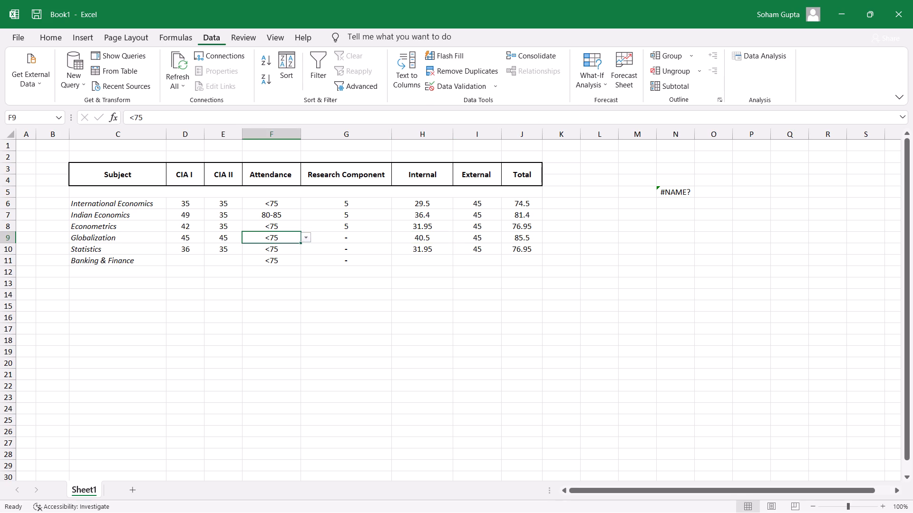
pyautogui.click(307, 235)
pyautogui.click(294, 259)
# Clear the Globalization attendance entry in F9.
pyautogui.press("'")
pyautogui.press('BackSpace')
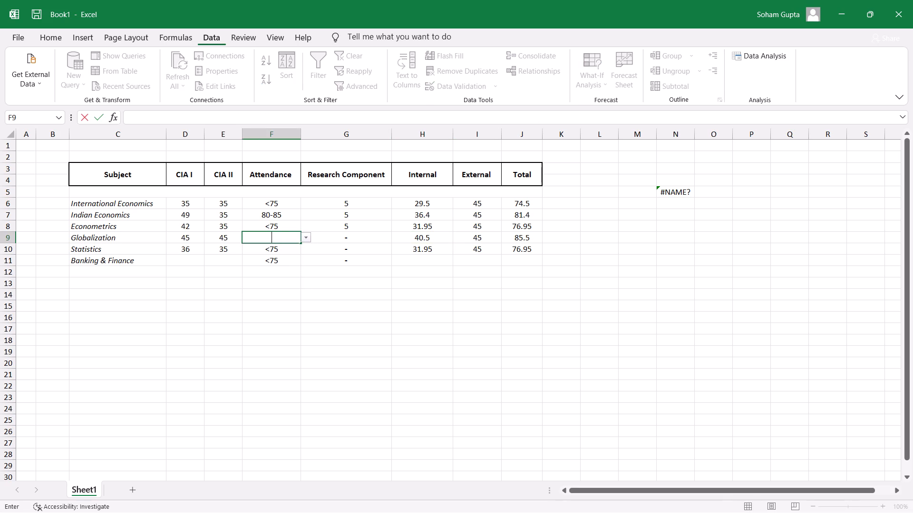
pyautogui.press('Return')
pyautogui.click(290, 242)
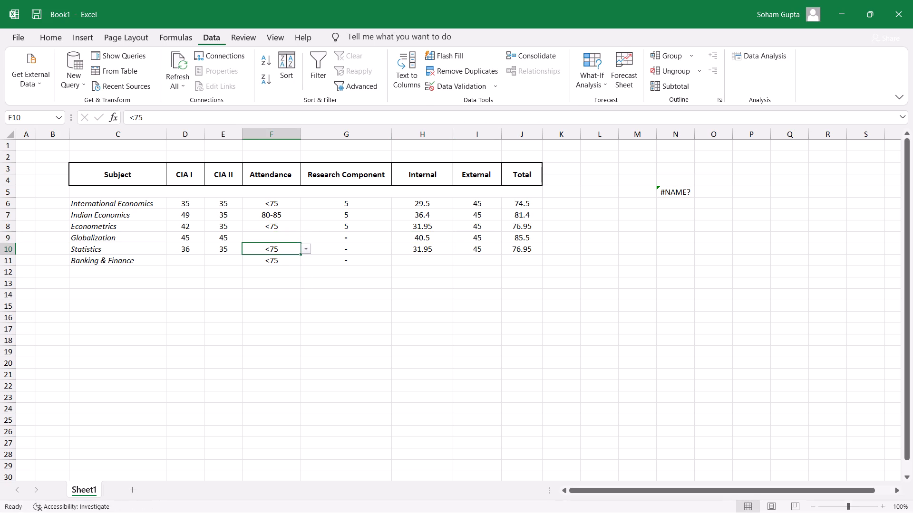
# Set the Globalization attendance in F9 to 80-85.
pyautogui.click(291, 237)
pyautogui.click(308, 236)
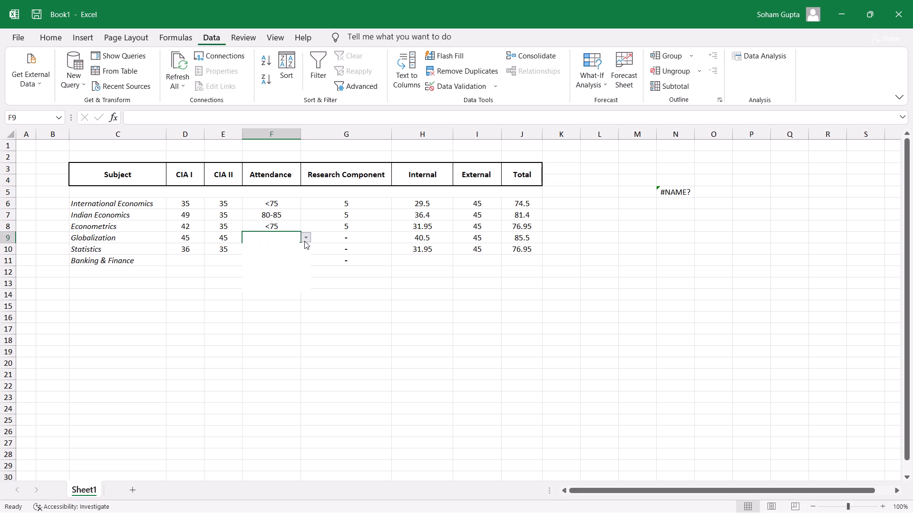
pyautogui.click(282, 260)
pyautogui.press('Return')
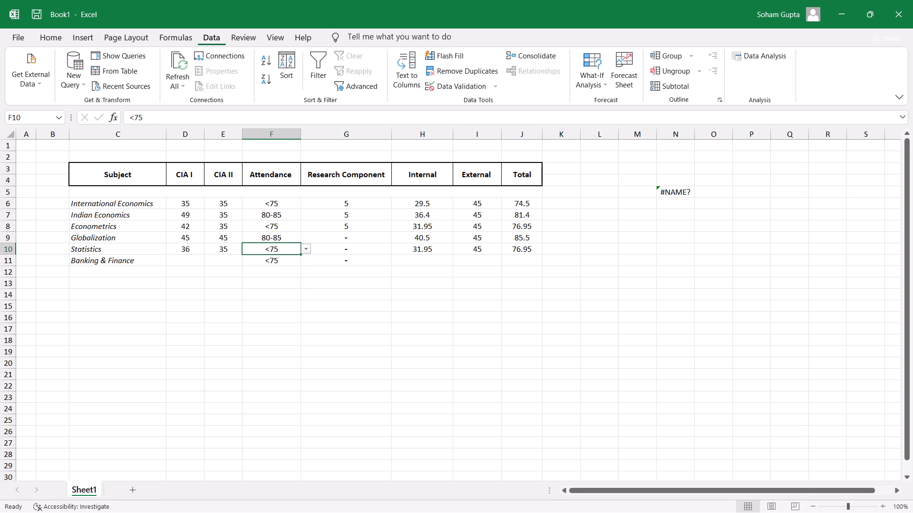
# Set the International Economics attendance in F6 to 90-95.
pyautogui.click(274, 205)
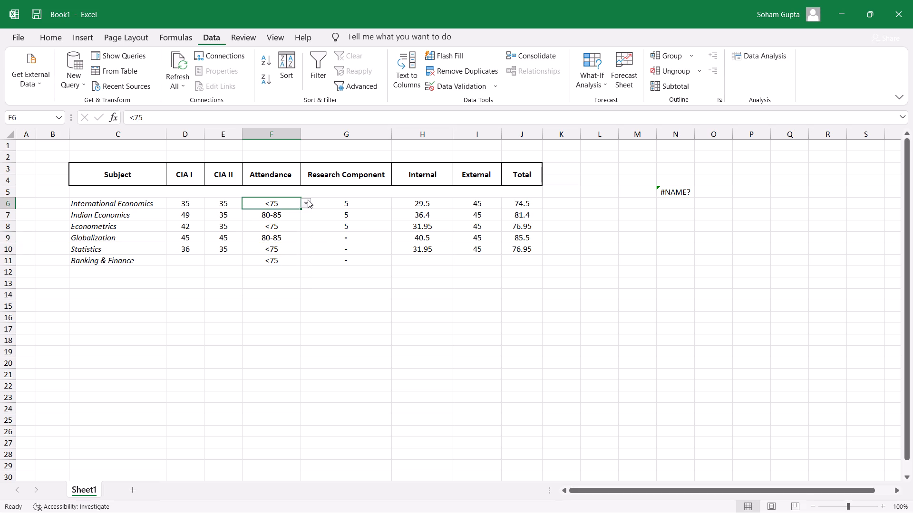
pyautogui.click(305, 203)
pyautogui.click(289, 246)
# Compare the Internal formulas in H6 to H9, checking which Attendance cells the nested IFs in the Globalization formula refer to.
pyautogui.click(427, 205)
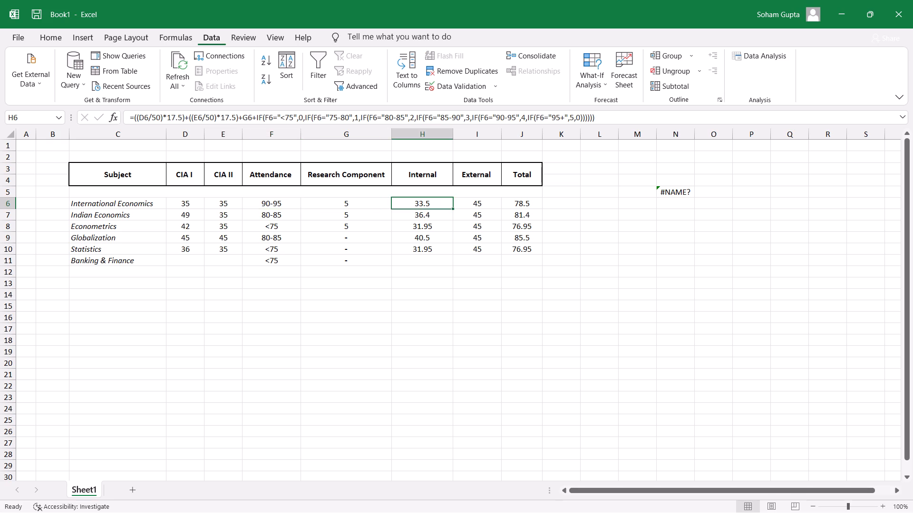
pyautogui.press('Down')
pyautogui.press('Down')
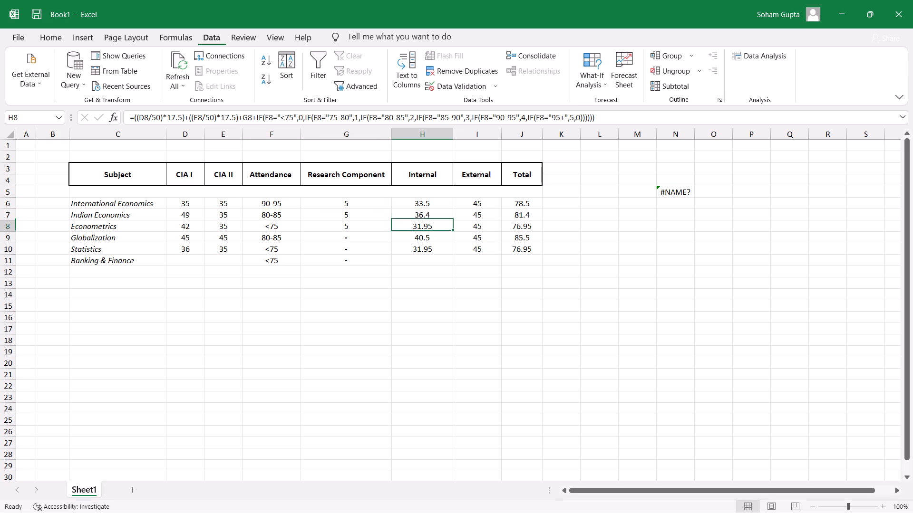
pyautogui.press('Down')
pyautogui.press('Up')
pyautogui.press('Down')
pyautogui.press('Up')
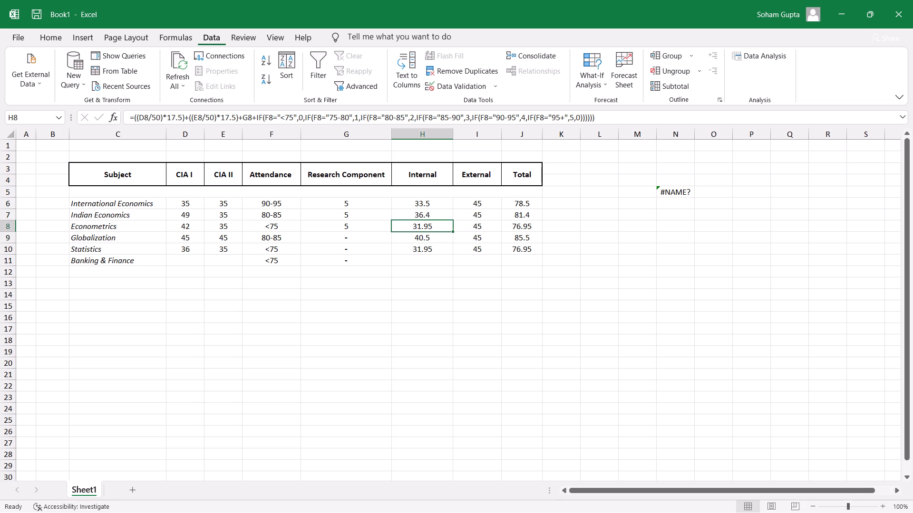
pyautogui.press('Down')
pyautogui.press('Left')
pyautogui.press('Left')
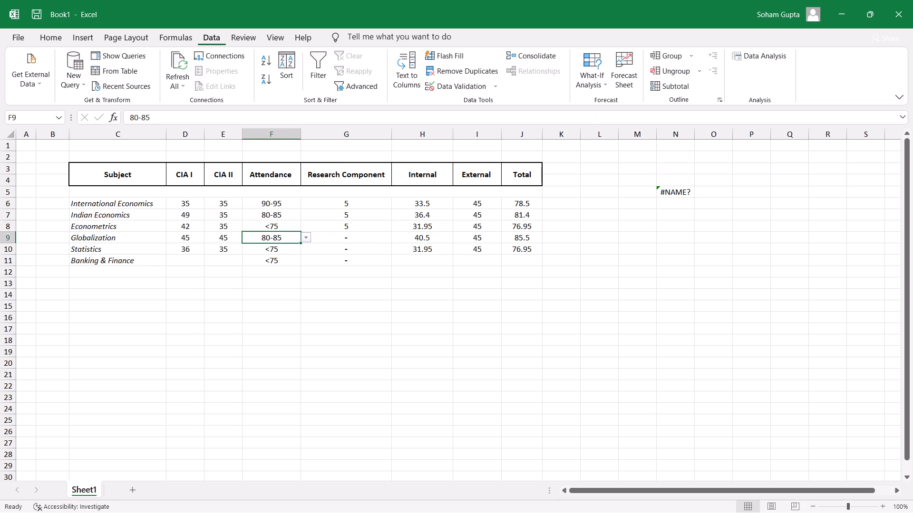
pyautogui.press('Right')
pyautogui.press('Right')
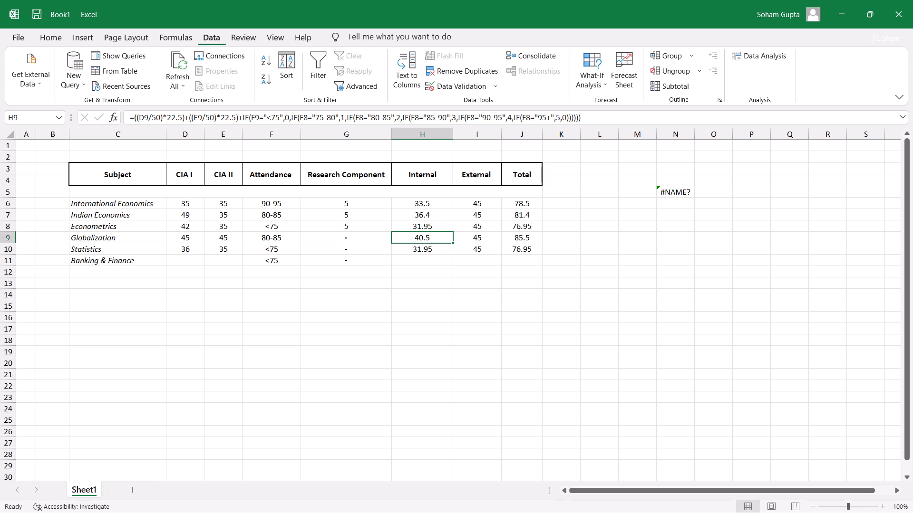
# Set the Globalization attendance in F9 to <75.
pyautogui.click(284, 252)
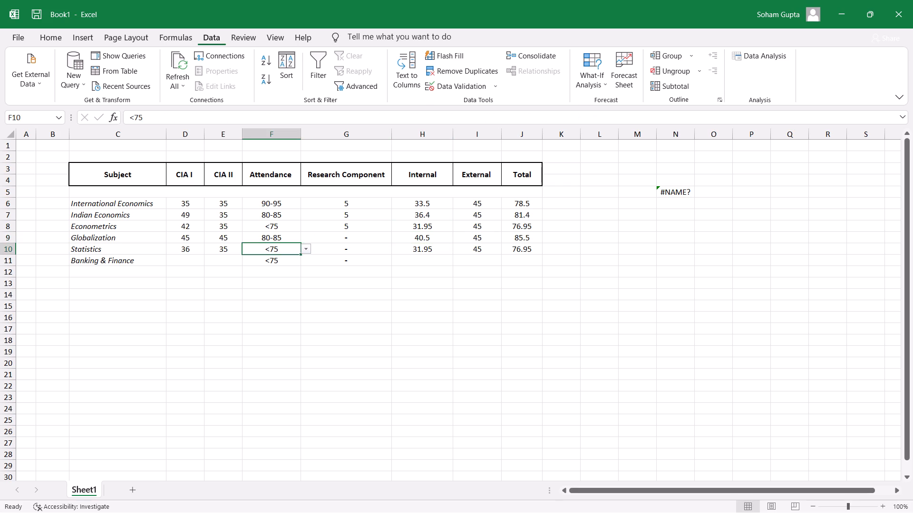
pyautogui.click(287, 242)
pyautogui.click(283, 235)
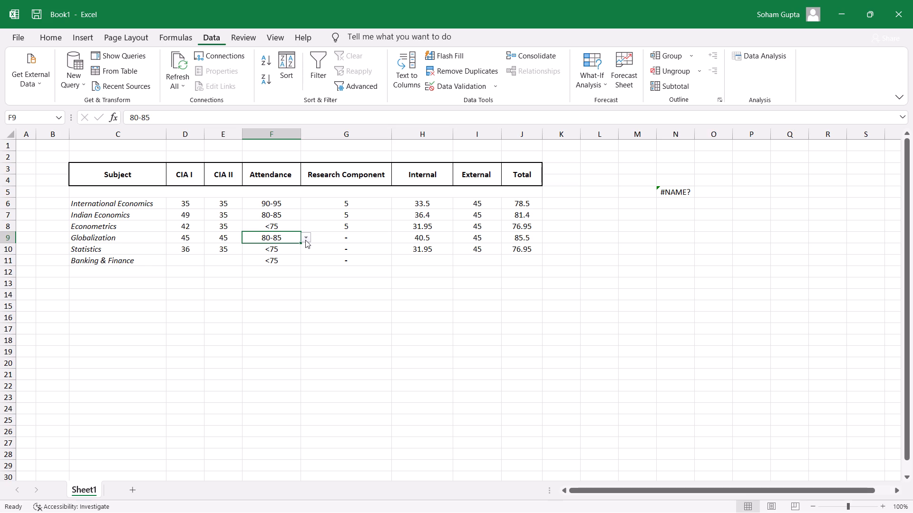
pyautogui.click(307, 237)
pyautogui.click(289, 250)
pyautogui.press('Return')
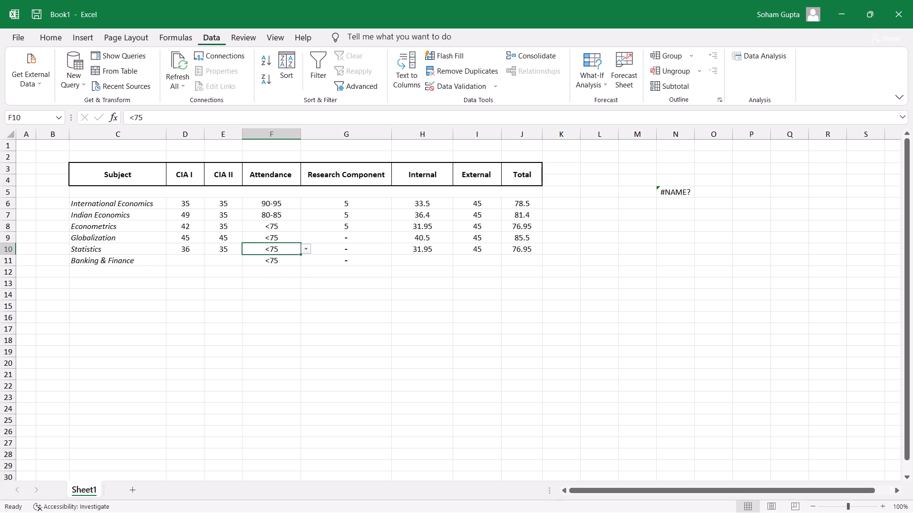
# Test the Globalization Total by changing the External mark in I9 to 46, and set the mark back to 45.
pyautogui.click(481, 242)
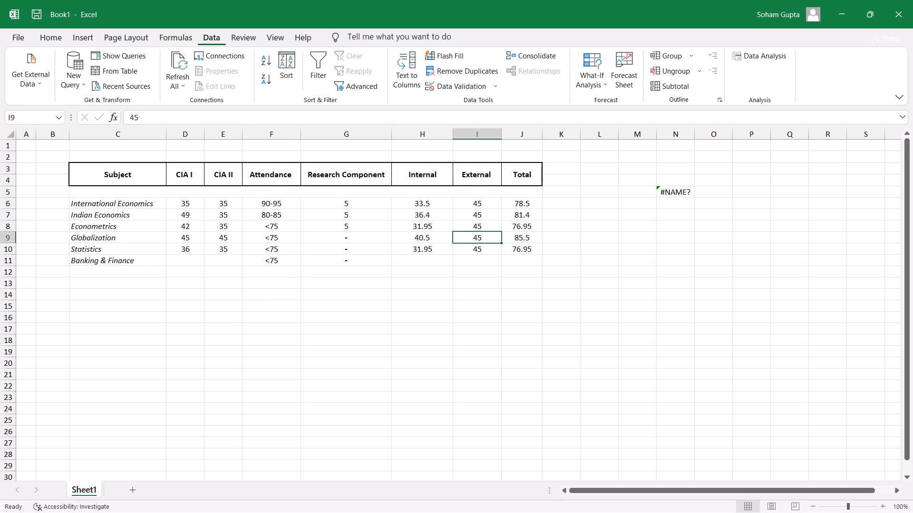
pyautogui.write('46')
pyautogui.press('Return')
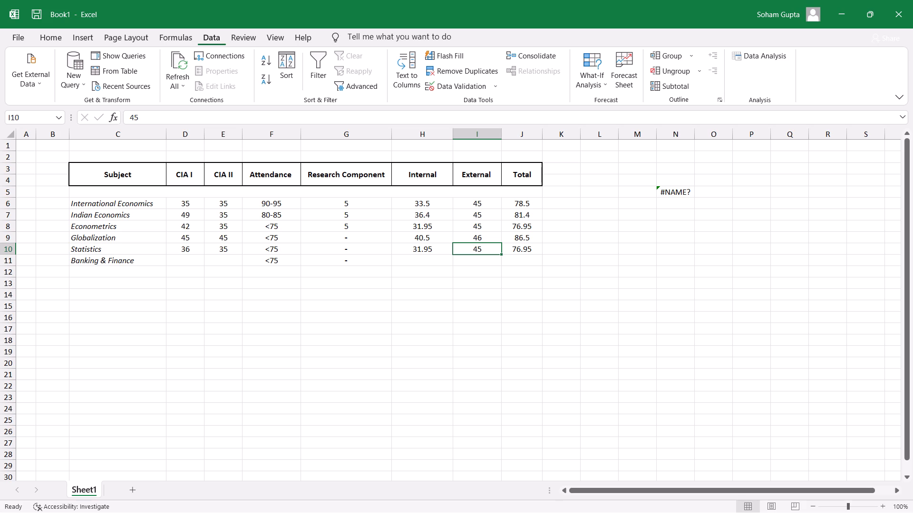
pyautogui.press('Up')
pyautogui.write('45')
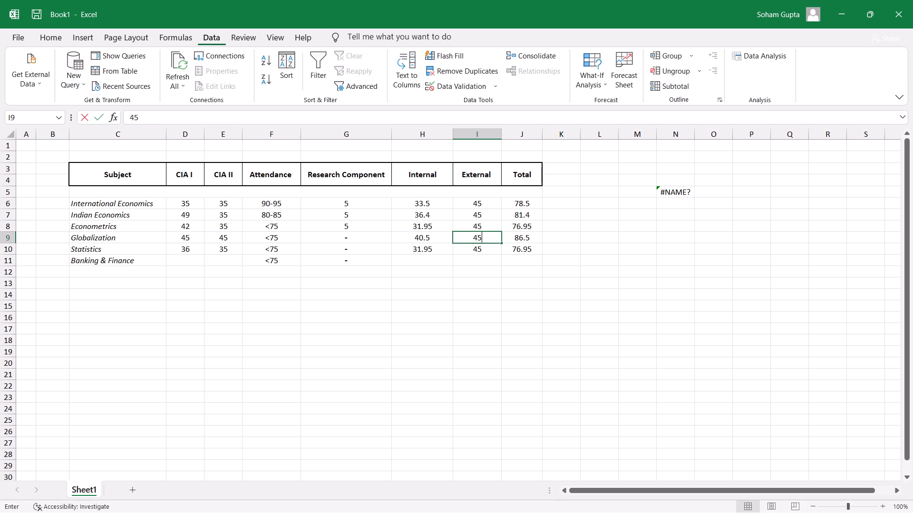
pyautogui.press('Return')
# Select the Globalization CIA II mark in E9.
pyautogui.press('Left')
pyautogui.press('Left')
pyautogui.press('Up')
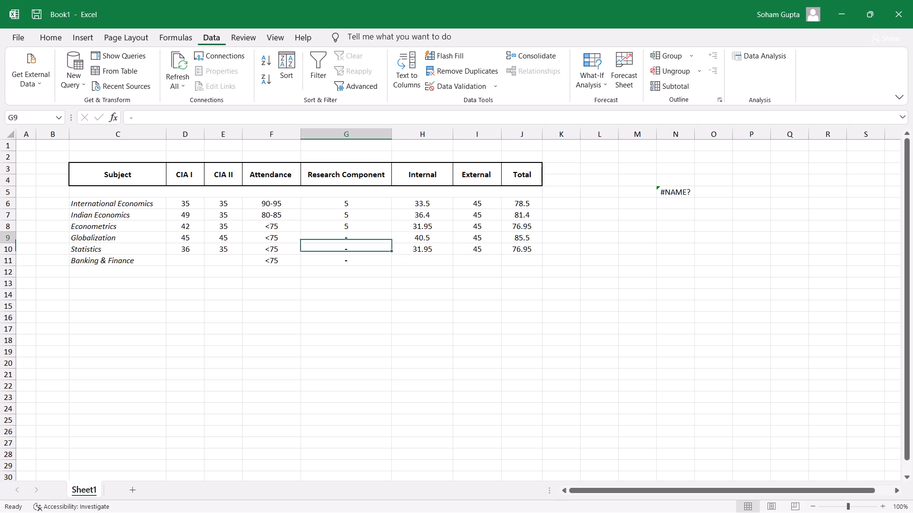
pyautogui.press('Left')
pyautogui.press('Up')
pyautogui.press('Left')
pyautogui.press('Down')
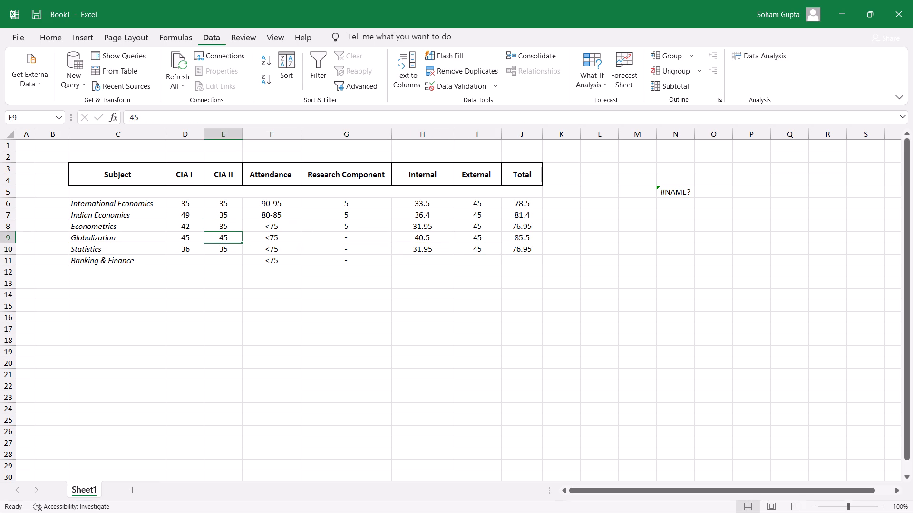
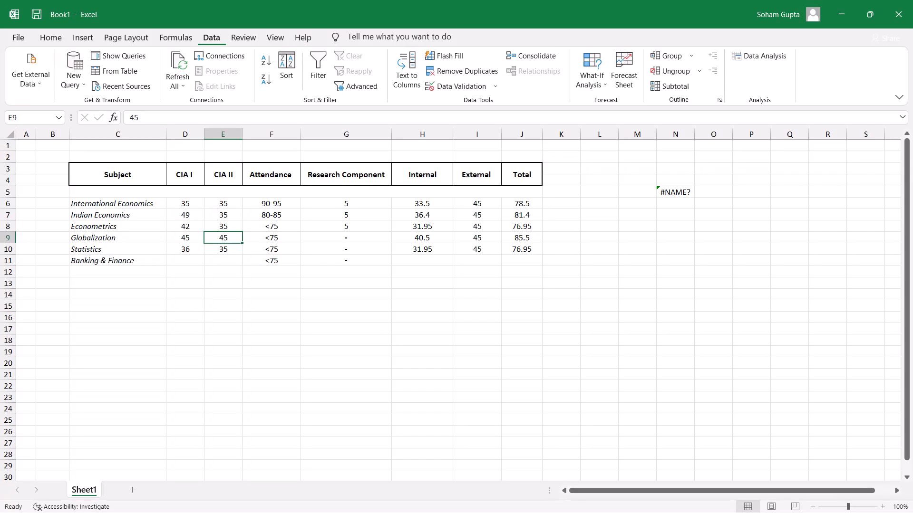
# Compare the Internal formulas for Globalization in H9 and Statistics in H10 with H6 and H8, checking the Attendance cells their nested IFs use.
pyautogui.click(371, 237)
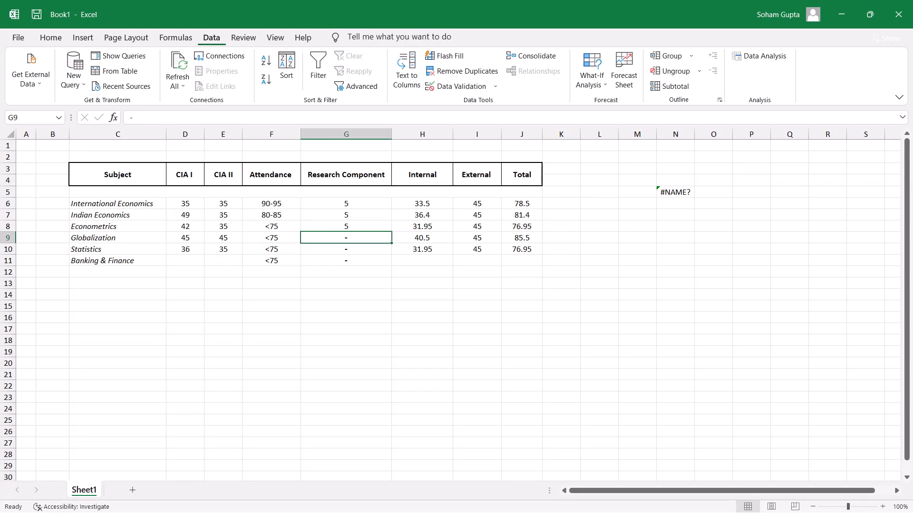
pyautogui.click(437, 239)
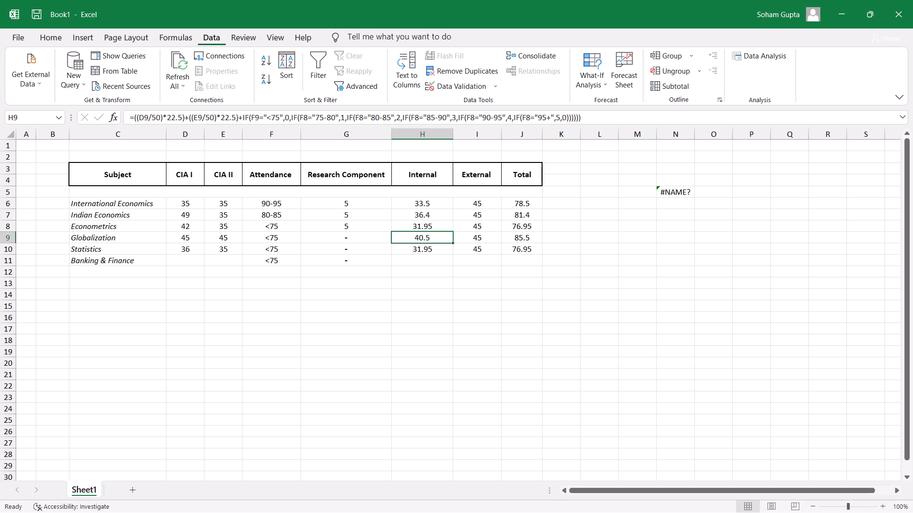
pyautogui.click(433, 202)
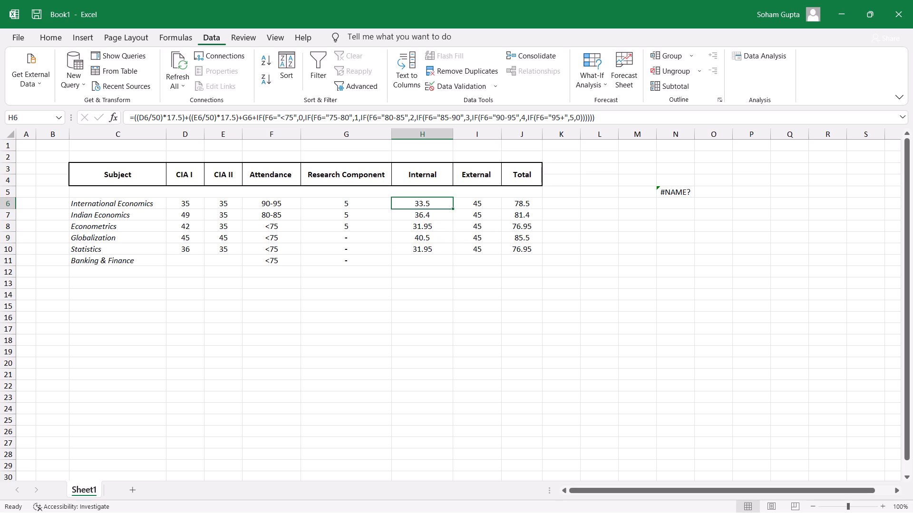
pyautogui.click(437, 238)
pyautogui.press('Return')
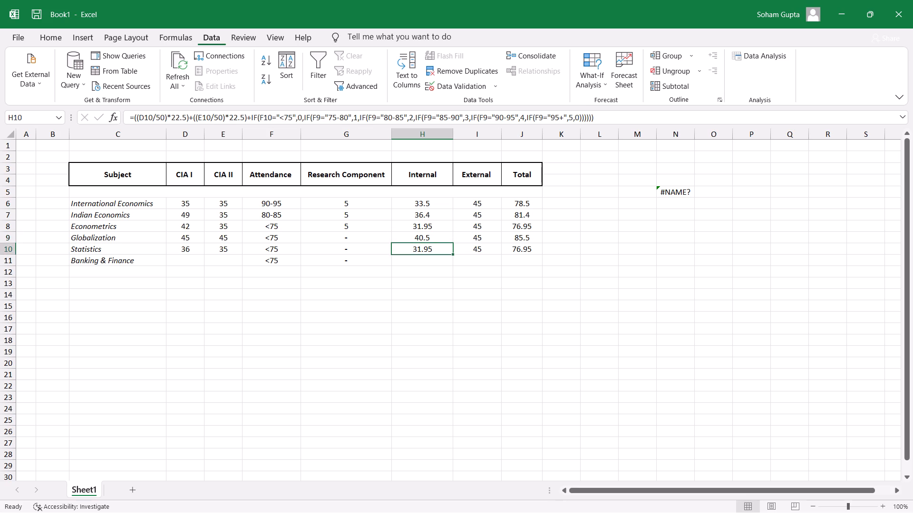
pyautogui.press('Return')
pyautogui.press('Up')
pyautogui.press('Up')
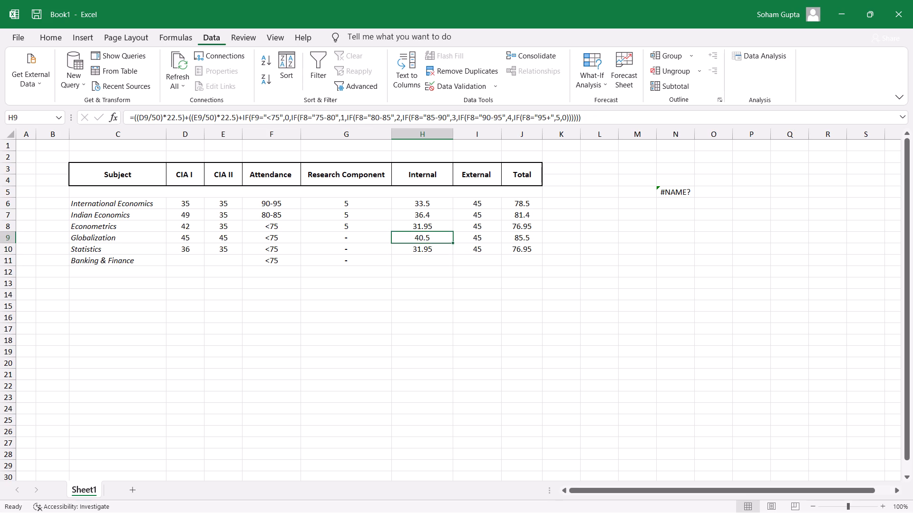
pyautogui.press('Down')
pyautogui.press('Up')
pyautogui.press('Down')
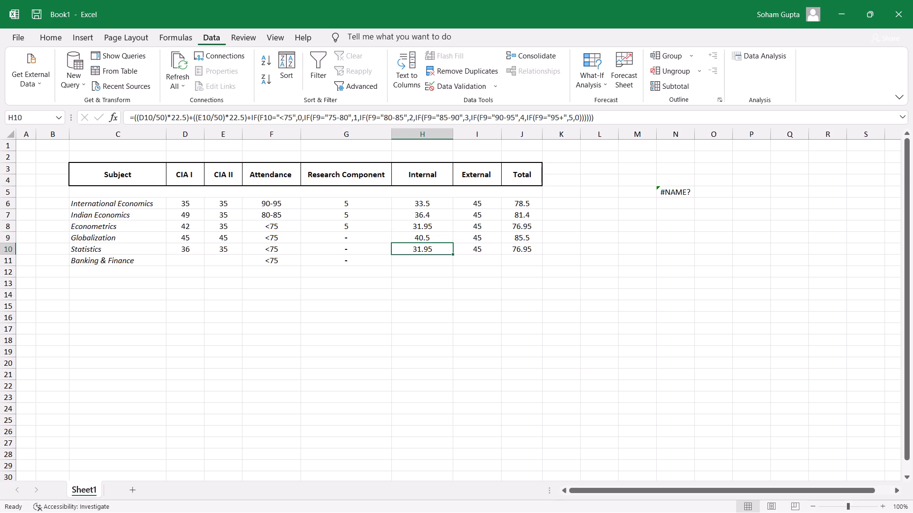
pyautogui.press('Up')
pyautogui.press('Down')
pyautogui.press('Up')
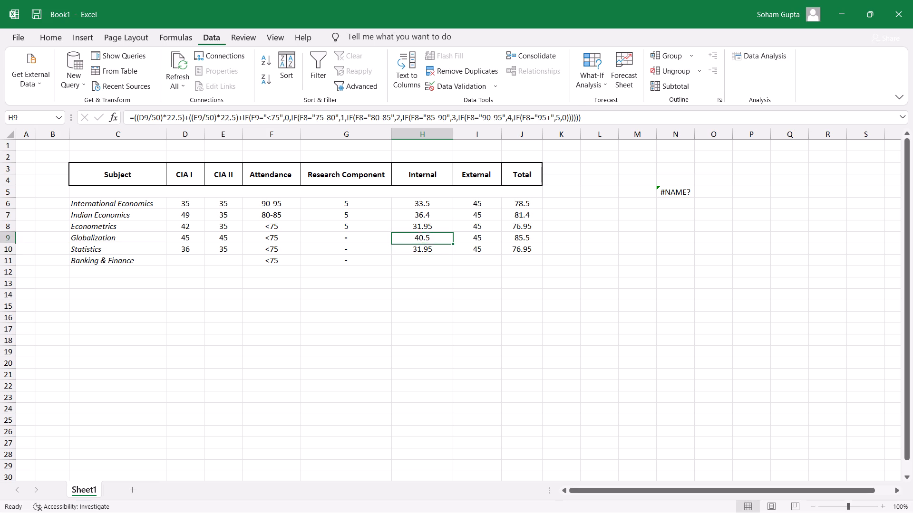
pyautogui.press('Down')
pyautogui.press('Up')
pyautogui.press('Down')
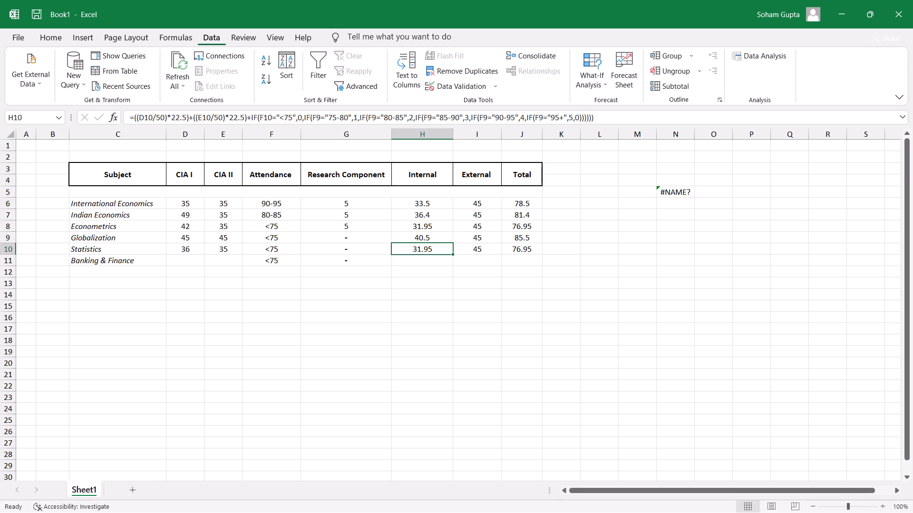
pyautogui.press('Up')
pyautogui.press('Down')
pyautogui.press('Up')
pyautogui.press('Down')
pyautogui.press('Up')
pyautogui.press('Down')
pyautogui.press('Up')
pyautogui.press('Down')
pyautogui.press('Up')
pyautogui.press('Down')
pyautogui.press('Up')
pyautogui.press('Down')
pyautogui.press('Up')
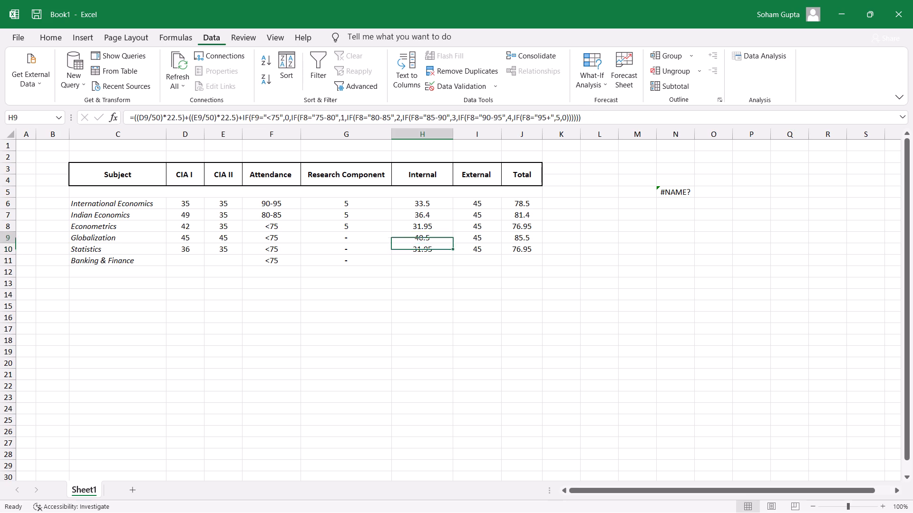
pyautogui.press('Down')
pyautogui.press('Up')
pyautogui.press('Down')
pyautogui.press('Up')
pyautogui.press('Down')
pyautogui.press('Up')
pyautogui.press('Up')
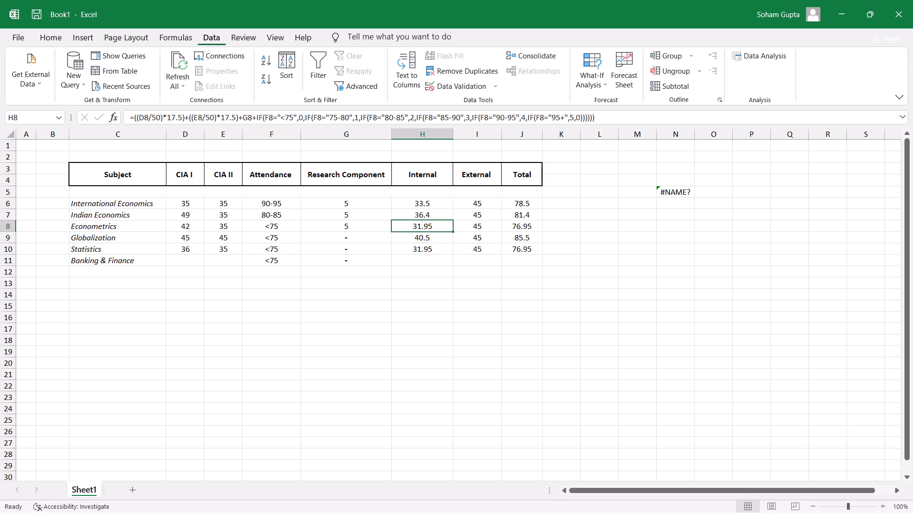
pyautogui.press('Down')
pyautogui.press('Down')
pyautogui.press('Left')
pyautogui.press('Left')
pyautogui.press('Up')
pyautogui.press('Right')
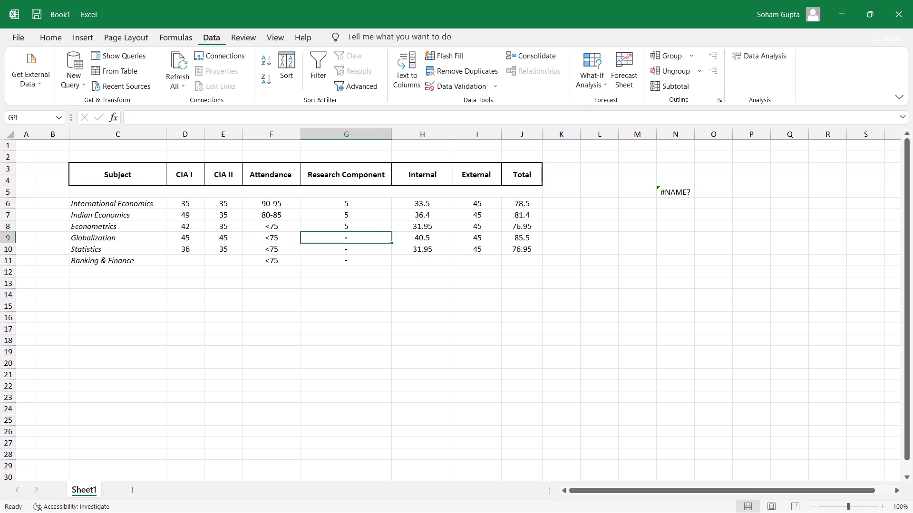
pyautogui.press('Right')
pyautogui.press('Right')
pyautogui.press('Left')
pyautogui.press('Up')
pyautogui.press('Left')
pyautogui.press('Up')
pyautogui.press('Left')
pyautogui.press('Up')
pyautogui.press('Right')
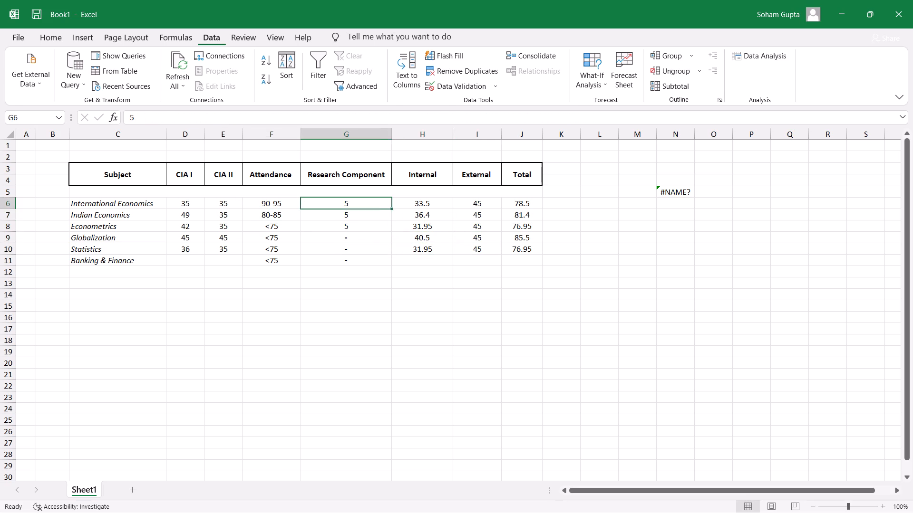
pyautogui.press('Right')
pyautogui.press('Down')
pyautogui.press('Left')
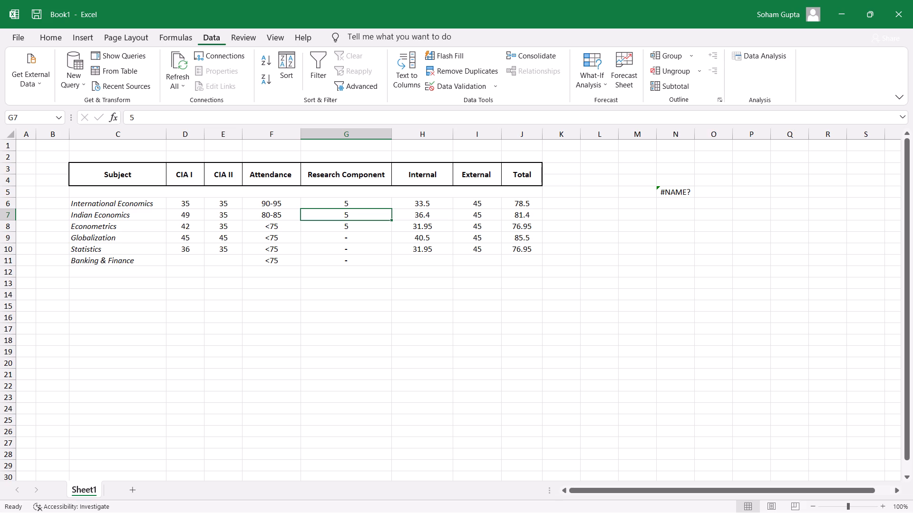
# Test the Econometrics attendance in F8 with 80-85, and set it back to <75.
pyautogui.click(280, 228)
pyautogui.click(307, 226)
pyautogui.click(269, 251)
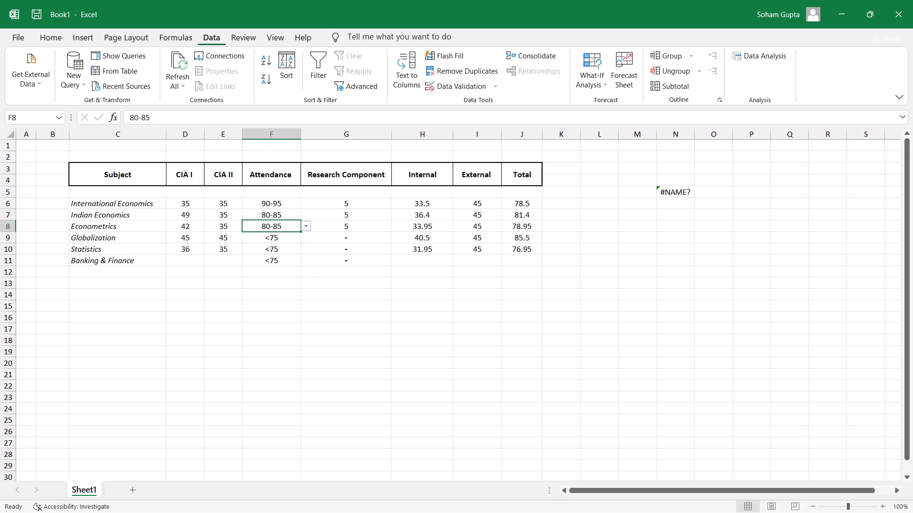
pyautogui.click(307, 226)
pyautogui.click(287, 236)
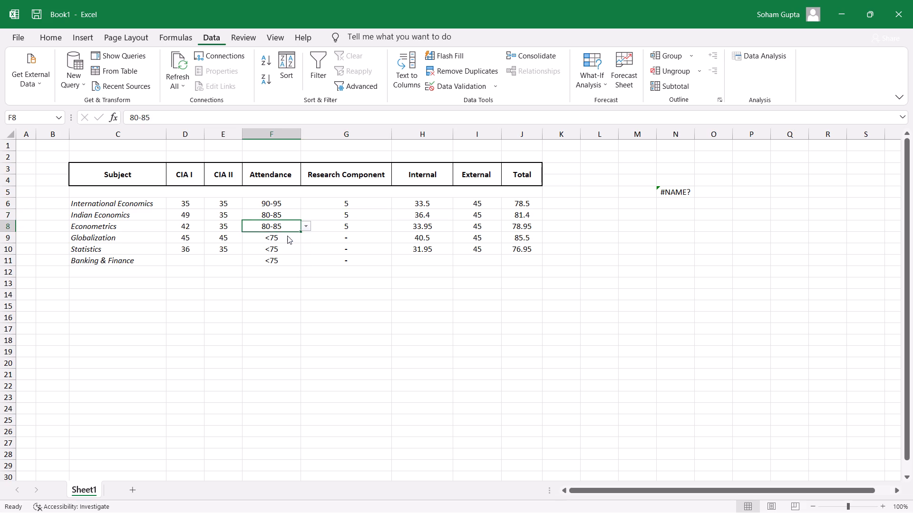
# Set the Globalization attendance in F9 to 95+.
pyautogui.click(286, 241)
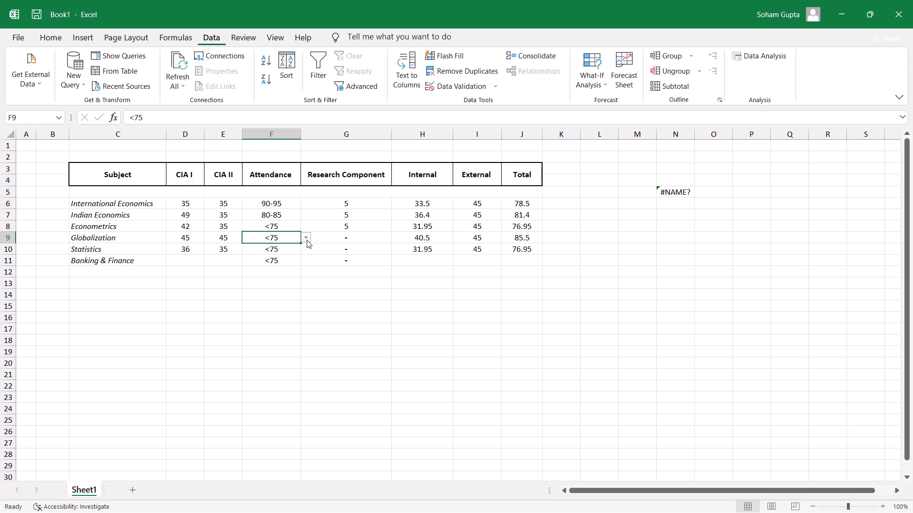
pyautogui.click(305, 237)
pyautogui.click(296, 285)
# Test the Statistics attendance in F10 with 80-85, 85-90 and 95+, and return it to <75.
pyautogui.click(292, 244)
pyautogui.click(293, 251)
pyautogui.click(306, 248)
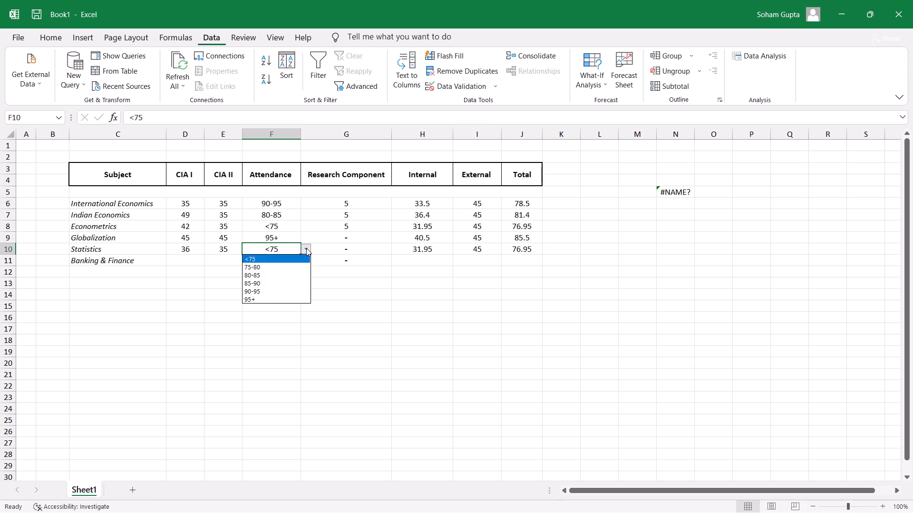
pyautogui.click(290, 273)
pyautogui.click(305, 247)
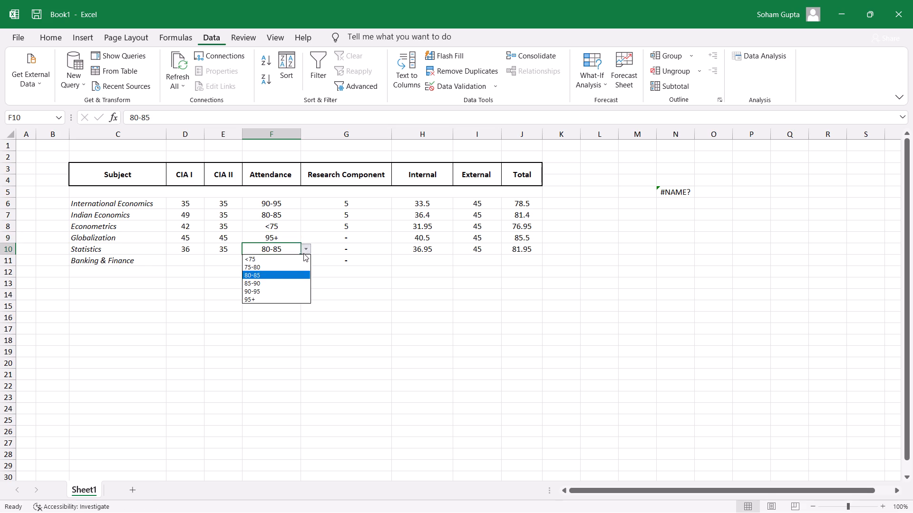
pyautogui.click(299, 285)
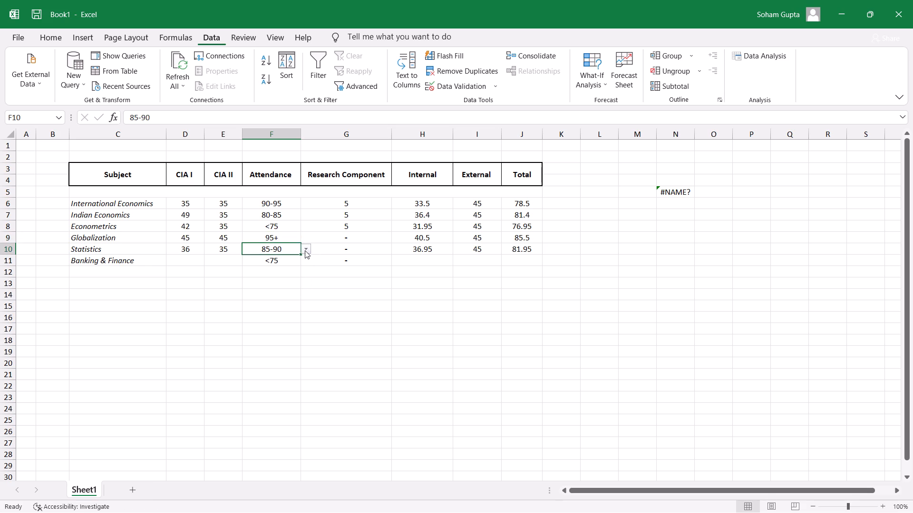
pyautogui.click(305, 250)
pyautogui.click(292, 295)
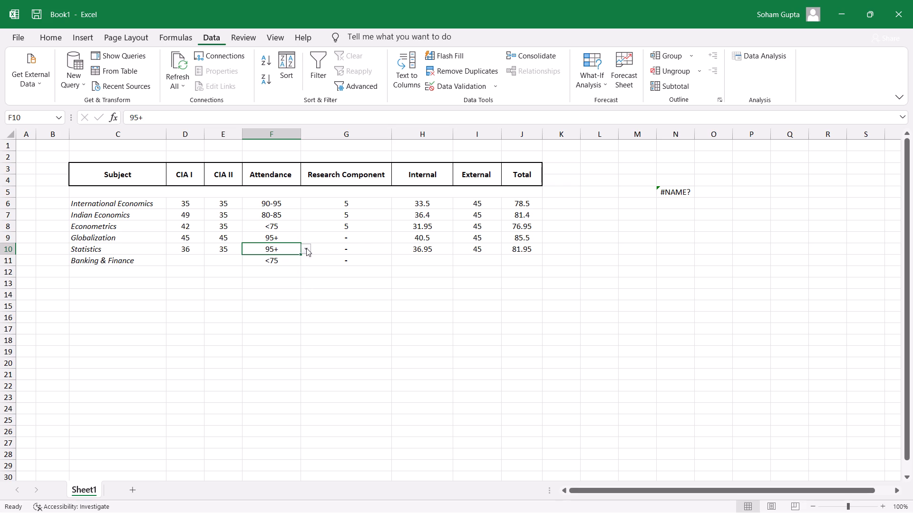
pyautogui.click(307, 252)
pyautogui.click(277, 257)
# Test the Statistics attendance in F10 with 75-80, 80-85 and 90-95, and leave it set to 95+.
pyautogui.click(306, 251)
pyautogui.click(297, 265)
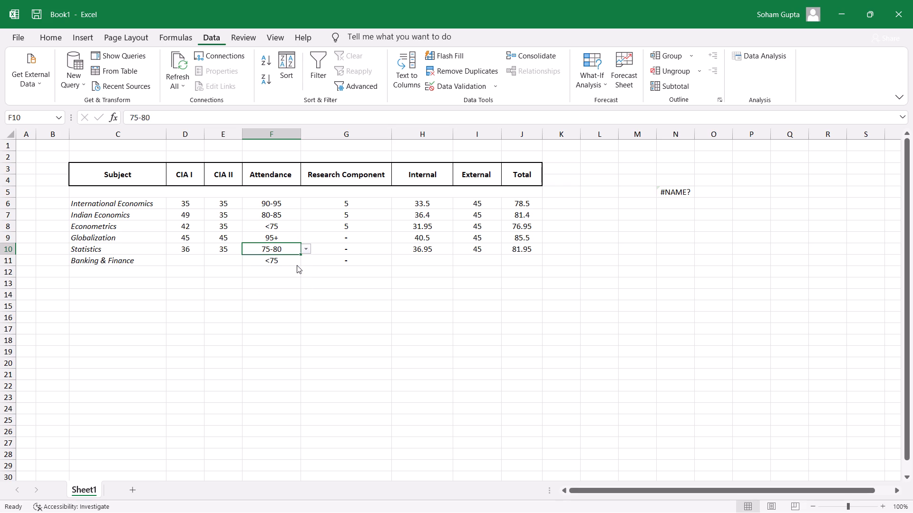
pyautogui.click(305, 249)
pyautogui.click(300, 273)
pyautogui.click(306, 248)
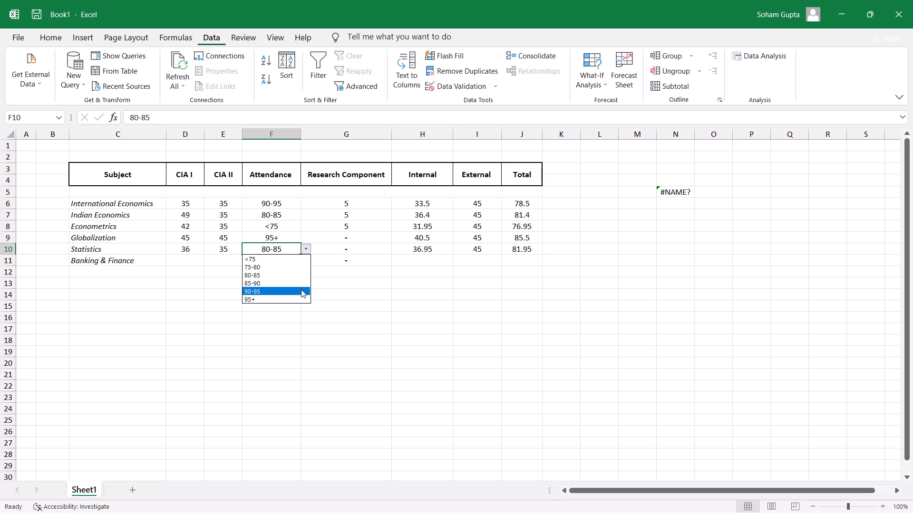
pyautogui.click(301, 290)
pyautogui.click(308, 250)
pyautogui.click(255, 300)
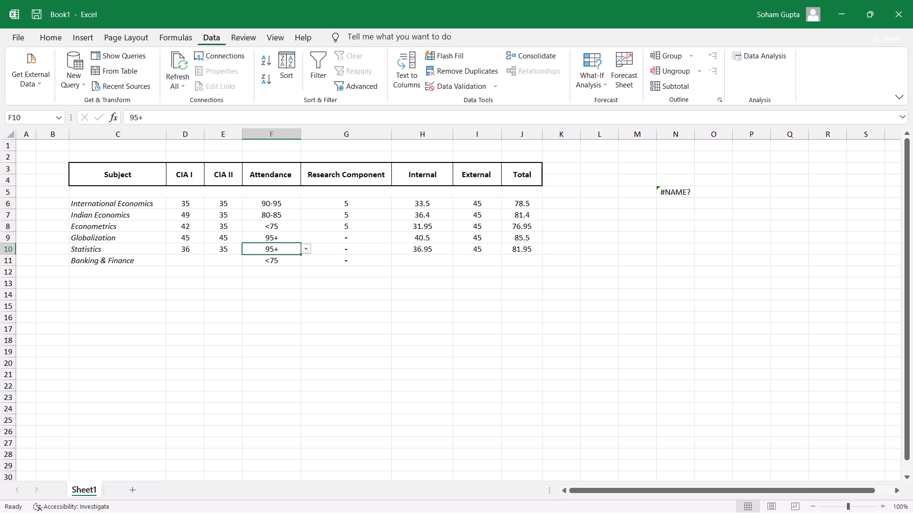
# Examine the Statistics Internal formula in H10 against its Attendance cell, checking which cells the nested IFs refer to.
pyautogui.click(416, 251)
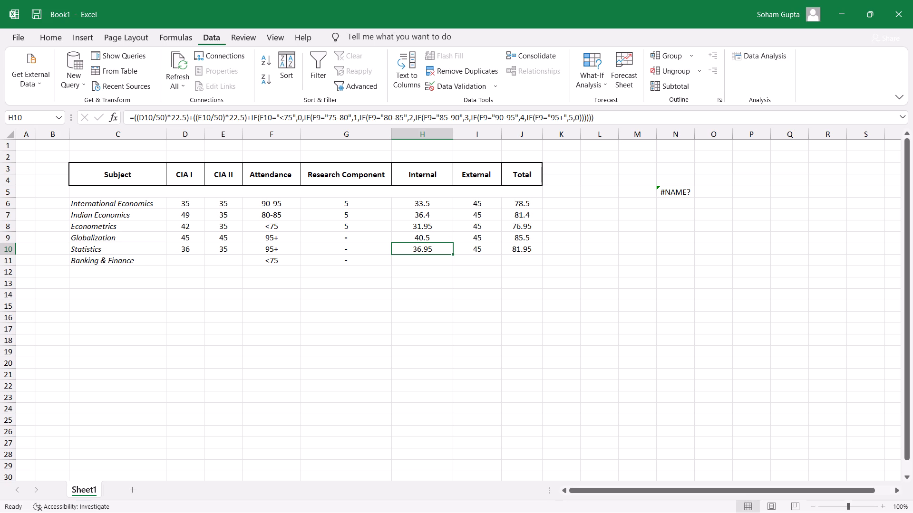
pyautogui.click(262, 248)
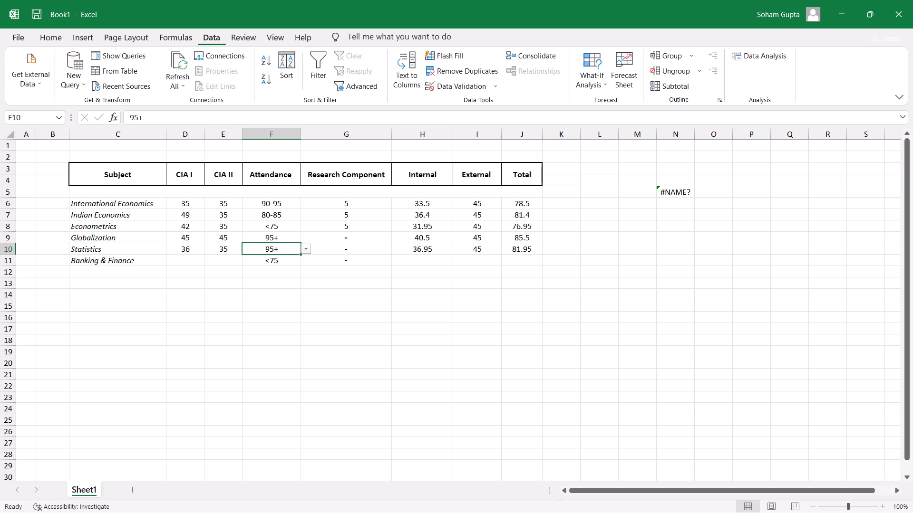
pyautogui.click(427, 249)
pyautogui.moveTo(615, 114); pyautogui.dragTo(384, 121)
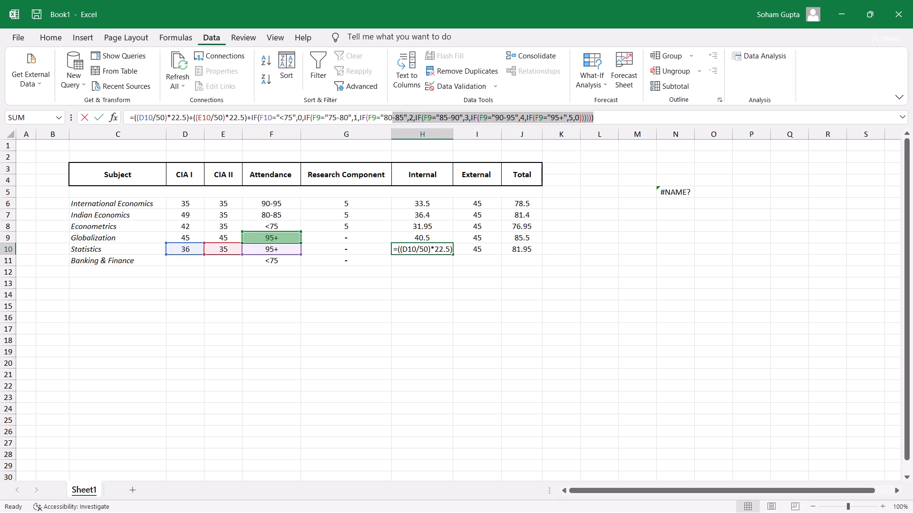
pyautogui.moveTo(384, 121); pyautogui.dragTo(116, 115)
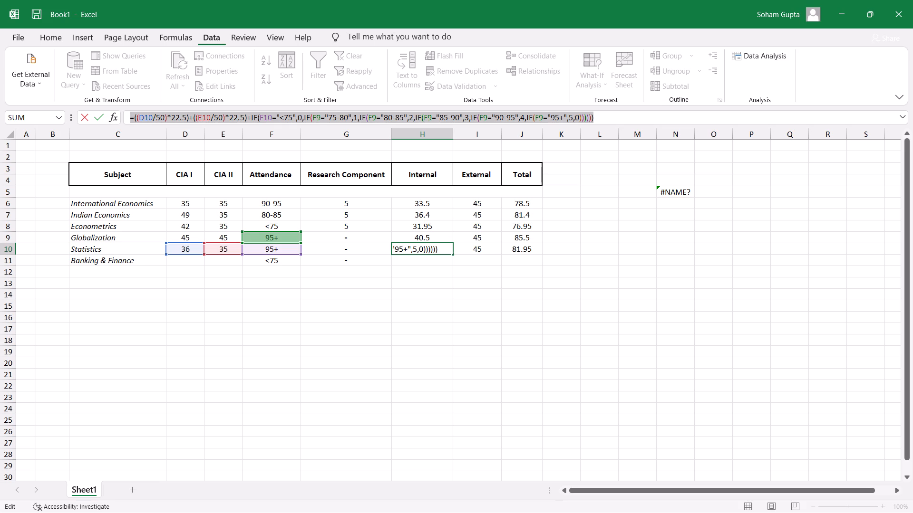
pyautogui.press('Return')
# In the Globalization Internal formula in H9, change the 75-80 and 80-85 conditions to refer to F9.
pyautogui.click(435, 240)
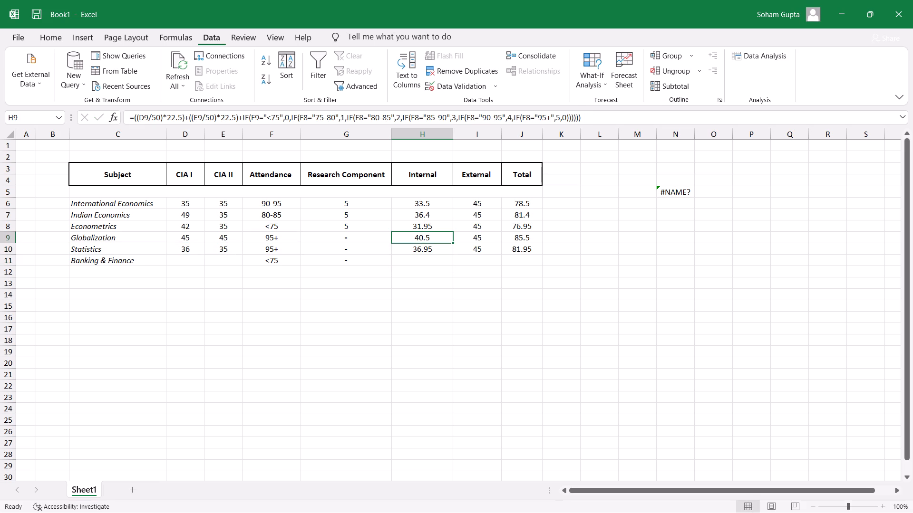
pyautogui.click(307, 118)
pyautogui.press('BackSpace')
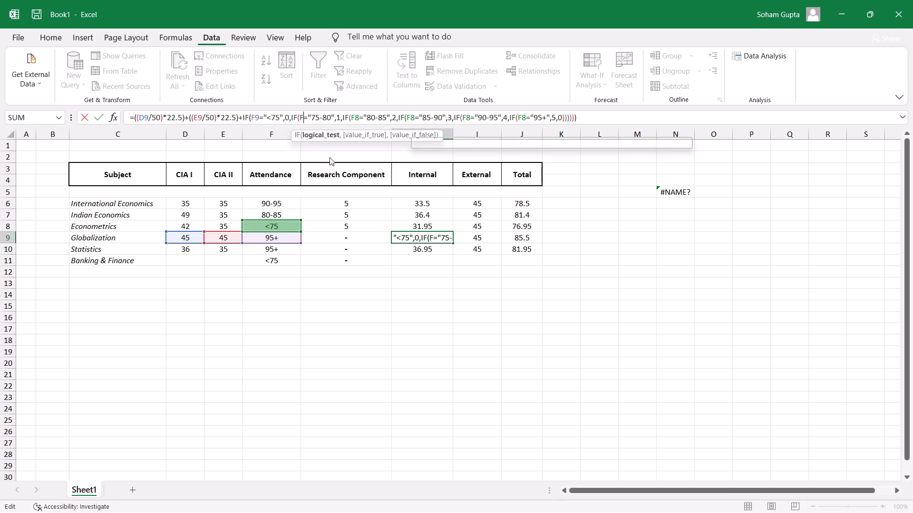
pyautogui.press('9')
pyautogui.press('Right')
pyautogui.press('Right')
pyautogui.press('Right')
pyautogui.press('Right')
pyautogui.press('Right')
pyautogui.press('Right')
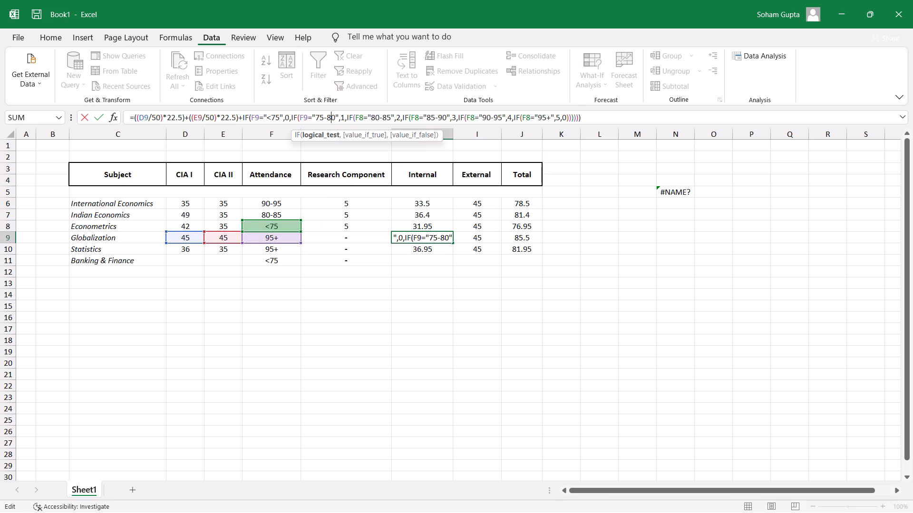
pyautogui.press('Right')
pyautogui.press('Right')
pyautogui.press('Right')
pyautogui.press('Right')
pyautogui.press('Right')
pyautogui.press('Right')
pyautogui.press('Right')
pyautogui.press('Right')
pyautogui.press('Right')
pyautogui.press('Right')
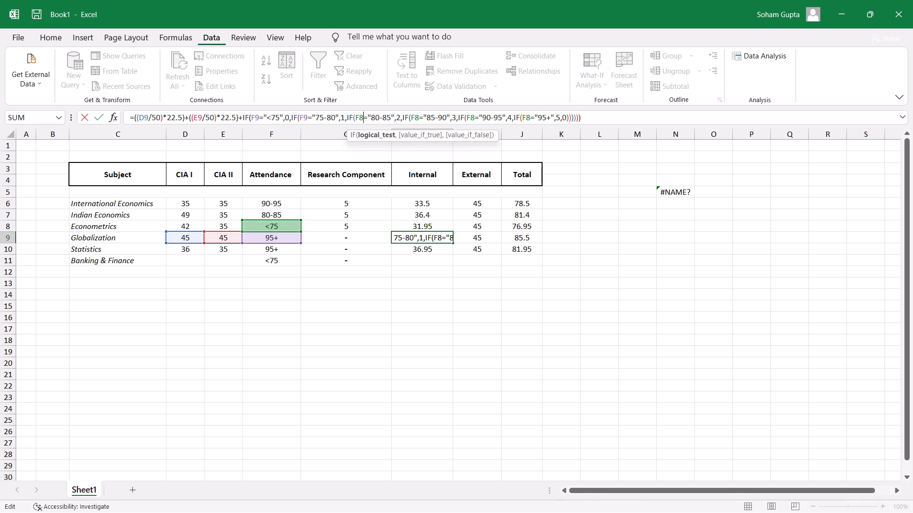
pyautogui.press('BackSpace')
pyautogui.press('9')
# Change the 85-90 condition in the H9 formula to refer to F9.
pyautogui.press('Right')
pyautogui.press('Right')
pyautogui.press('Right')
pyautogui.press('Right')
pyautogui.press('Right')
pyautogui.press('Right')
pyautogui.press('Right')
pyautogui.press('Right')
pyautogui.press('Right')
pyautogui.press('Right')
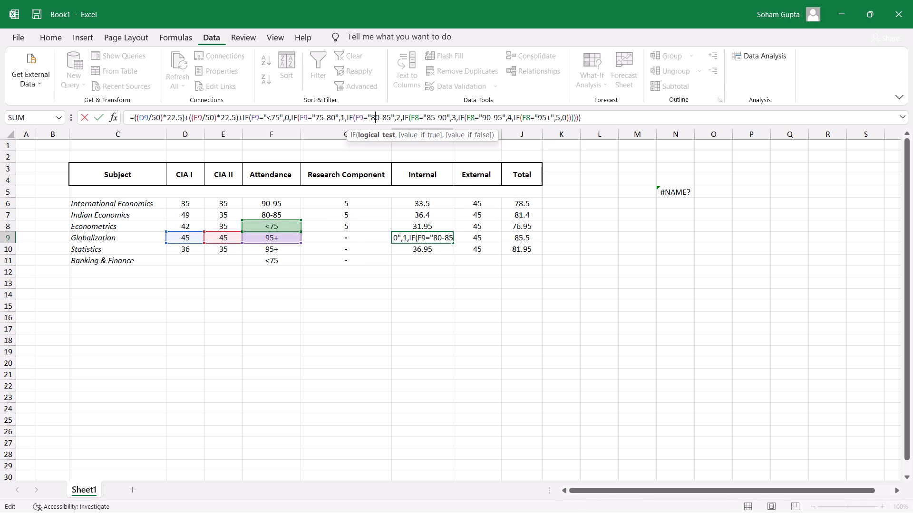
pyautogui.press('Right')
pyautogui.press('Right')
pyautogui.press('Right')
pyautogui.press('Right')
pyautogui.press('Right')
pyautogui.press('Right')
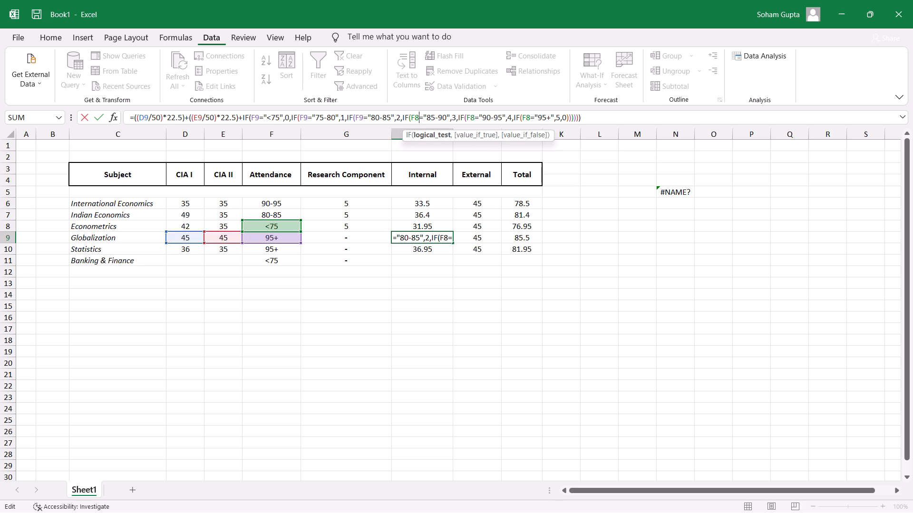
pyautogui.press('BackSpace')
pyautogui.press('9')
# Change the 90-95 condition in the H9 formula to refer to F9.
pyautogui.press('Right')
pyautogui.press('Right')
pyautogui.press('Right')
pyautogui.press('Right')
pyautogui.press('Right')
pyautogui.press('Right')
pyautogui.press('Right')
pyautogui.press('Right')
pyautogui.press('Right')
pyautogui.press('Right')
pyautogui.press('Right')
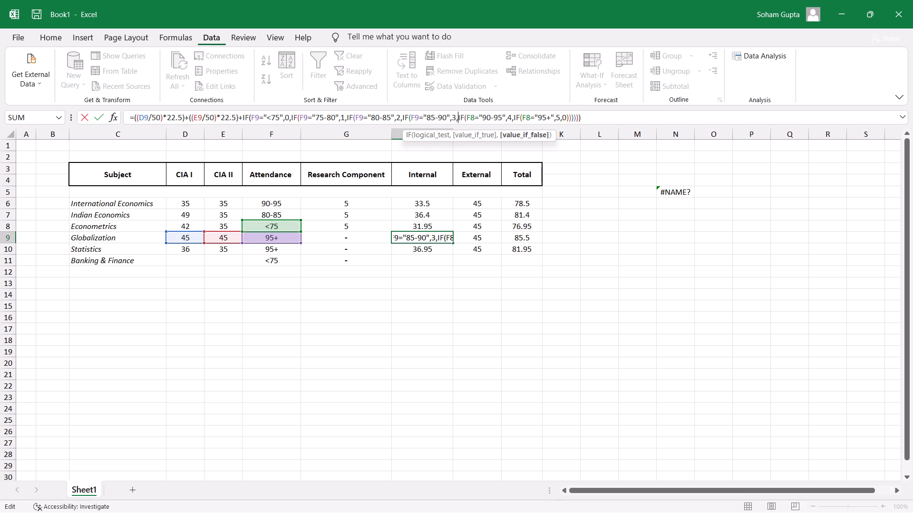
pyautogui.press('Right')
pyautogui.press('Right')
pyautogui.press('Right')
pyautogui.press('Right')
pyautogui.press('Right')
pyautogui.press('BackSpace')
pyautogui.press('9')
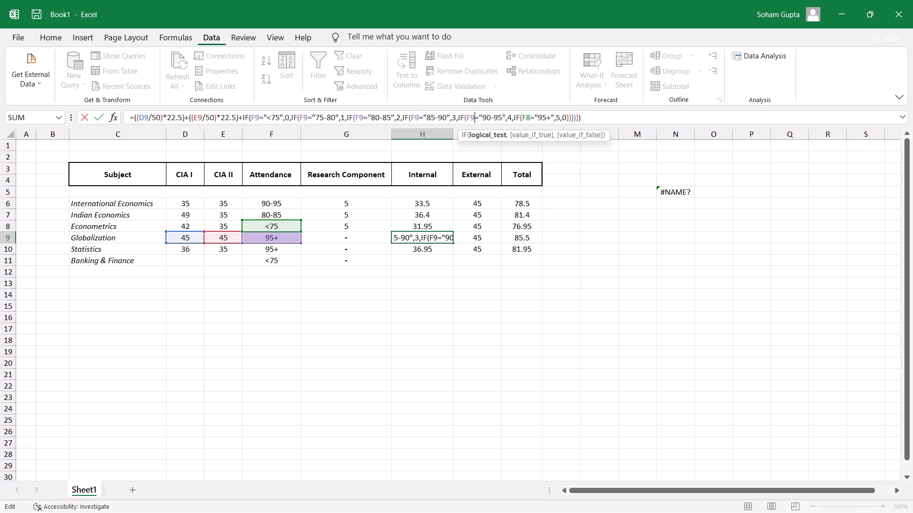
# Change the 95+ condition in the H9 formula to refer to F9 and commit the formula.
pyautogui.press('Right')
pyautogui.press('Right')
pyautogui.press('Right')
pyautogui.press('Right')
pyautogui.press('Right')
pyautogui.press('Right')
pyautogui.press('Right')
pyautogui.press('Right')
pyautogui.press('Right')
pyautogui.press('Right')
pyautogui.press('Right')
pyautogui.press('Right')
pyautogui.press('Right')
pyautogui.press('Right')
pyautogui.press('Right')
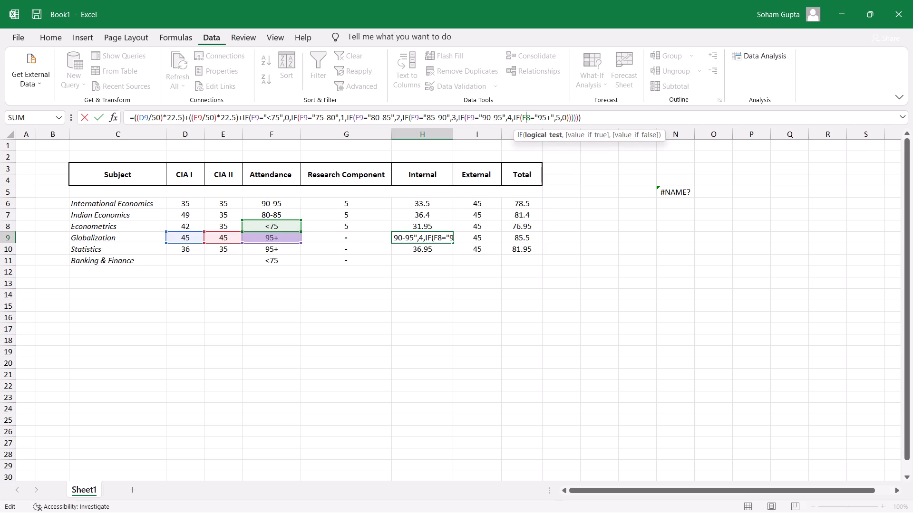
pyautogui.press('Right')
pyautogui.press('BackSpace')
pyautogui.press('9')
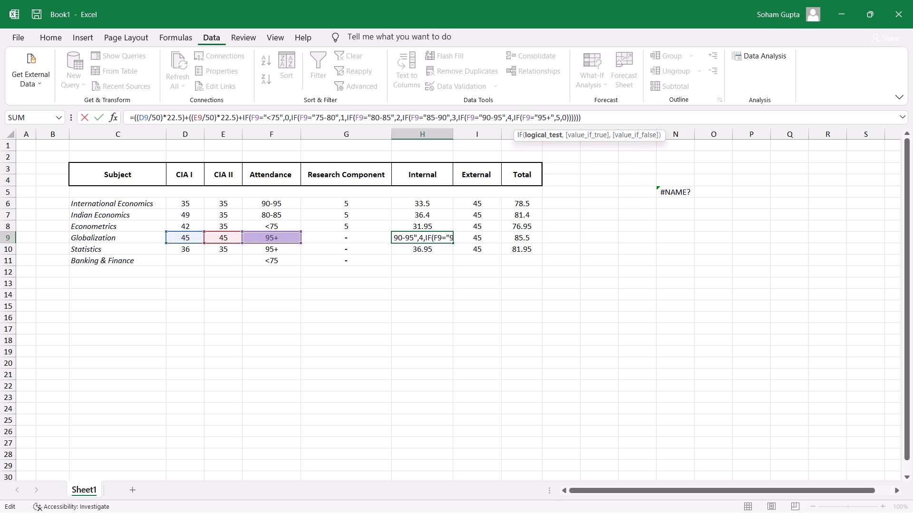
pyautogui.press('Return')
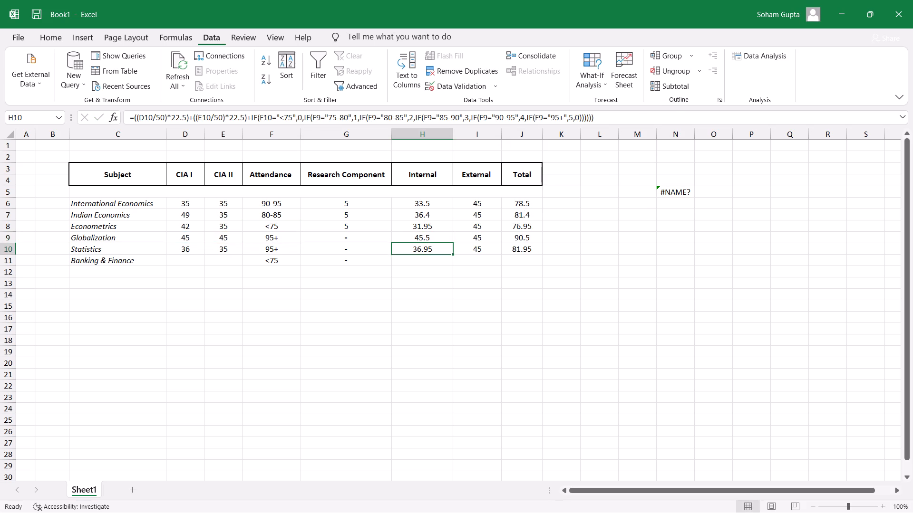
# Fill the Globalization Internal formula from H9 down into the Statistics Internal cell H10.
pyautogui.click(281, 251)
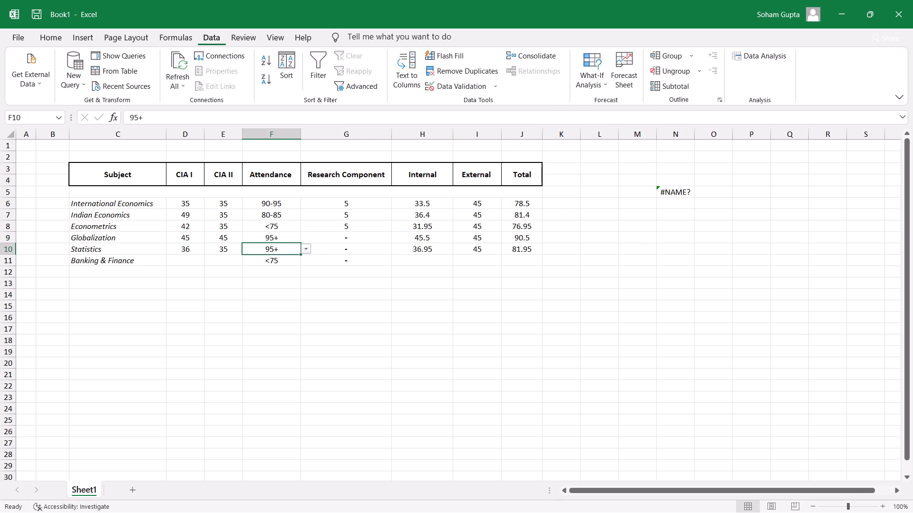
pyautogui.click(428, 249)
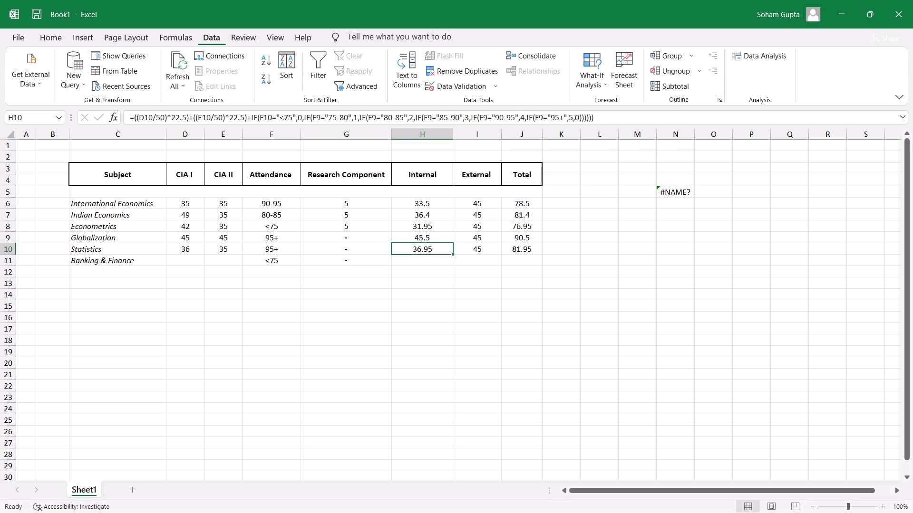
pyautogui.press('Down')
pyautogui.press('Up')
pyautogui.hotkey('shift', 'Up')
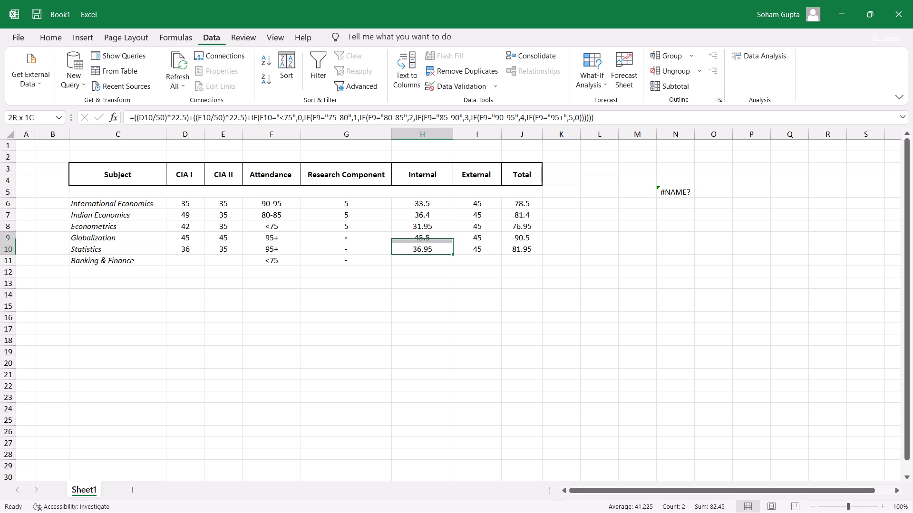
pyautogui.hotkey('ctrl', 'd')
pyautogui.press('Down')
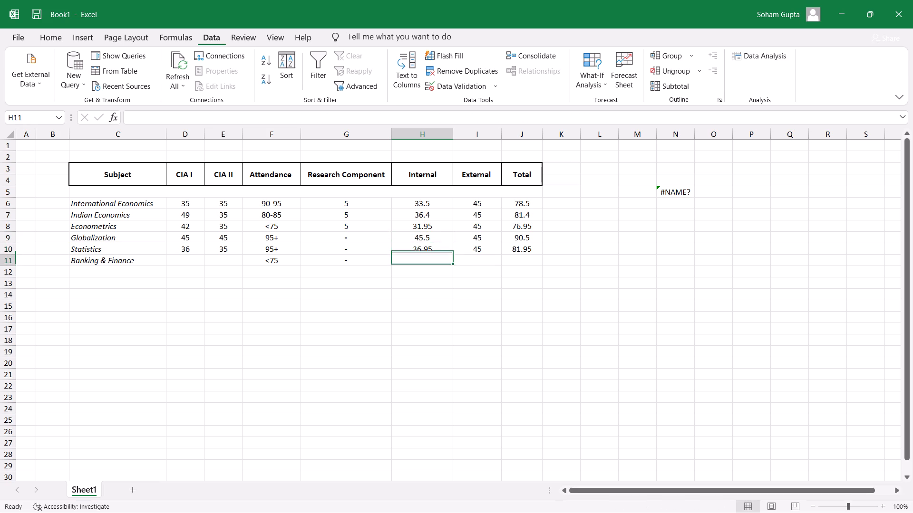
# Compare the Internal formulas in H9 and H10, checking that each nested IF refers to its own row's Attendance cell.
pyautogui.press('Up')
pyautogui.press('Up')
pyautogui.press('Down')
pyautogui.press('Up')
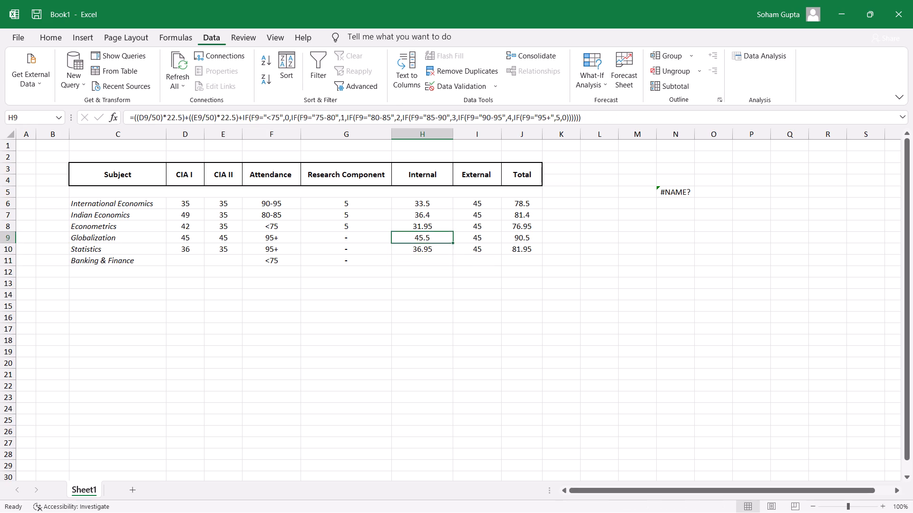
pyautogui.press('Down')
pyautogui.press('Up')
pyautogui.press('Down')
pyautogui.press('Up')
pyautogui.press('Down')
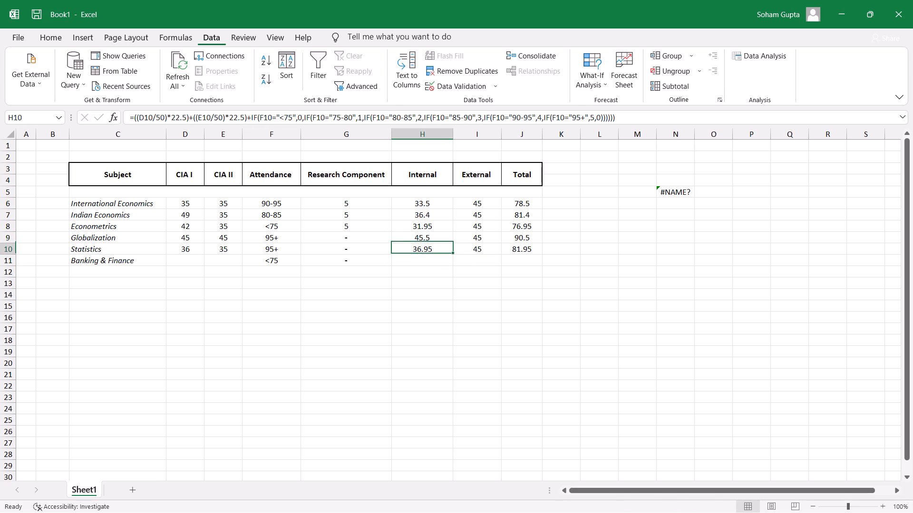
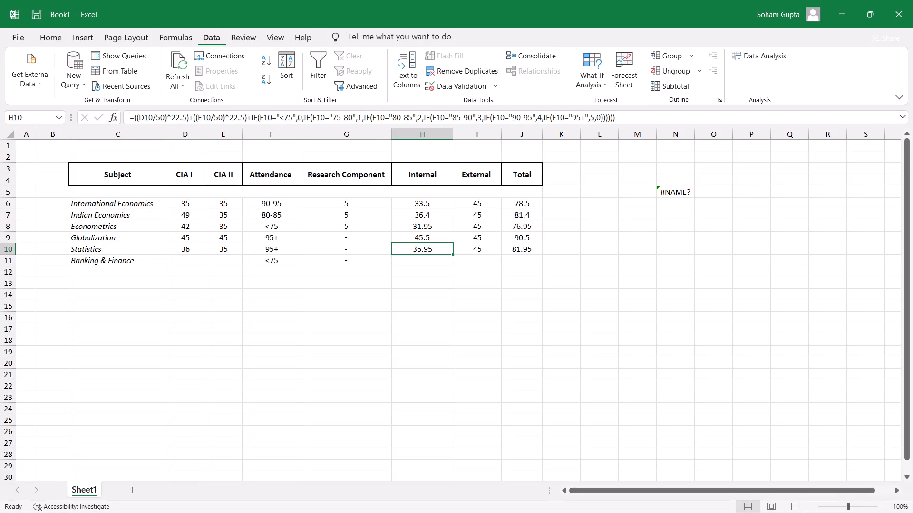
# Set the Statistics Attendance in F10 to <75.
pyautogui.click(273, 249)
pyautogui.click(307, 248)
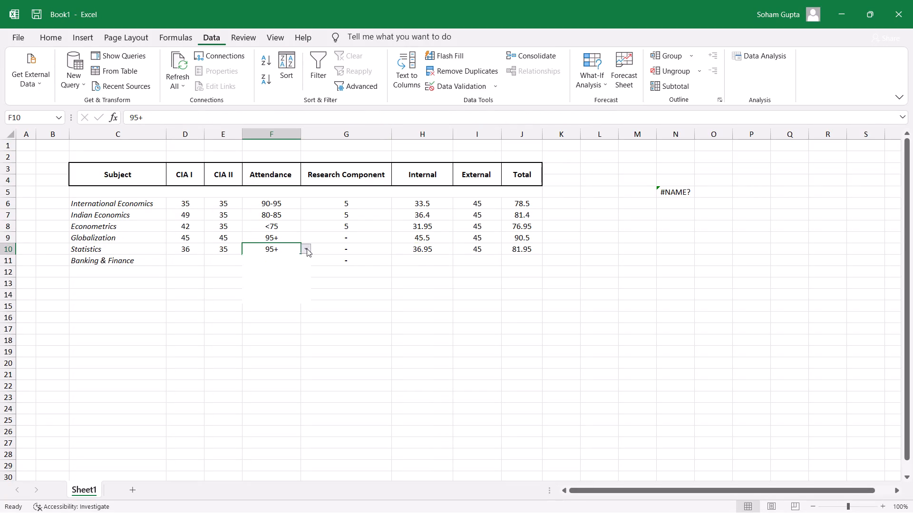
pyautogui.click(282, 256)
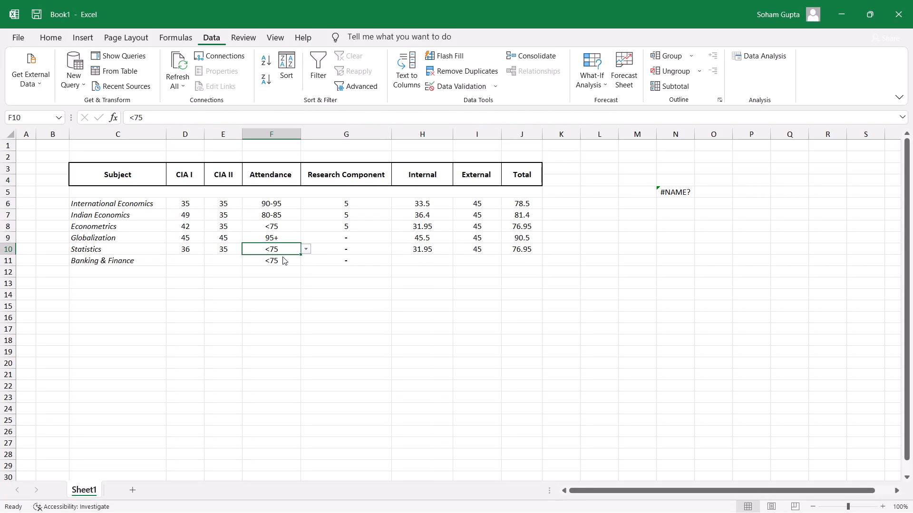
# Set the Globalization Attendance in F9 to 90-95.
pyautogui.click(291, 239)
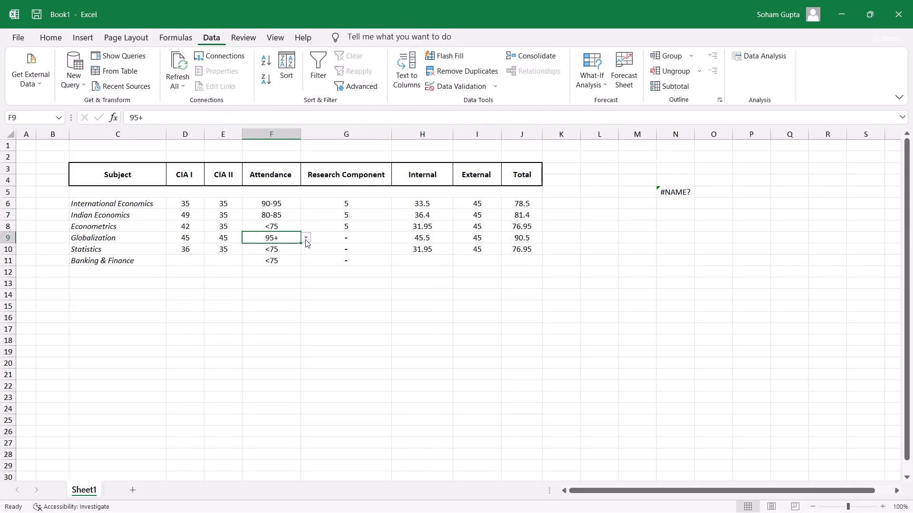
pyautogui.click(305, 238)
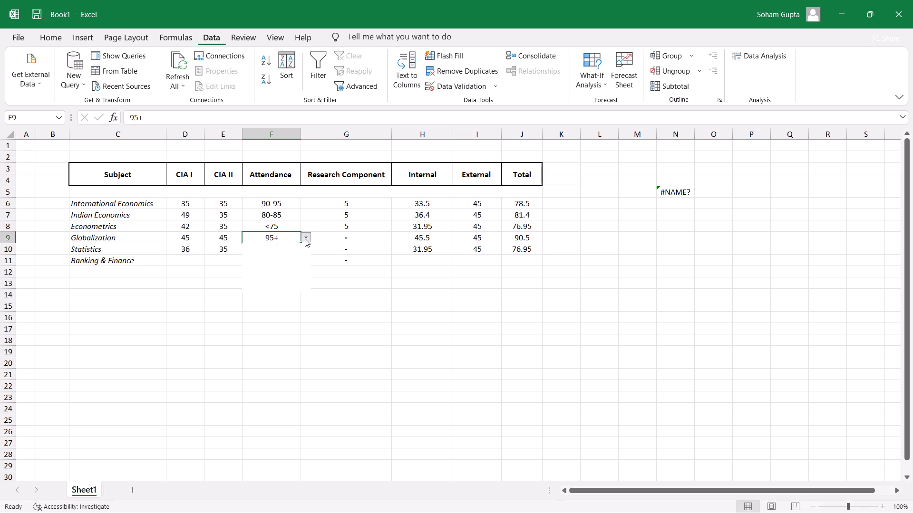
pyautogui.click(275, 277)
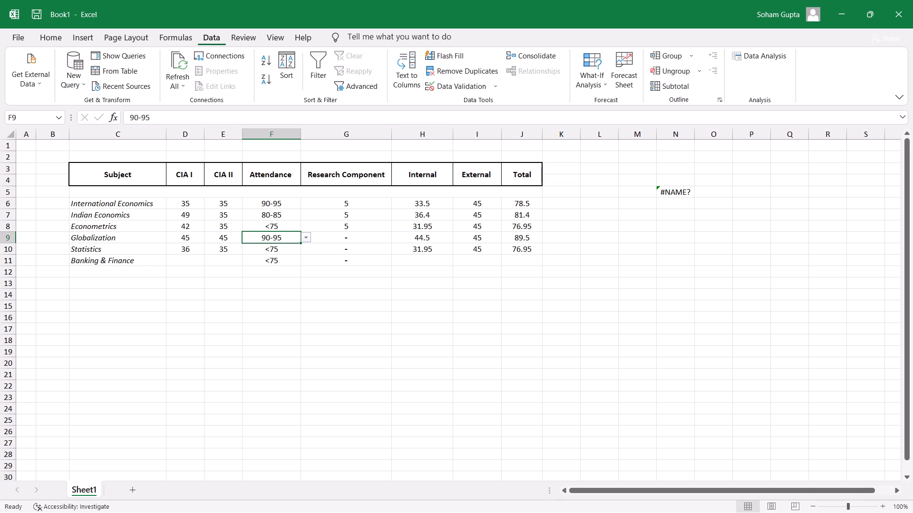
# Compare the Internal formulas in H8, H9 and H10 with the Attendance and Research Component entries they use.
pyautogui.press('Right')
pyautogui.press('Right')
pyautogui.press('Up')
pyautogui.press('Down')
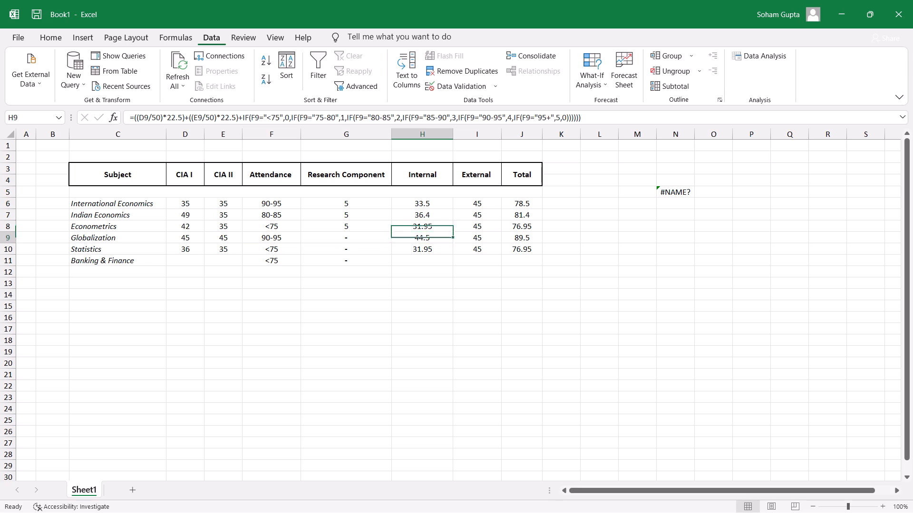
pyautogui.press('Up')
pyautogui.press('Down')
pyautogui.press('Up')
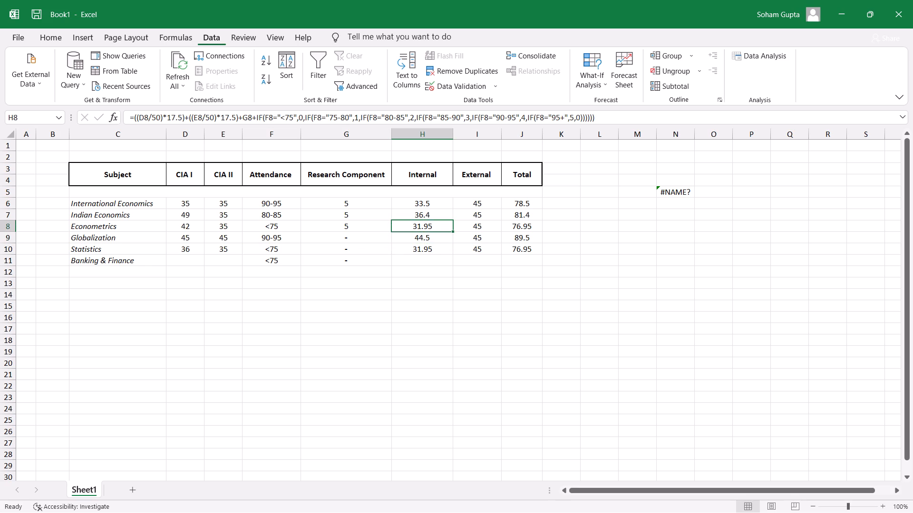
pyautogui.press('Left')
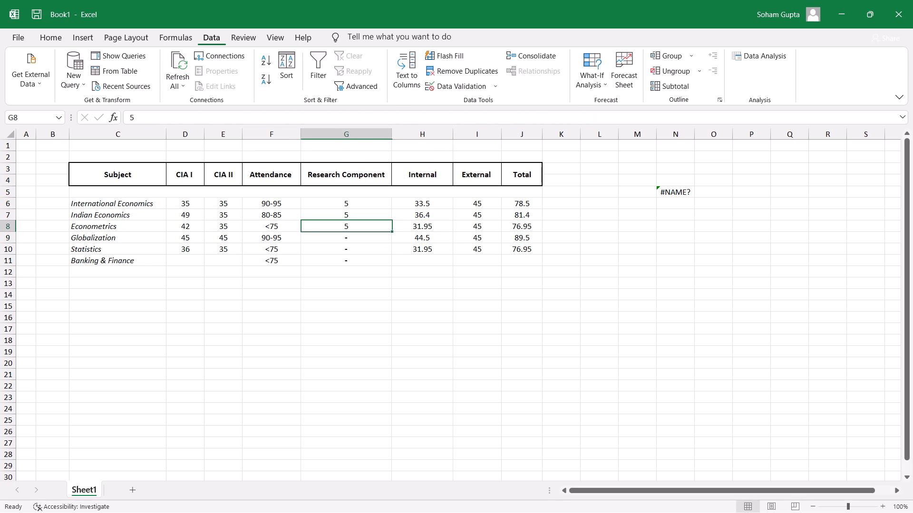
pyautogui.press('Left')
pyautogui.press('Right')
pyautogui.press('Right')
pyautogui.press('Down')
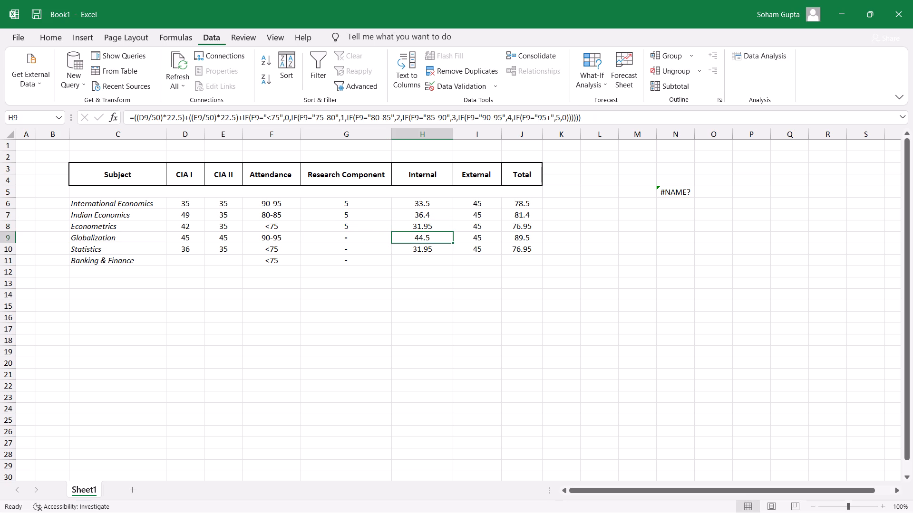
pyautogui.press('Down')
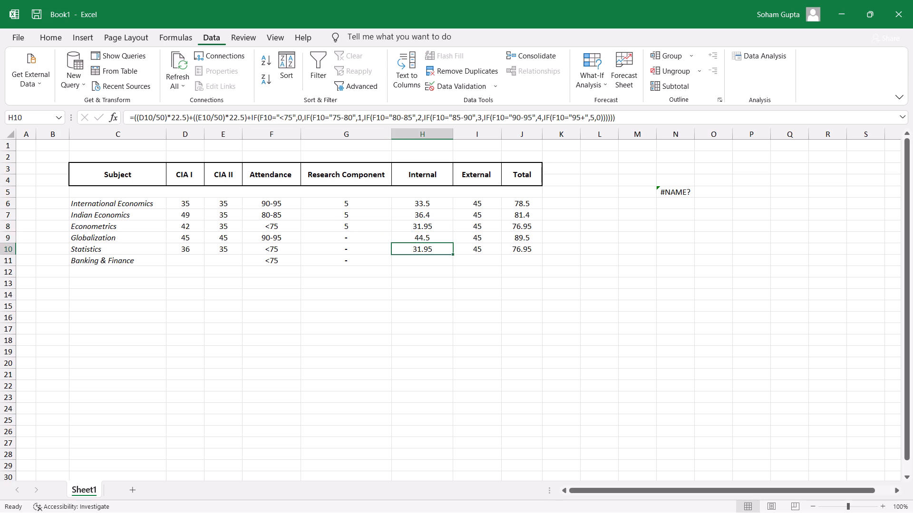
pyautogui.press('Right')
pyautogui.press('Up')
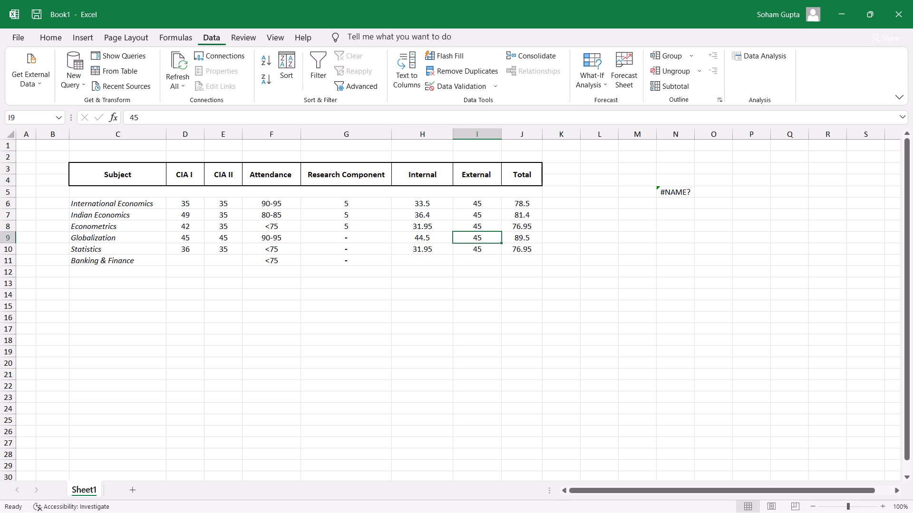
# Enter the label GPA in cell I12, below the External column.
pyautogui.press('Right')
pyautogui.press('Down')
pyautogui.press('Down')
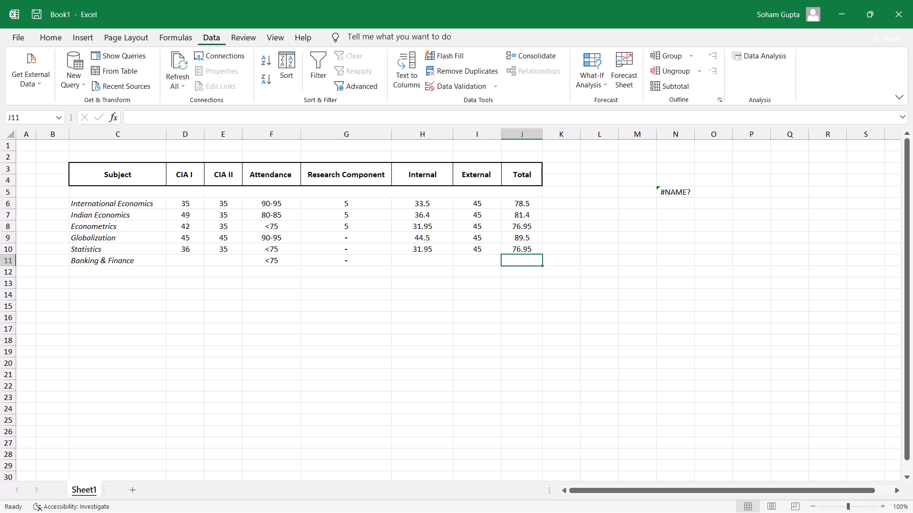
pyautogui.press('Down')
pyautogui.press('Left')
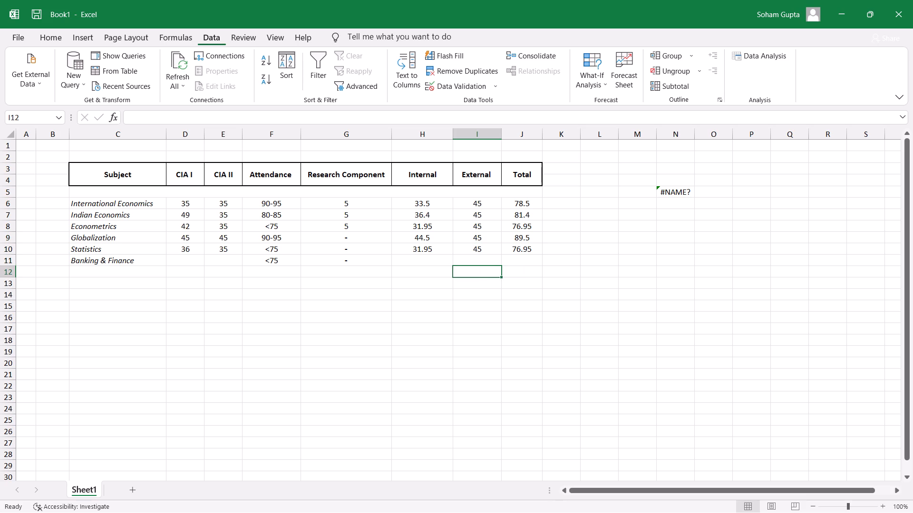
pyautogui.write('GPS')
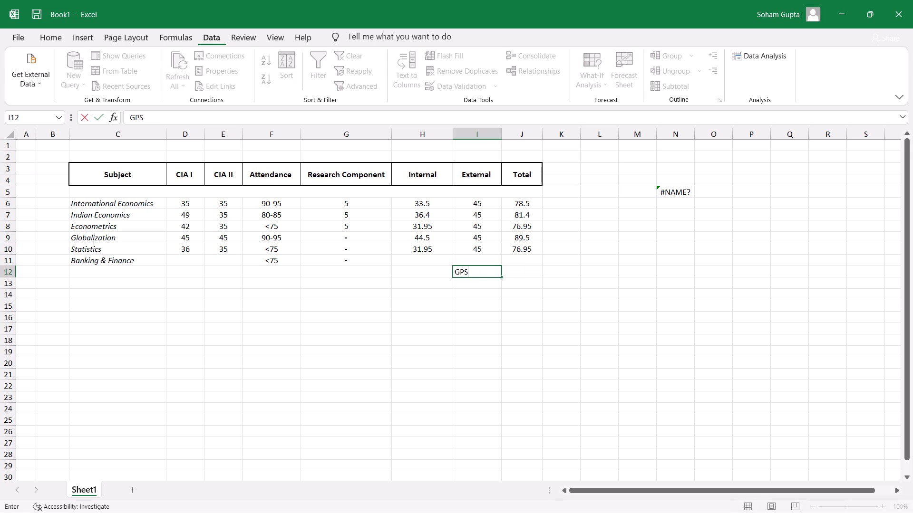
pyautogui.press('BackSpace')
pyautogui.hotkey('shift', 'a')
pyautogui.press('Right')
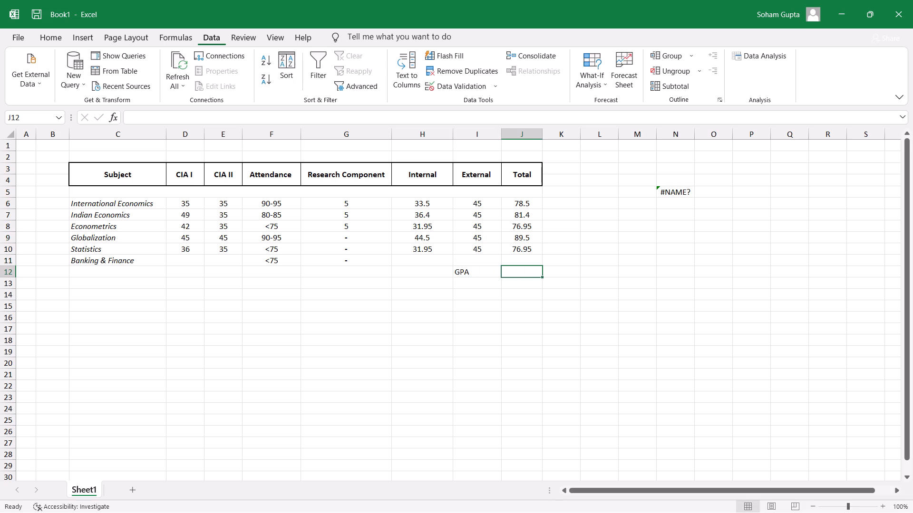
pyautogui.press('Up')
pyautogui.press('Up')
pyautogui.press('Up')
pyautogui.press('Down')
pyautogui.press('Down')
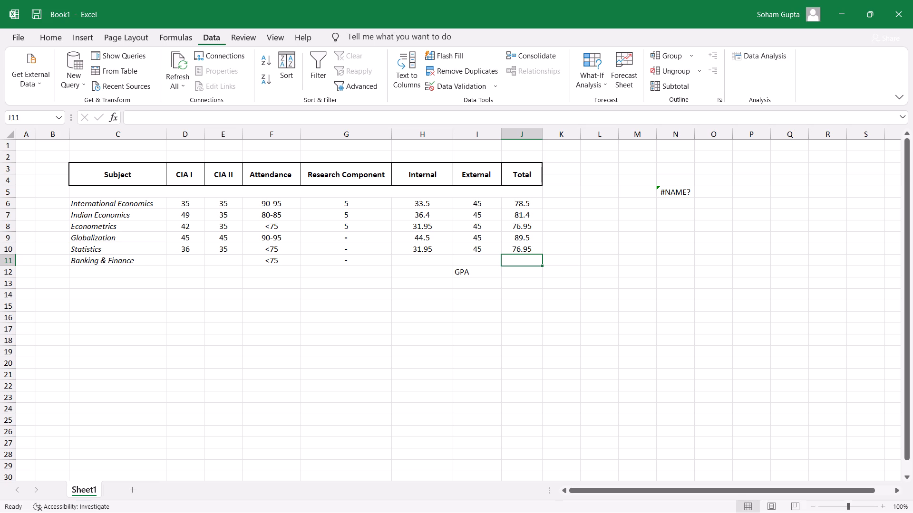
# Format the Internal marks in H6:H11 to show no decimal places.
pyautogui.click(437, 226)
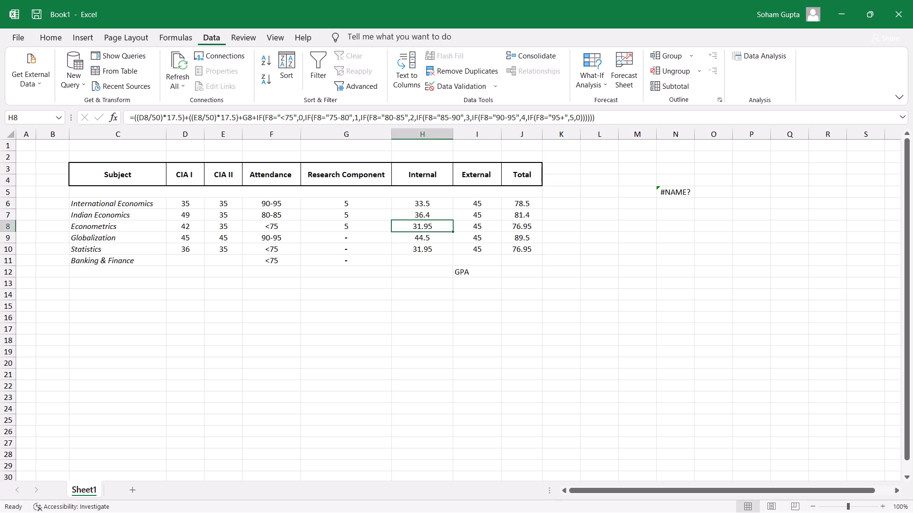
pyautogui.click(427, 202)
pyautogui.hotkey('shift', 'Down')
pyautogui.hotkey('shift', 'Down')
pyautogui.hotkey('shift', 'Down')
pyautogui.hotkey('shift', 'Down')
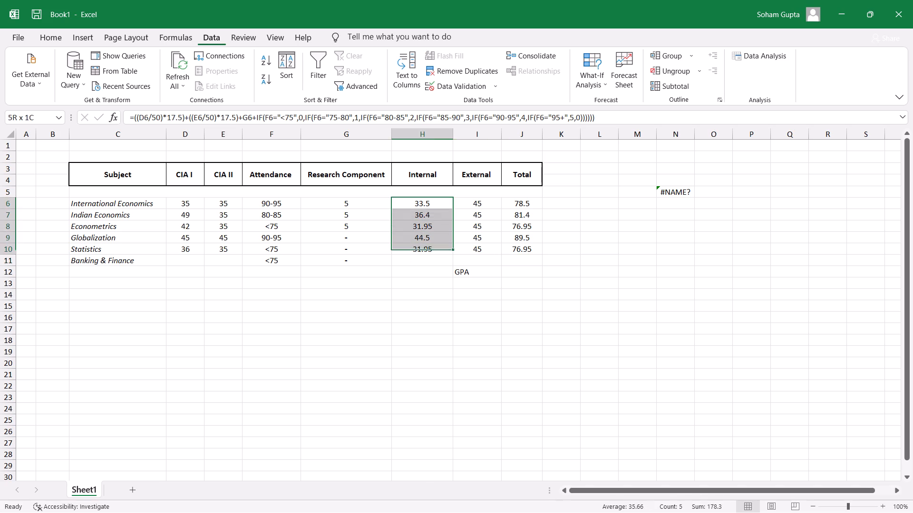
pyautogui.click(46, 35)
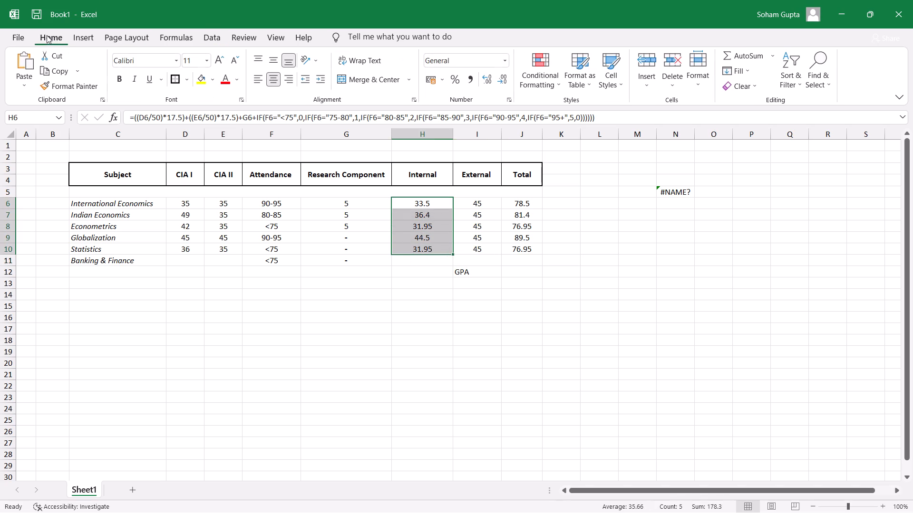
pyautogui.click(439, 262)
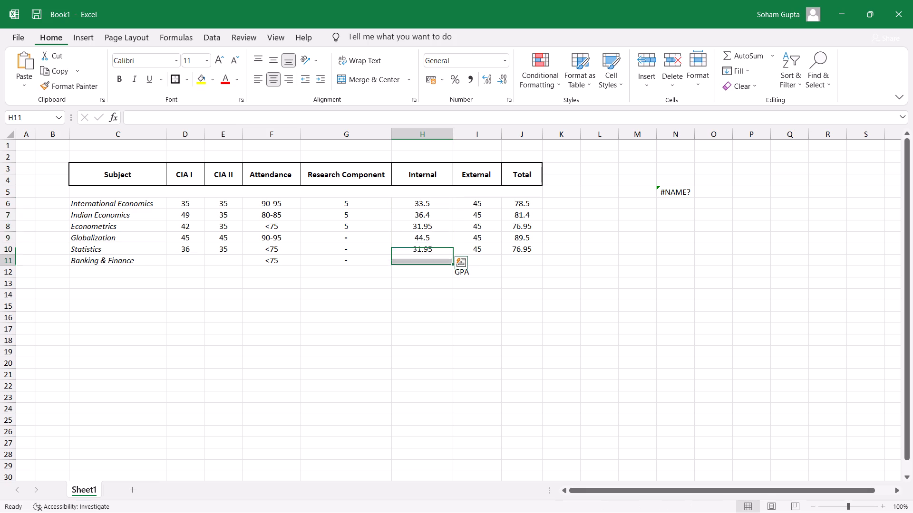
pyautogui.press('Up')
pyautogui.press('Up')
pyautogui.press('Up')
pyautogui.press('Up')
pyautogui.press('Up')
pyautogui.hotkey('shift', 'Down')
pyautogui.hotkey('shift', 'Down')
pyautogui.hotkey('shift', 'Down')
pyautogui.hotkey('shift', 'Down')
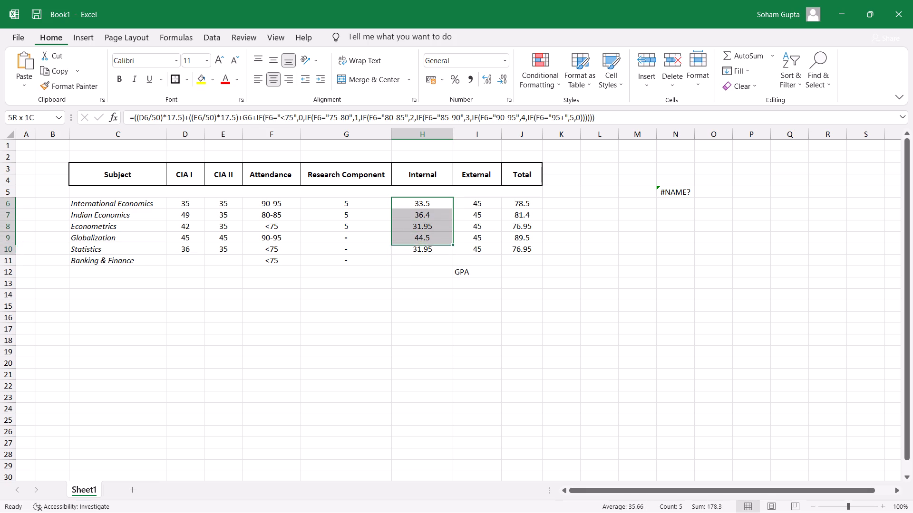
pyautogui.hotkey('shift', 'Down')
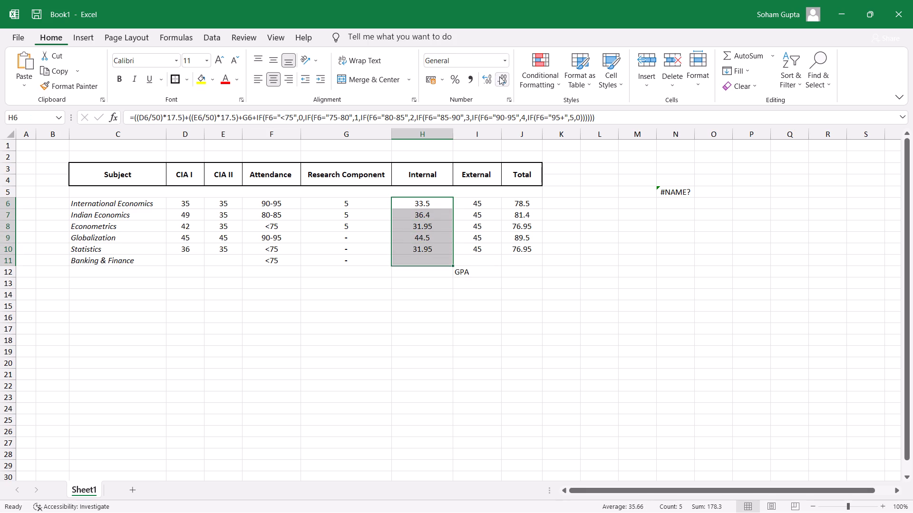
pyautogui.click(503, 76)
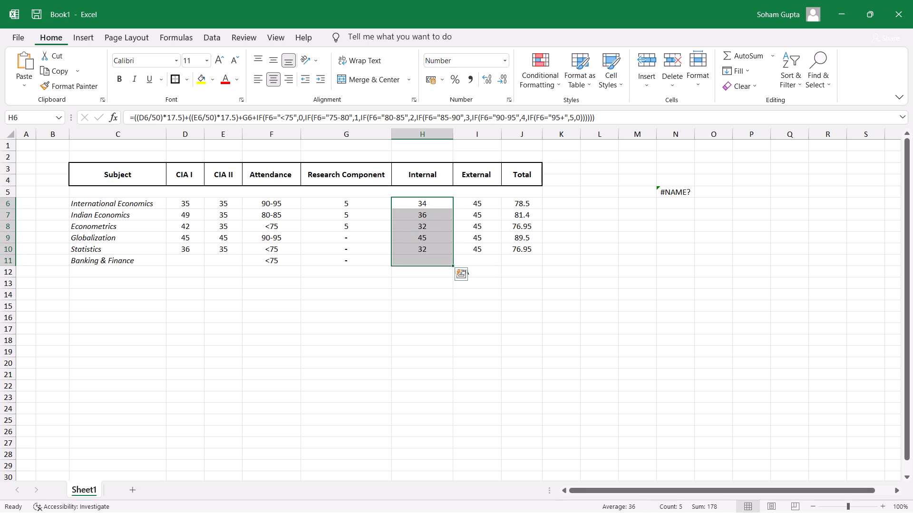
# Format the Total marks in J6:J11 to show no decimal places.
pyautogui.click(524, 202)
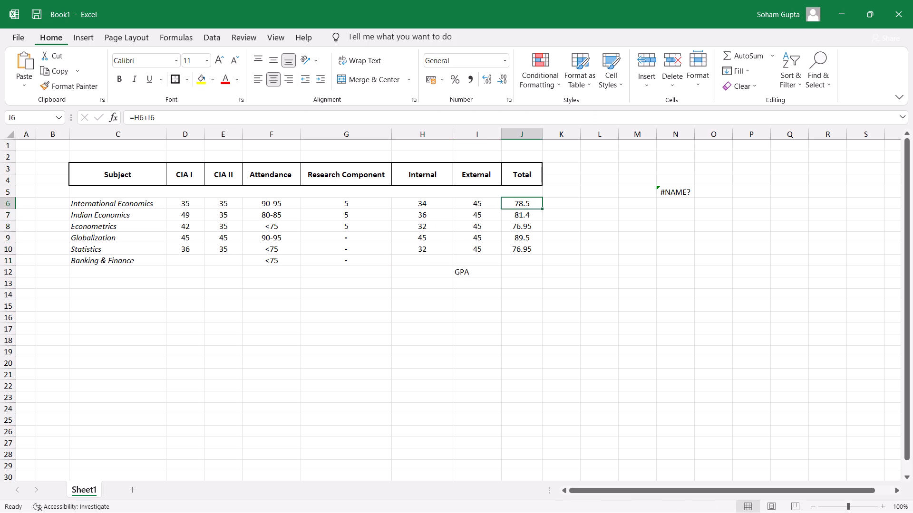
pyautogui.hotkey('shift', 'Down')
pyautogui.hotkey('shift', 'Down')
pyautogui.hotkey('shift', 'Down')
pyautogui.hotkey('shift', 'Down')
pyautogui.hotkey('shift', 'Down')
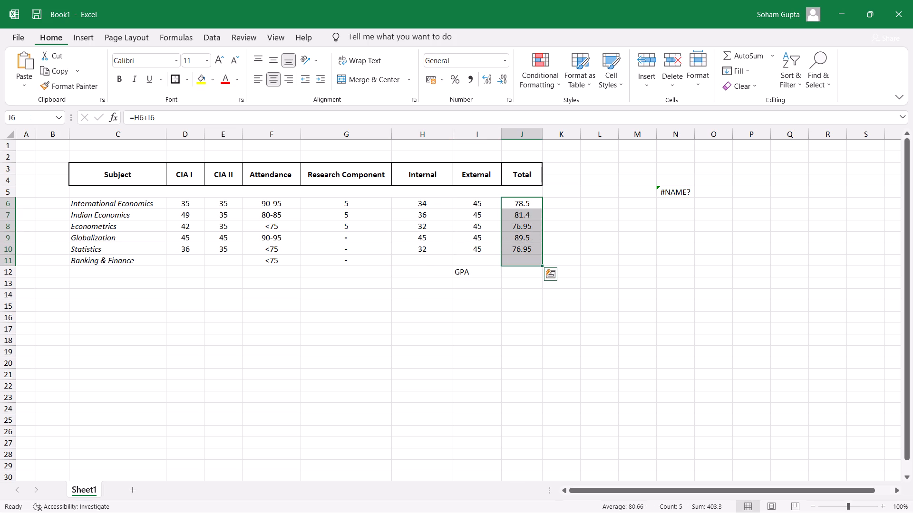
pyautogui.click(500, 82)
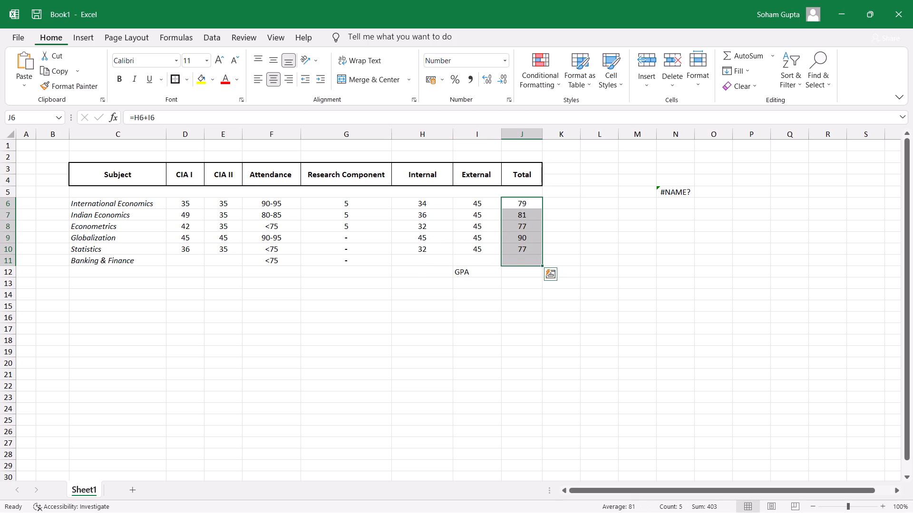
pyautogui.click(517, 342)
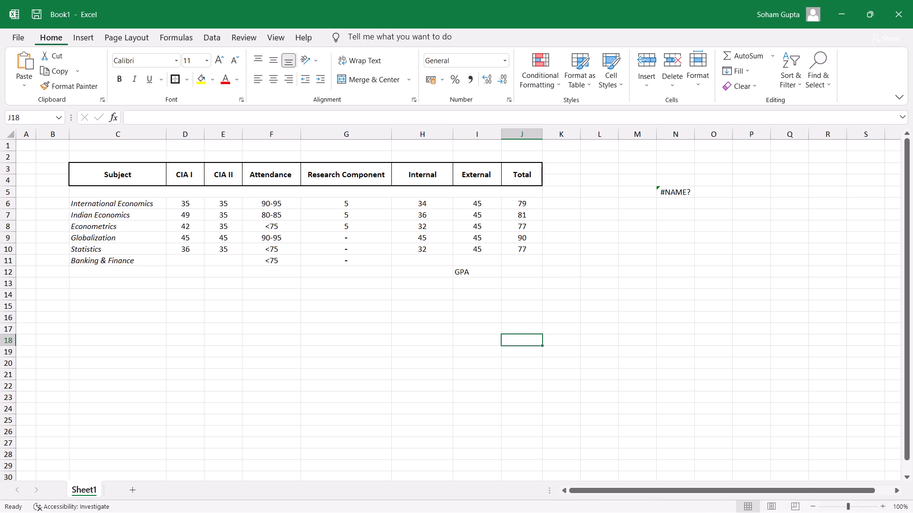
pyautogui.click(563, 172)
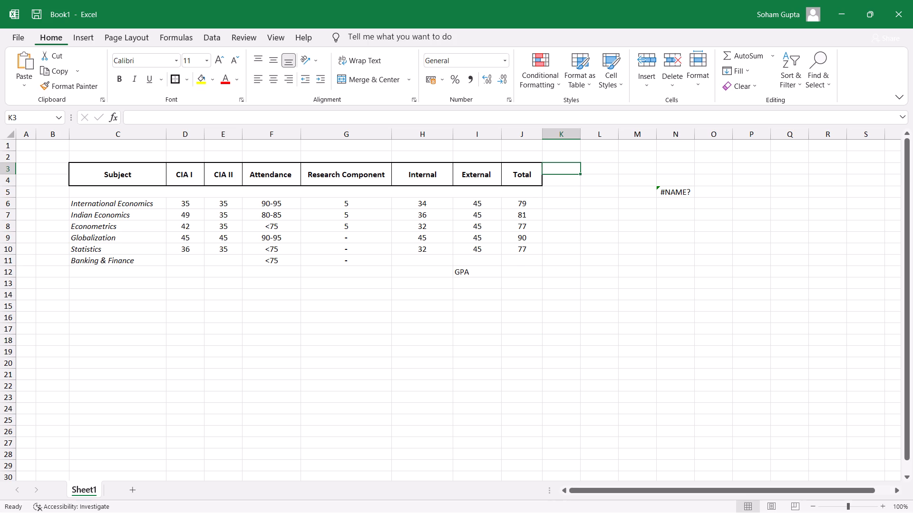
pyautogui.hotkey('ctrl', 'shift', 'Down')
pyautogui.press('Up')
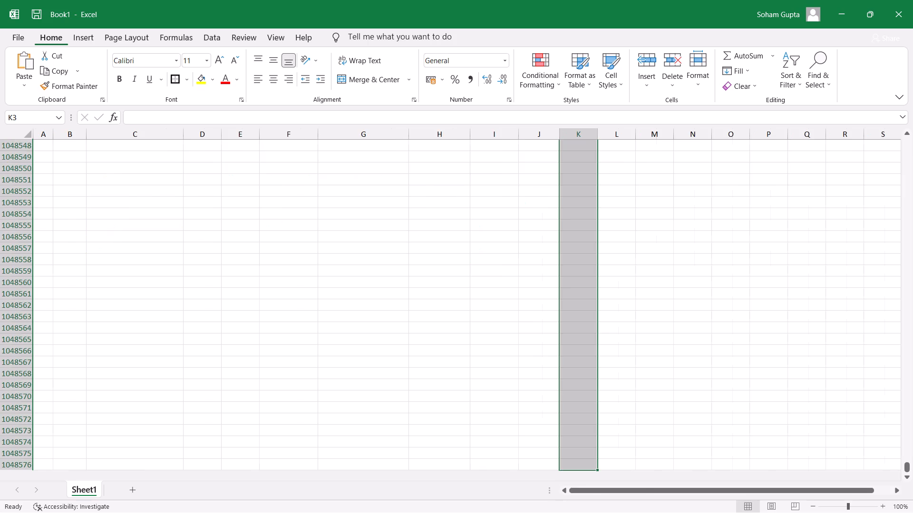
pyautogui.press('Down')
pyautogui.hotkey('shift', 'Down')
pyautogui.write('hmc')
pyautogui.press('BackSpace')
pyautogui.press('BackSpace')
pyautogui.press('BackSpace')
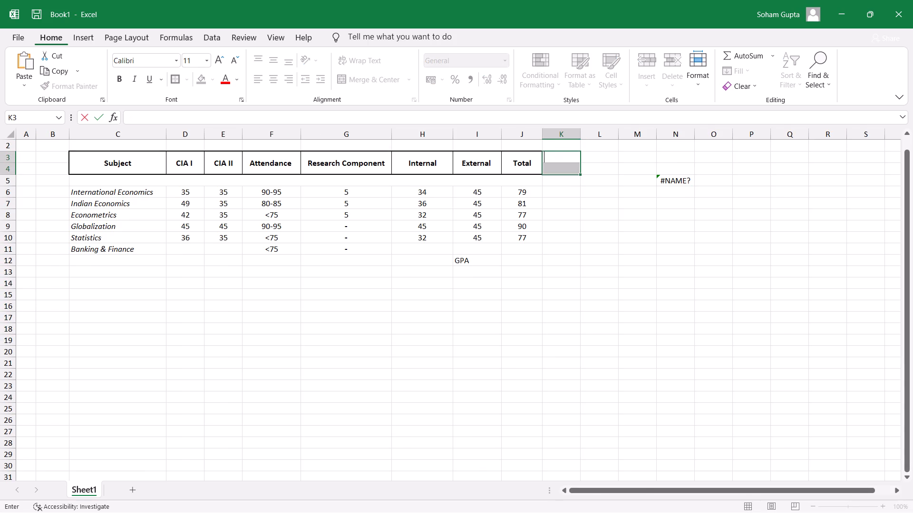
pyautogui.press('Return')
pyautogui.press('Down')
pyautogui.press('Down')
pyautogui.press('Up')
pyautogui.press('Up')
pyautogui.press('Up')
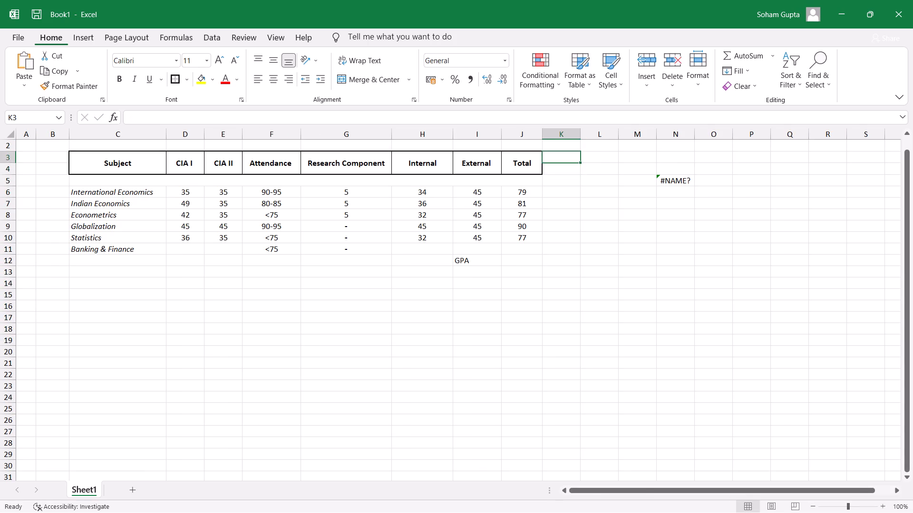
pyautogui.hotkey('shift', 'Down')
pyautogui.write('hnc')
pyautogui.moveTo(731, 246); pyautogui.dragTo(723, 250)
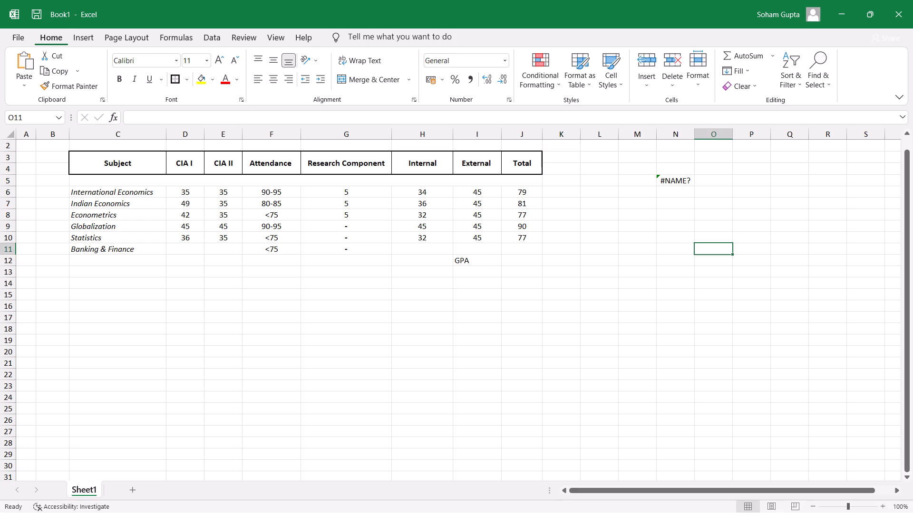
# Merge and center K3:K4 and enter the header Grade Point there, beside the Total column.
pyautogui.click(562, 154)
pyautogui.hotkey('shift', 'Down')
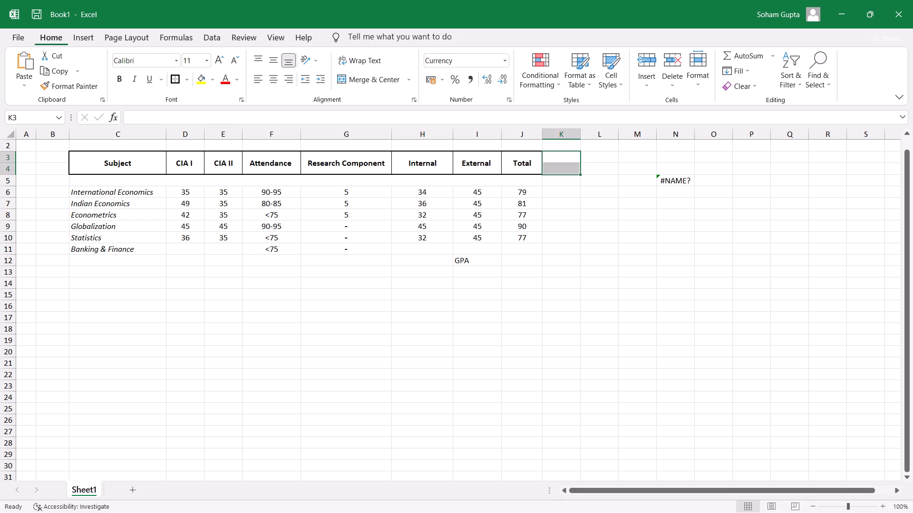
pyautogui.write('hmc')
pyautogui.write('Grade')
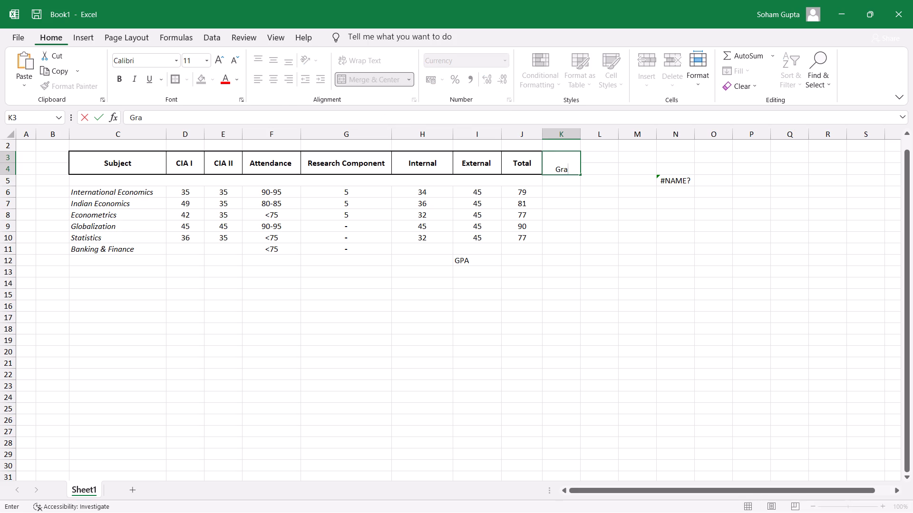
pyautogui.press('space')
pyautogui.write('Point')
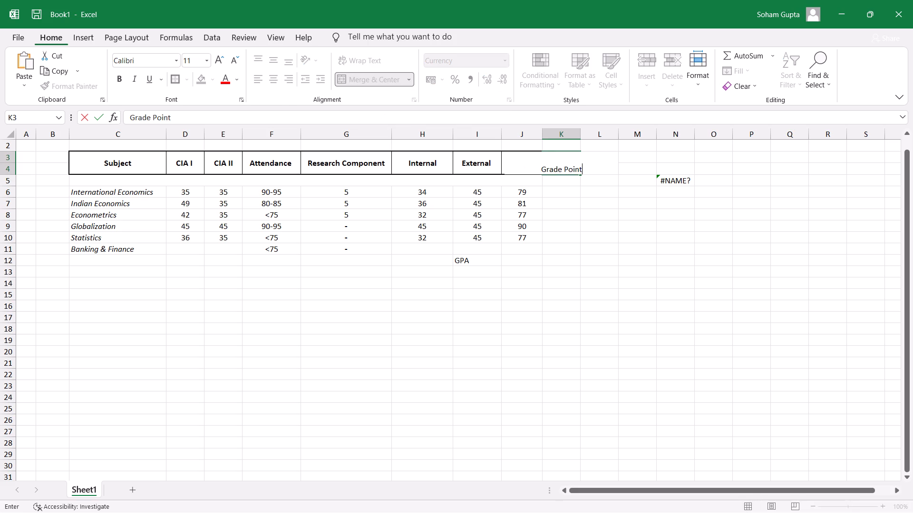
pyautogui.press('Return')
# Middle-align and wrap the Grade Point header, and widen column K enough for the header to fit on one line.
pyautogui.click(572, 167)
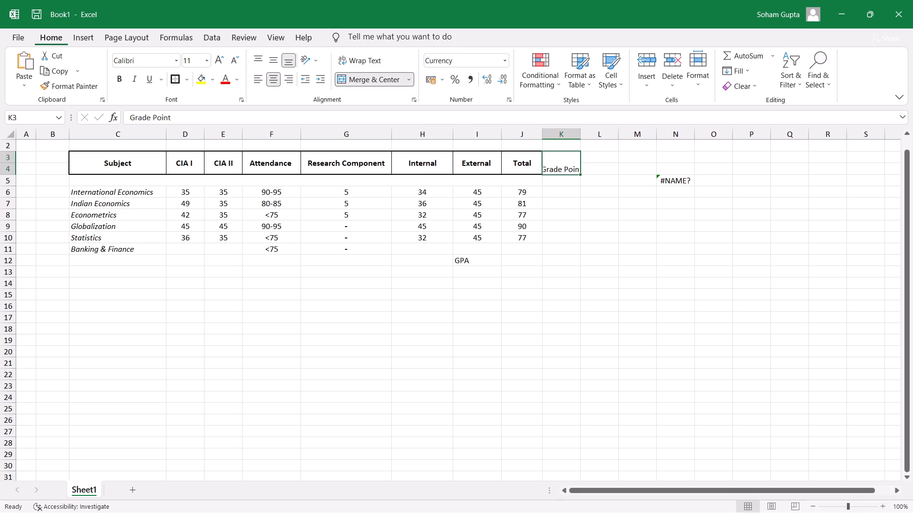
pyautogui.click(272, 58)
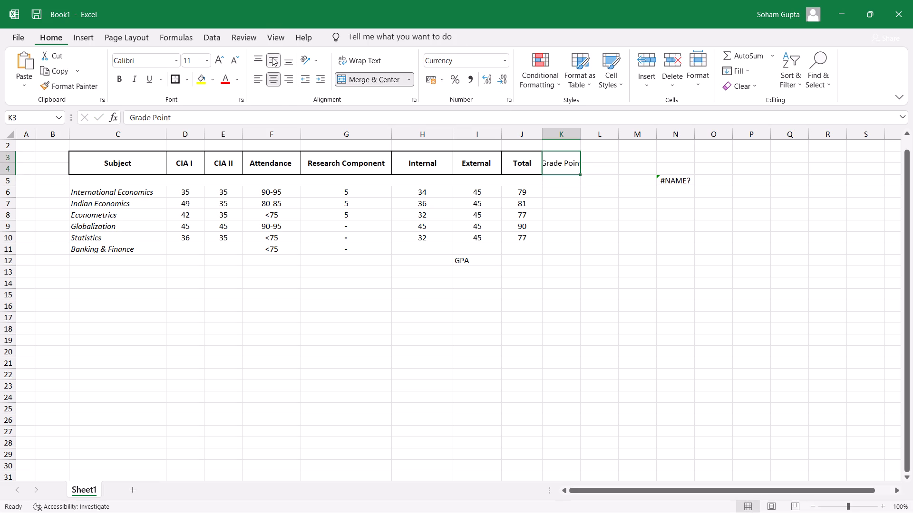
pyautogui.click(376, 57)
pyautogui.moveTo(579, 135); pyautogui.dragTo(586, 135)
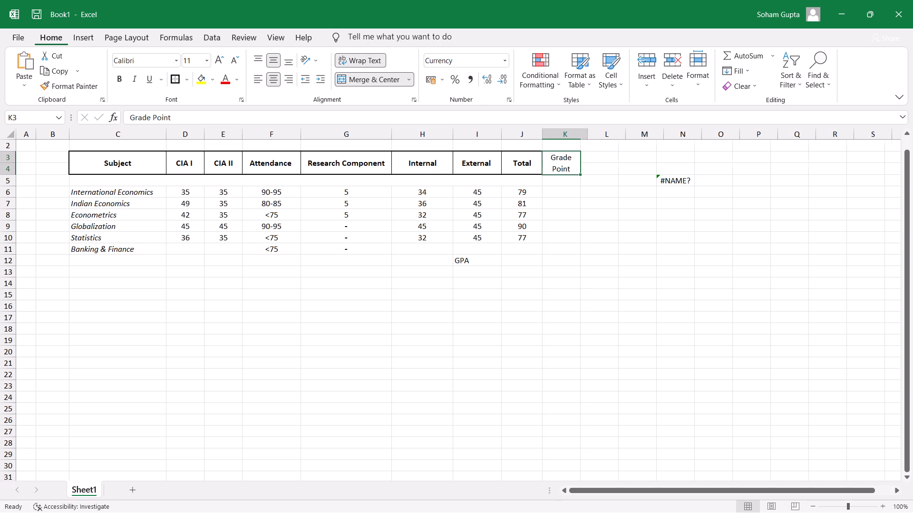
pyautogui.moveTo(586, 133); pyautogui.dragTo(582, 134)
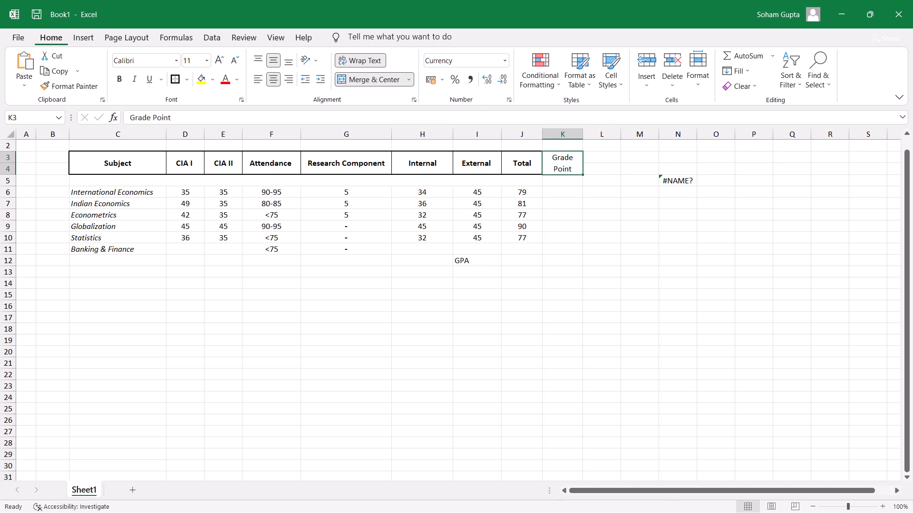
pyautogui.moveTo(582, 134); pyautogui.dragTo(590, 134)
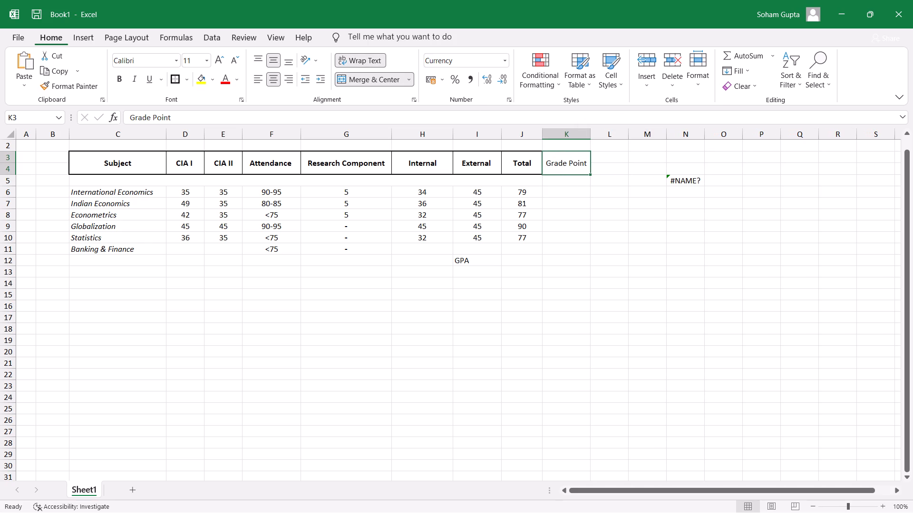
pyautogui.moveTo(586, 134); pyautogui.dragTo(592, 135)
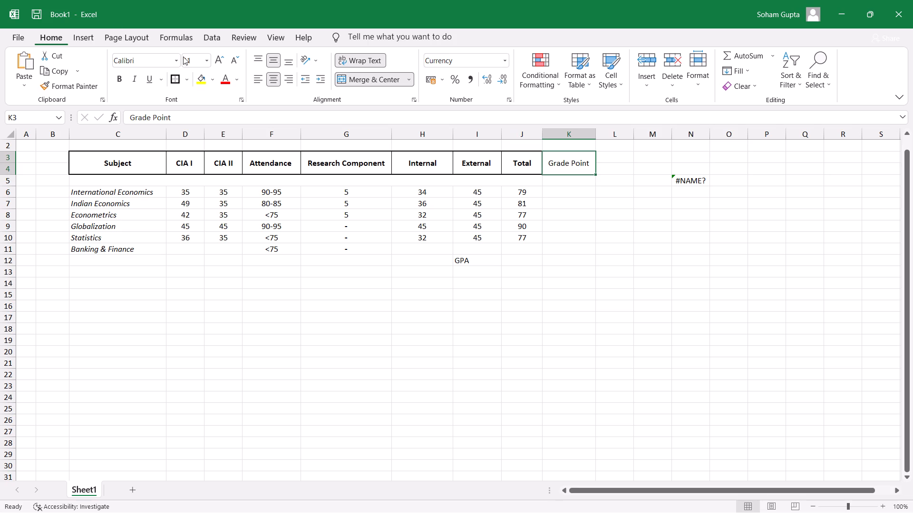
# Make the Grade Point header bold.
pyautogui.click(568, 165)
pyautogui.click(612, 247)
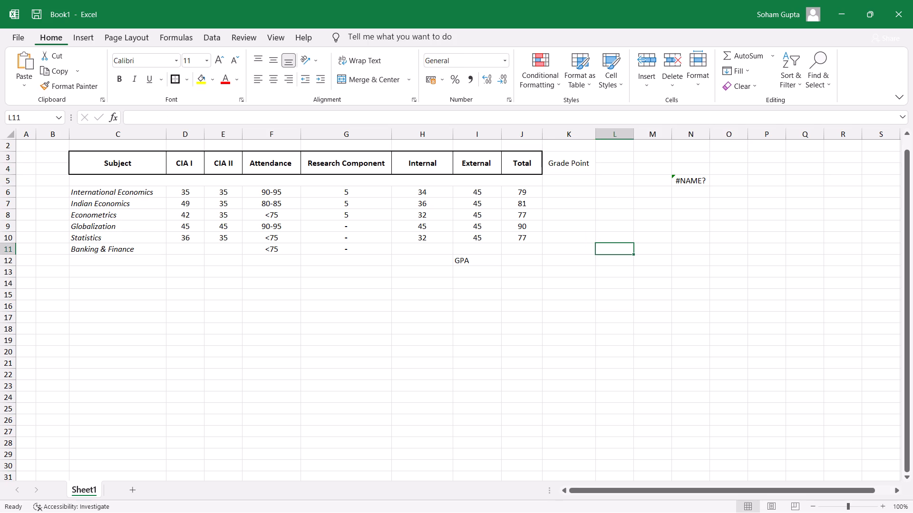
pyautogui.click(567, 165)
pyautogui.hotkey('ctrl', 'b')
pyautogui.press('Down')
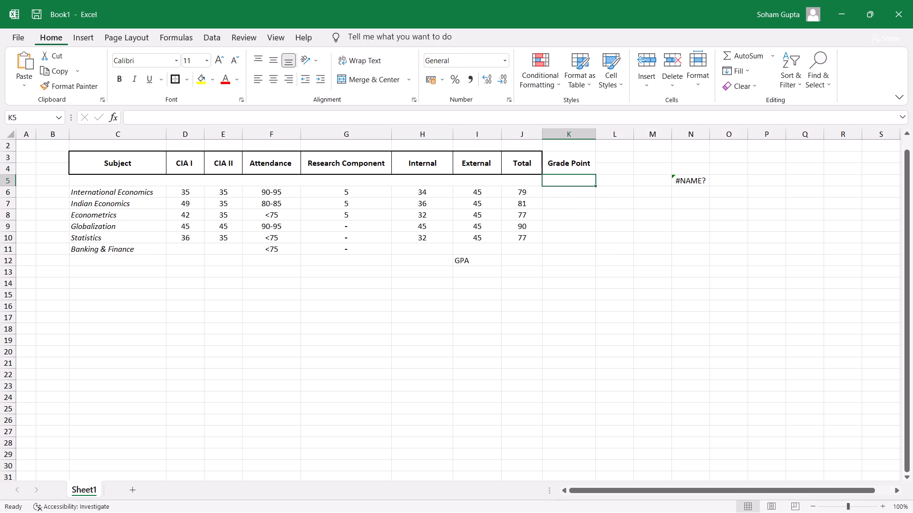
# Apply all borders and a thick outside border to the header row from Subject through Grade Point.
pyautogui.press('Up')
pyautogui.press('Down')
pyautogui.press('Up')
pyautogui.press('Left')
pyautogui.press('Right')
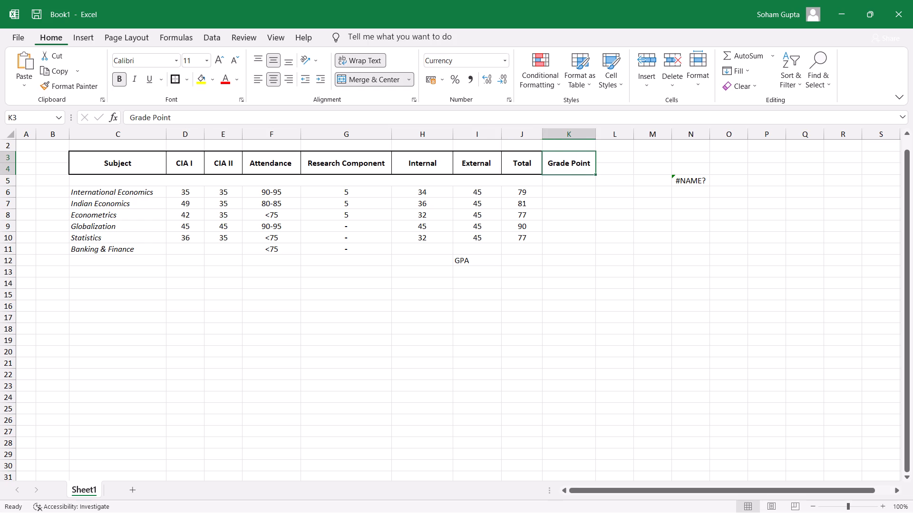
pyautogui.hotkey('ctrl', 'shift', 'Left')
pyautogui.write('hbahbt')
pyautogui.press('Down')
pyautogui.press('Right')
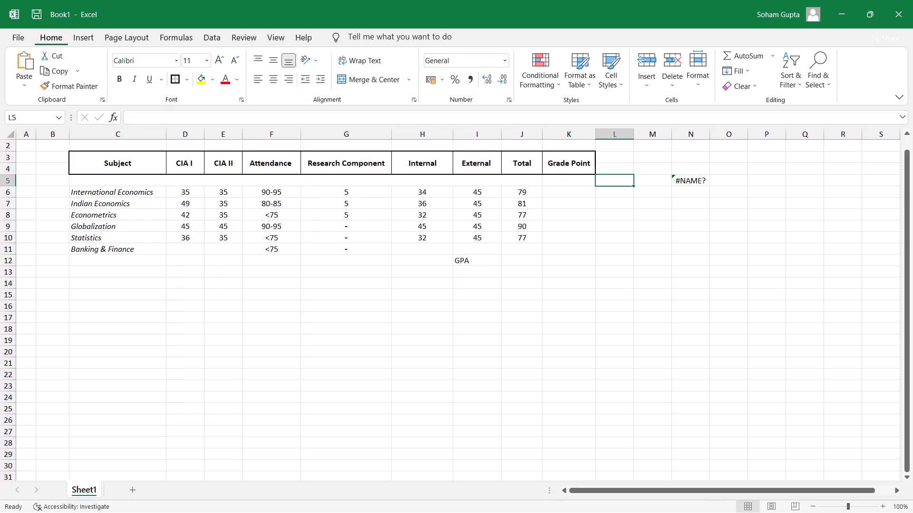
# Enter the formula =J6/10 in K6 to compute the International Economics grade point.
pyautogui.press('Down')
pyautogui.press('Right')
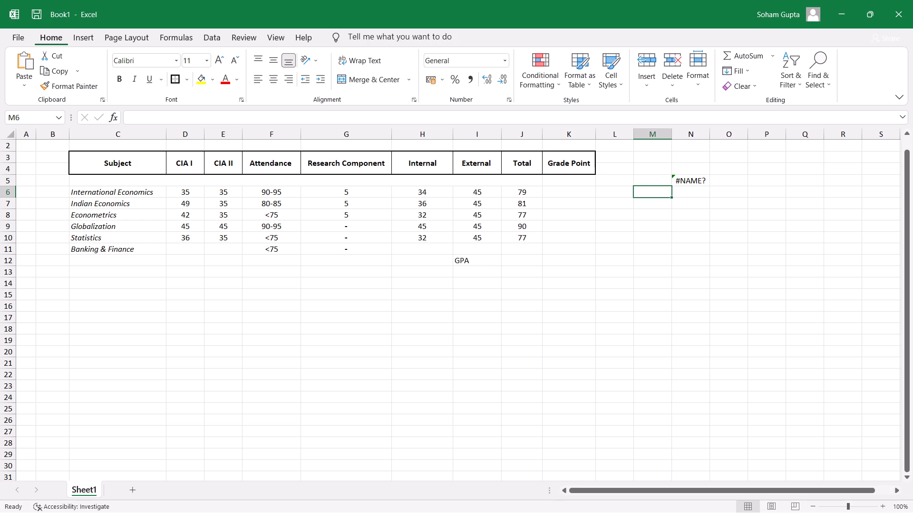
pyautogui.press('Left')
pyautogui.press('Left')
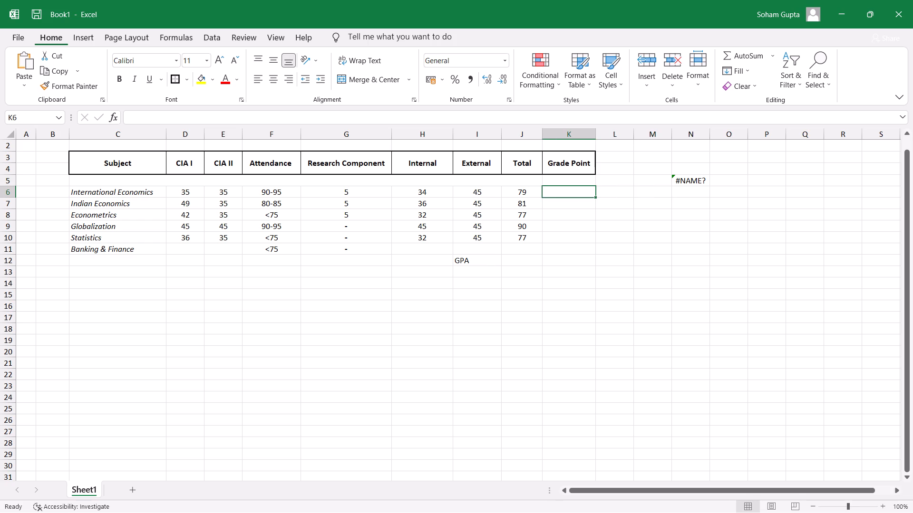
pyautogui.press('=')
pyautogui.press('Left')
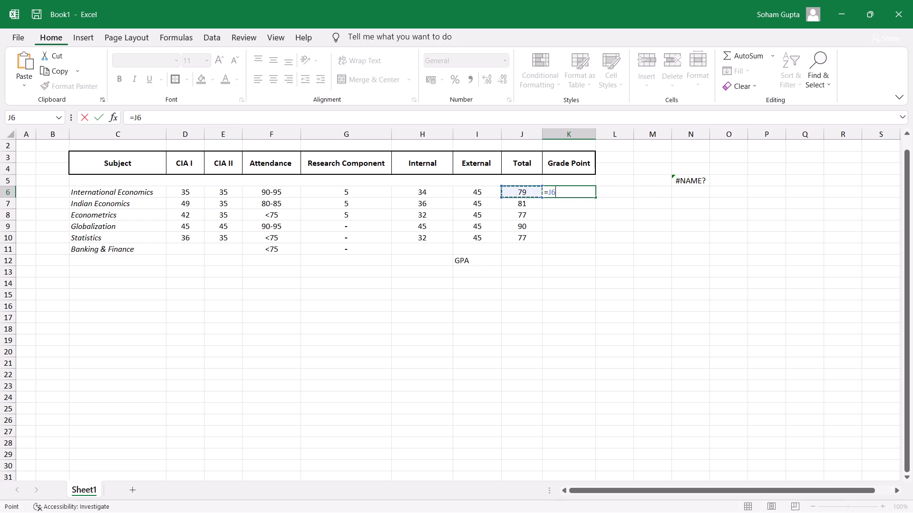
pyautogui.write('/10')
pyautogui.press('Return')
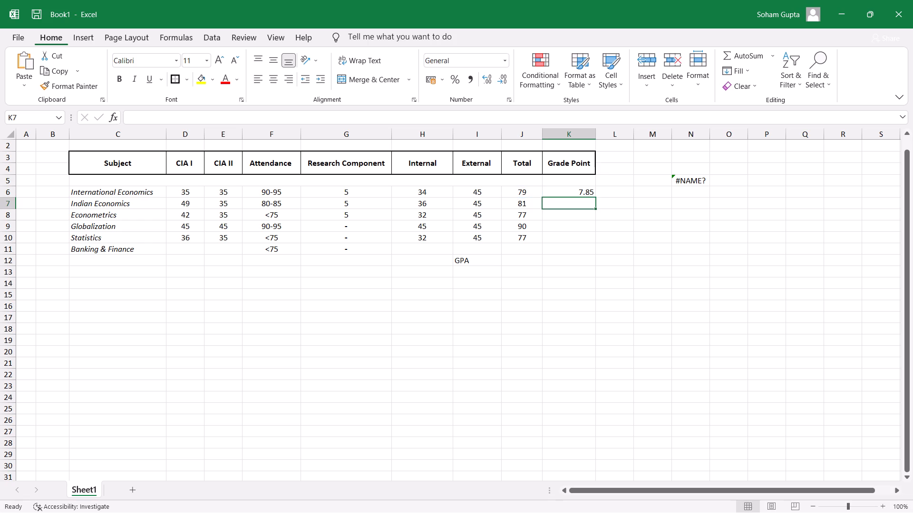
# Fill the grade point formula from K6 down through K11.
pyautogui.press('Down')
pyautogui.press('Down')
pyautogui.press('Down')
pyautogui.press('Down')
pyautogui.hotkey('ctrl', 'shift', 'Up')
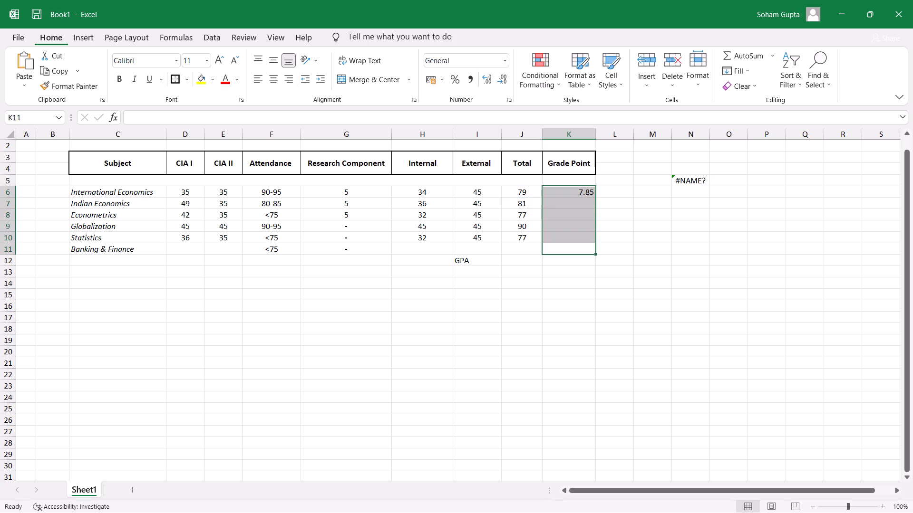
pyautogui.hotkey('ctrl', 'd')
pyautogui.press('Left')
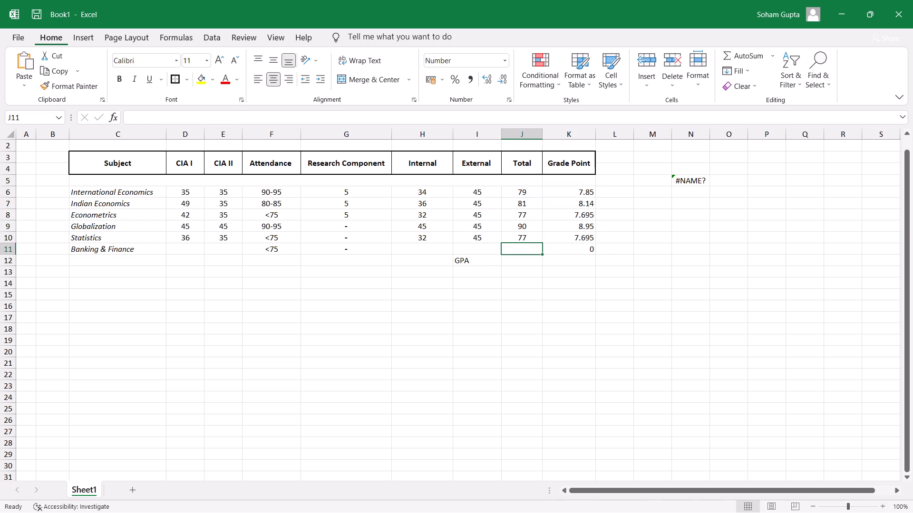
# Format the grade points in K6:K10 to show one decimal place.
pyautogui.press('Right')
pyautogui.press('Up')
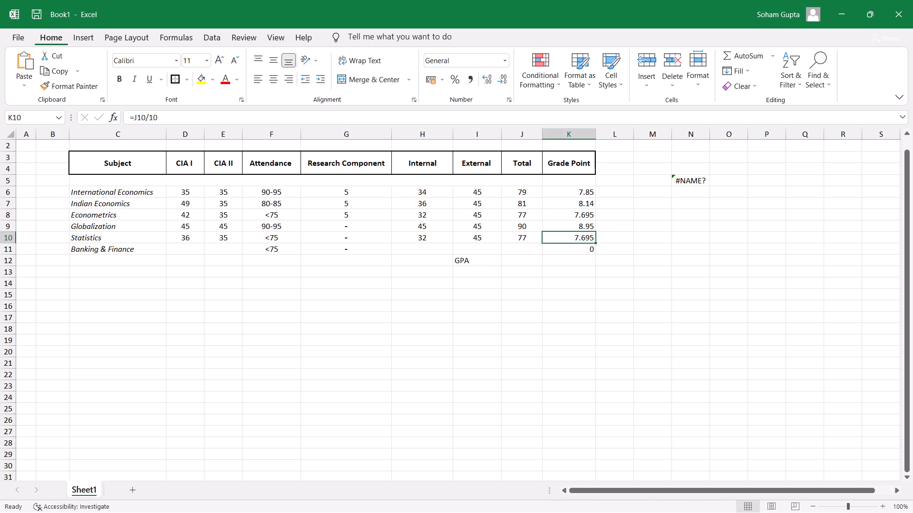
pyautogui.hotkey('shift', 'Up')
pyautogui.hotkey('shift', 'Up')
pyautogui.hotkey('shift', 'Up')
pyautogui.hotkey('shift', 'Up')
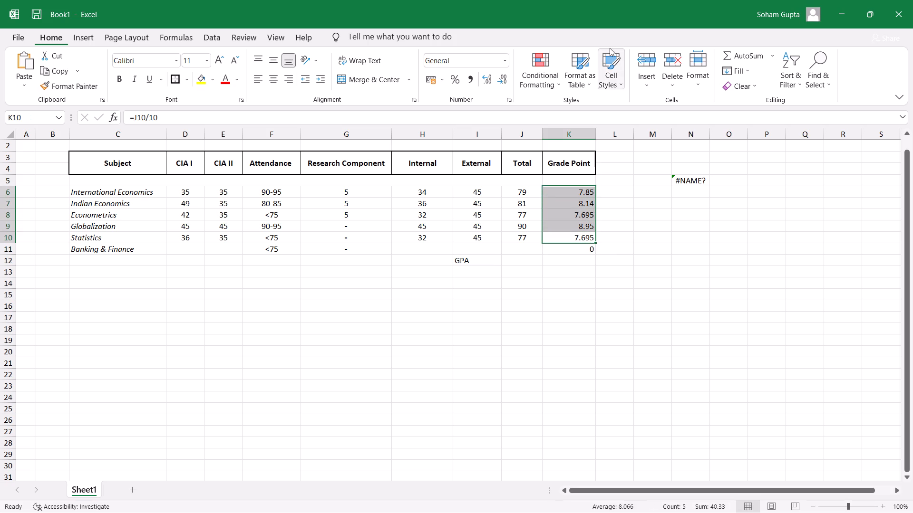
pyautogui.click(505, 76)
pyautogui.click(505, 76)
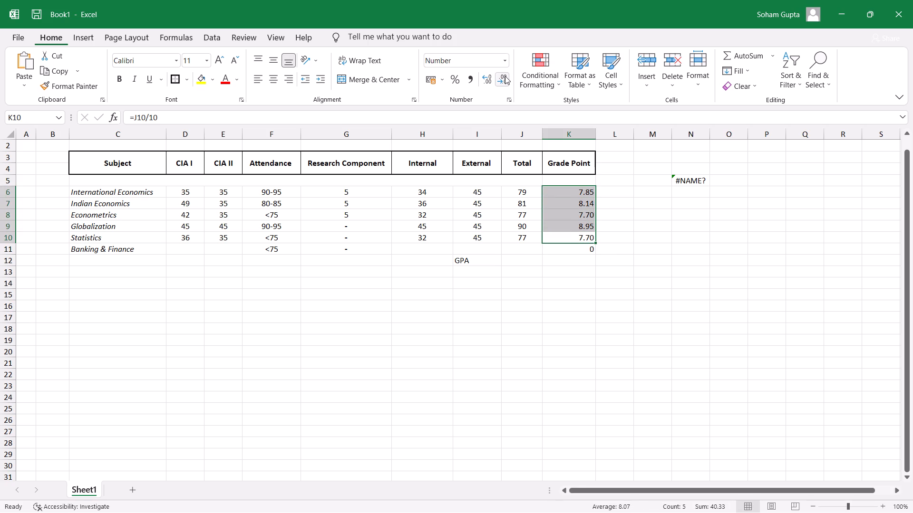
pyautogui.click(653, 325)
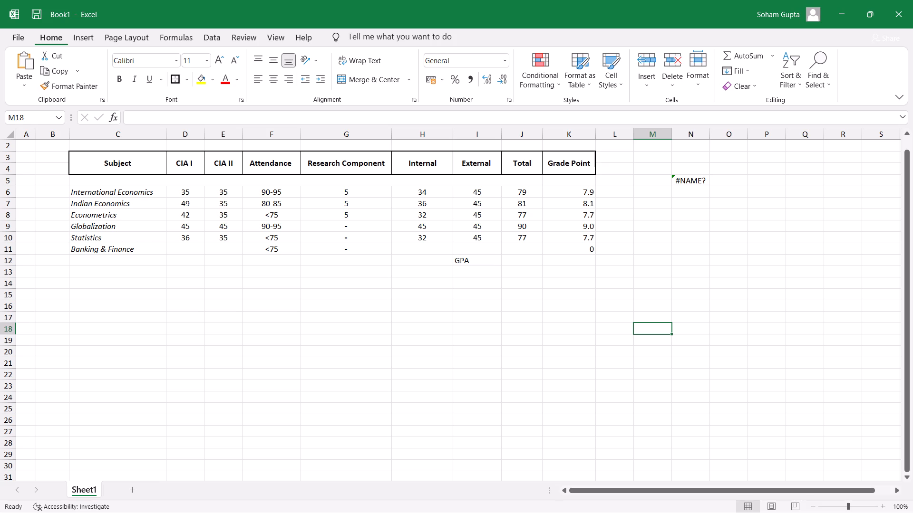
# Move the GPA label from I12 to J12, below the Total column.
pyautogui.press('Up')
pyautogui.press('Left')
pyautogui.press('Left')
pyautogui.press('Left')
pyautogui.press('Up')
pyautogui.press('Up')
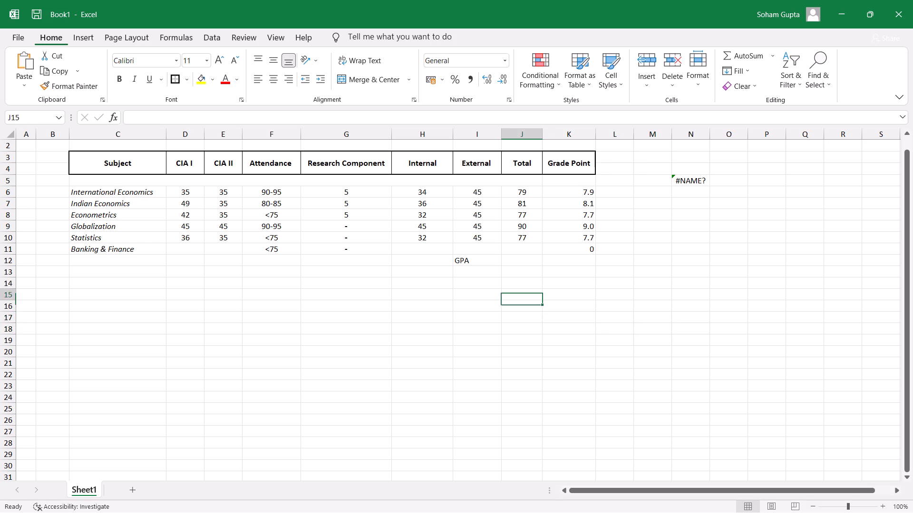
pyautogui.press('Left')
pyautogui.press('Up')
pyautogui.press('Left')
pyautogui.press('Up')
pyautogui.press('Right')
pyautogui.press('Up')
pyautogui.press('Up')
pyautogui.press('Down')
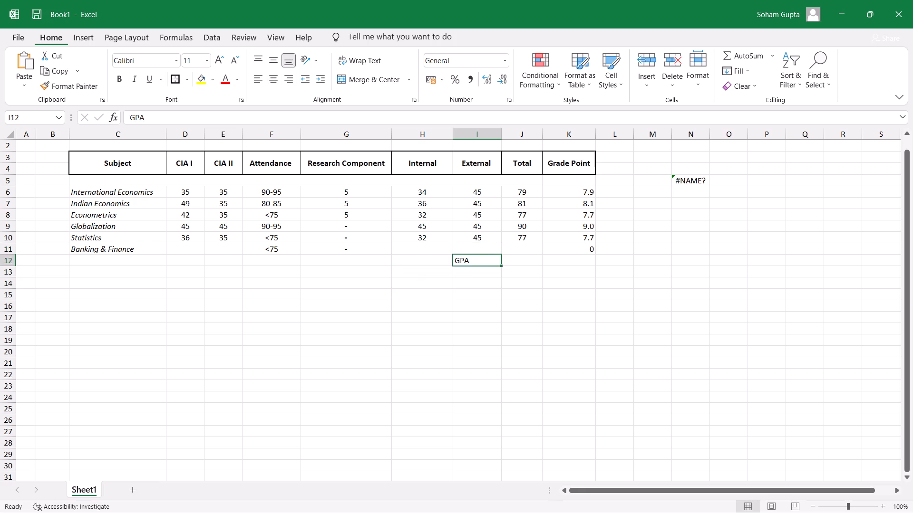
pyautogui.hotkey('ctrl', 'x')
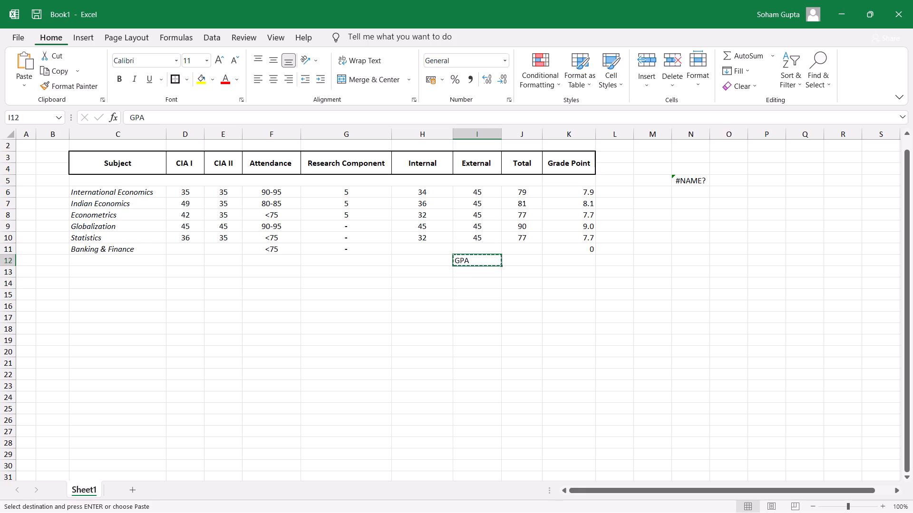
pyautogui.press('Right')
pyautogui.hotkey('ctrl', 'v')
# Center the grade points in K6:K11 horizontally.
pyautogui.press('Right')
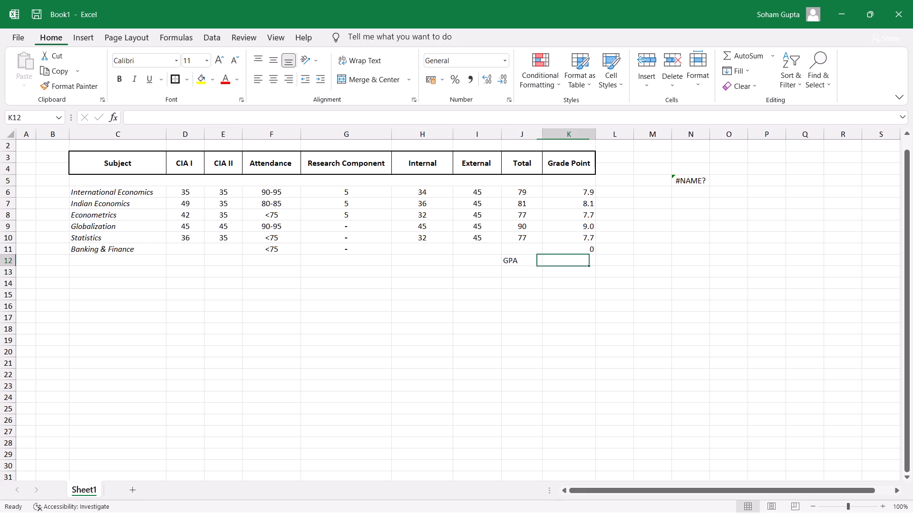
pyautogui.press('Up')
pyautogui.press('Up')
pyautogui.press('Right')
pyautogui.press('Up')
pyautogui.press('Left')
pyautogui.press('Up')
pyautogui.press('Up')
pyautogui.press('Up')
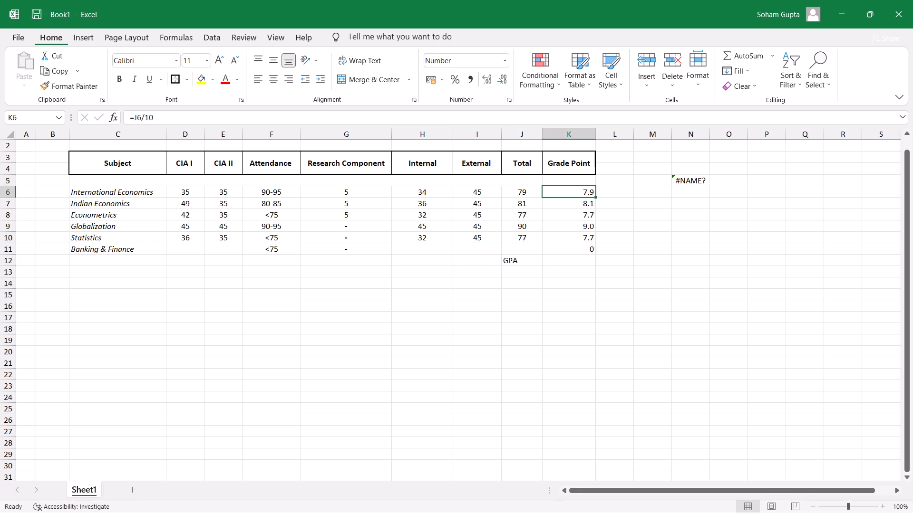
pyautogui.hotkey('ctrl', 'shift', 'Down')
pyautogui.hotkey('alt', 'h')
pyautogui.write('ac')
pyautogui.press('Left')
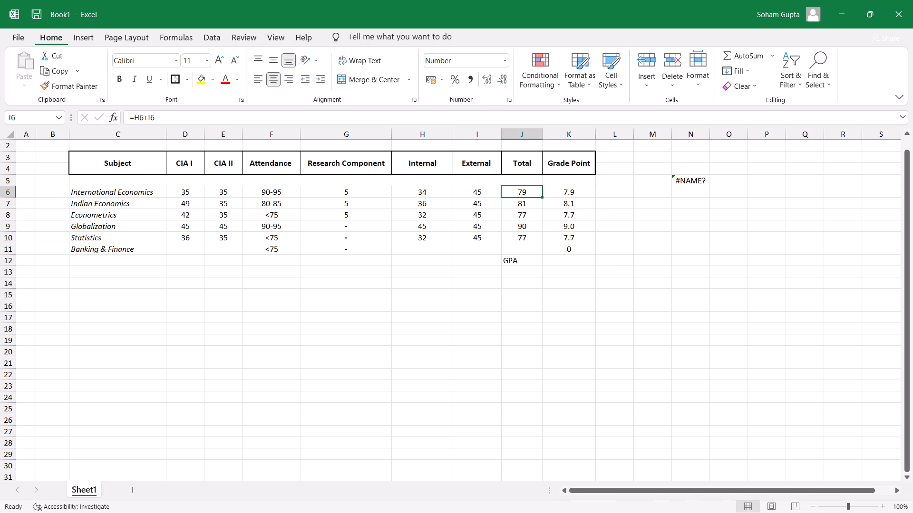
# Unmerge the blank row 5 beneath the headers, with the selection extended to C5:K5.
pyautogui.press('Up')
pyautogui.press('Left')
pyautogui.press('Right')
pyautogui.hotkey('ctrl', 'shift', 'Right')
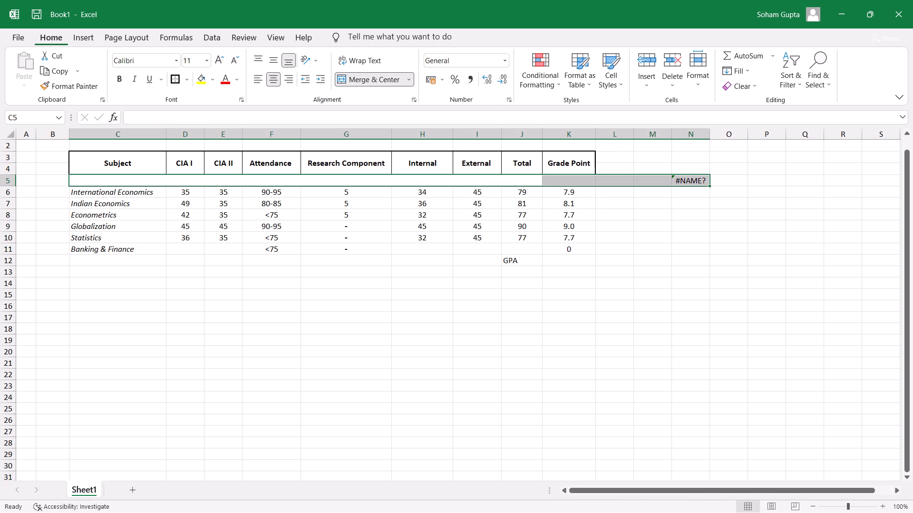
pyautogui.press('Left')
pyautogui.press('Right')
pyautogui.hotkey('shift', 'Right')
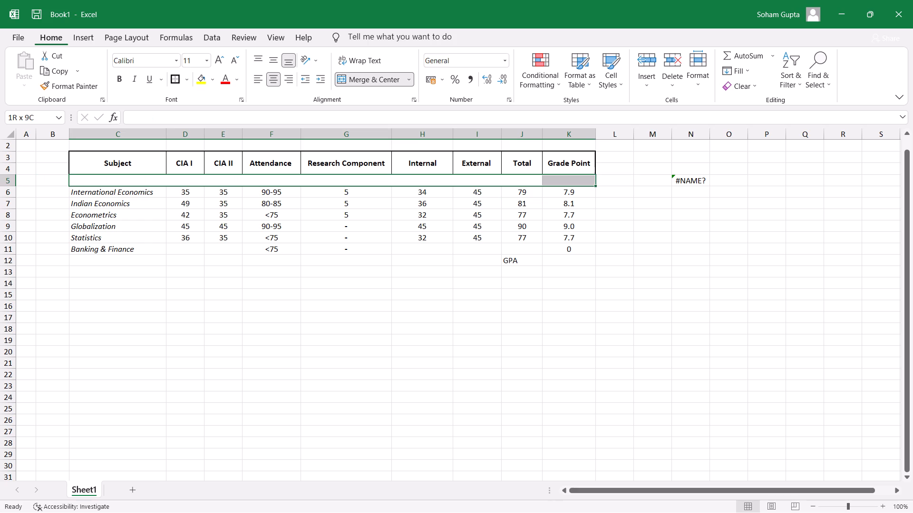
pyautogui.hotkey('alt', 'h')
pyautogui.write('mc')
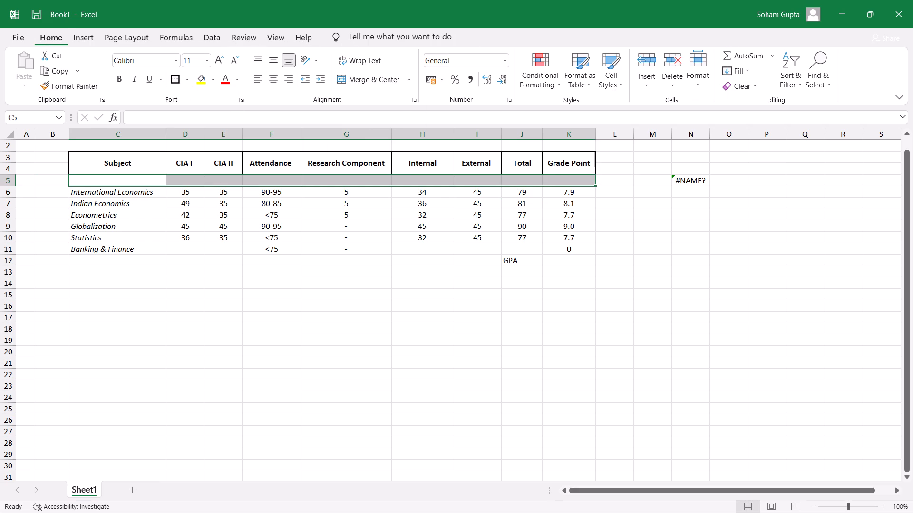
# Merge and center the blank row C5:K5 beneath the headers.
pyautogui.press('Right')
pyautogui.press('Left')
pyautogui.hotkey('ctrl', 'shift', 'Right')
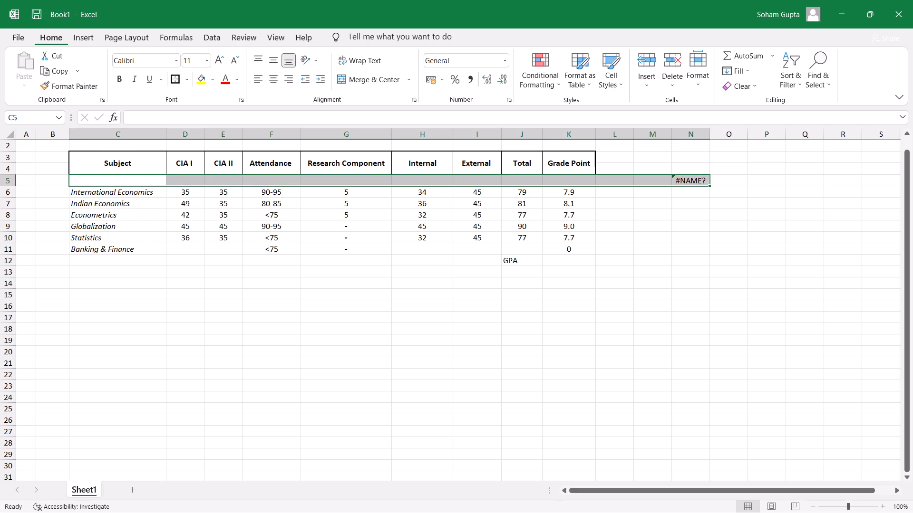
pyautogui.press('Left')
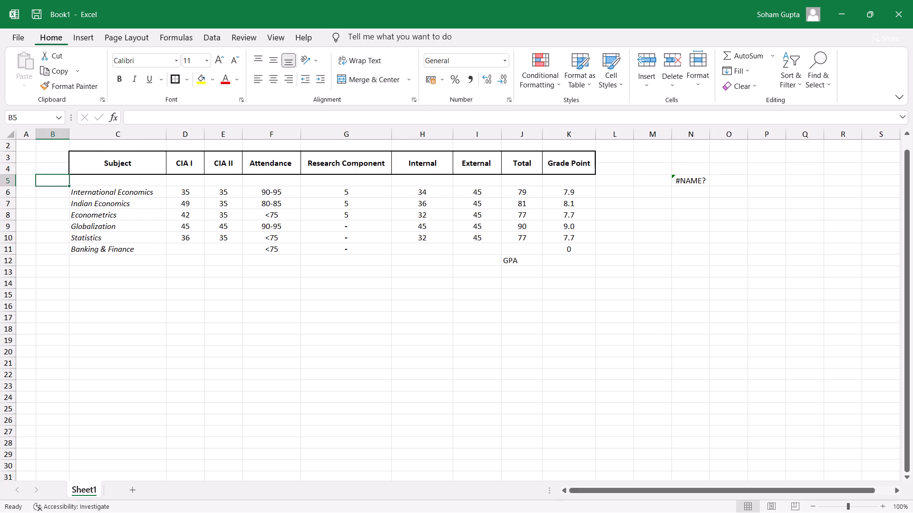
pyautogui.press('Right')
pyautogui.hotkey('shift', 'Right')
pyautogui.hotkey('shift', 'Right')
pyautogui.hotkey('shift', 'Right')
pyautogui.hotkey('shift', 'Right')
pyautogui.hotkey('shift', 'Right')
pyautogui.hotkey('shift', 'Right')
pyautogui.hotkey('shift', 'Right')
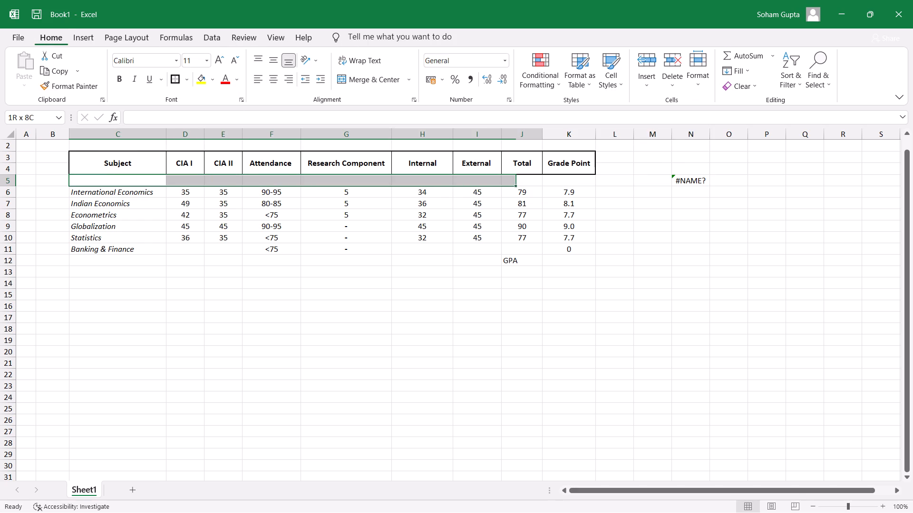
pyautogui.hotkey('shift', 'Right')
pyautogui.hotkey('alt', 'h')
pyautogui.write('mc')
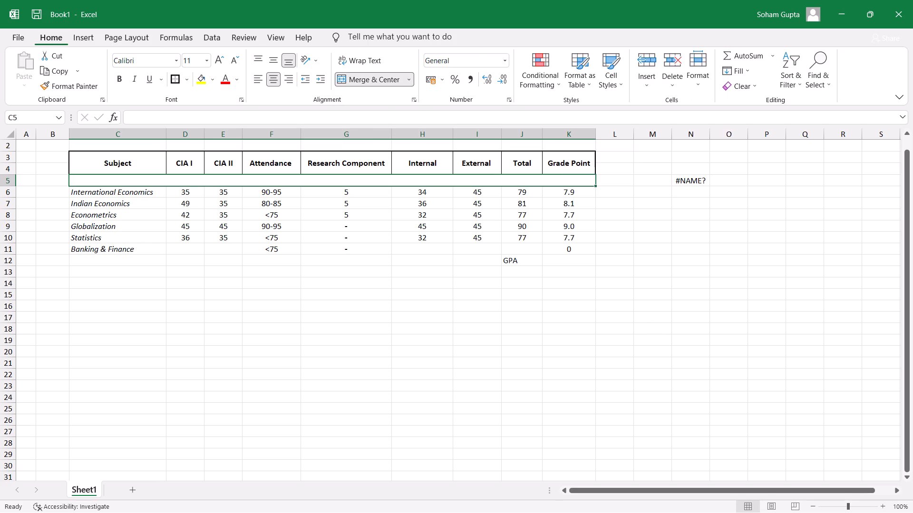
pyautogui.press('Down')
pyautogui.press('Up')
# Apply a thick outside border around the blank row and the subject rows, C5:K11.
pyautogui.press('Up')
pyautogui.press('Right')
pyautogui.press('Down')
pyautogui.hotkey('ctrl', 'shift', 'Down')
pyautogui.hotkey('ctrl', 'shift', 'Down')
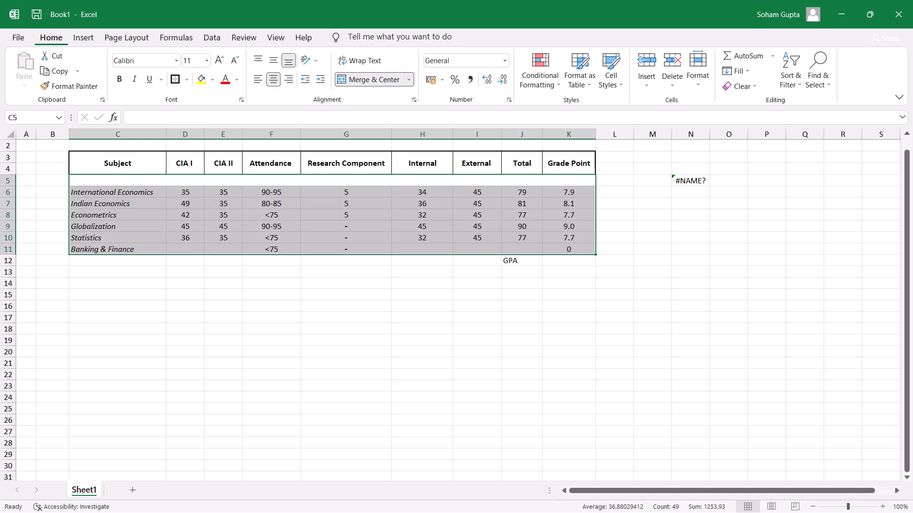
pyautogui.hotkey('alt', 'h')
pyautogui.hotkey('alt', 'b')
pyautogui.press('t')
pyautogui.press('Down')
pyautogui.press('Right')
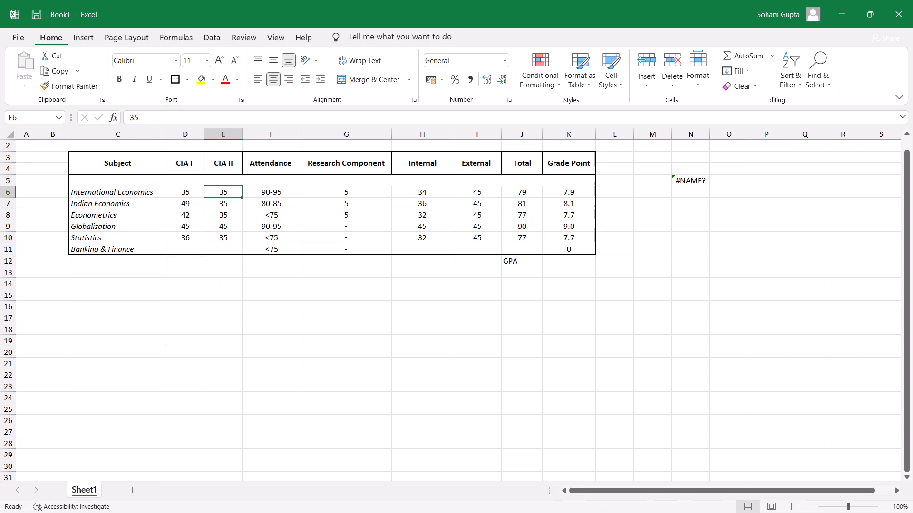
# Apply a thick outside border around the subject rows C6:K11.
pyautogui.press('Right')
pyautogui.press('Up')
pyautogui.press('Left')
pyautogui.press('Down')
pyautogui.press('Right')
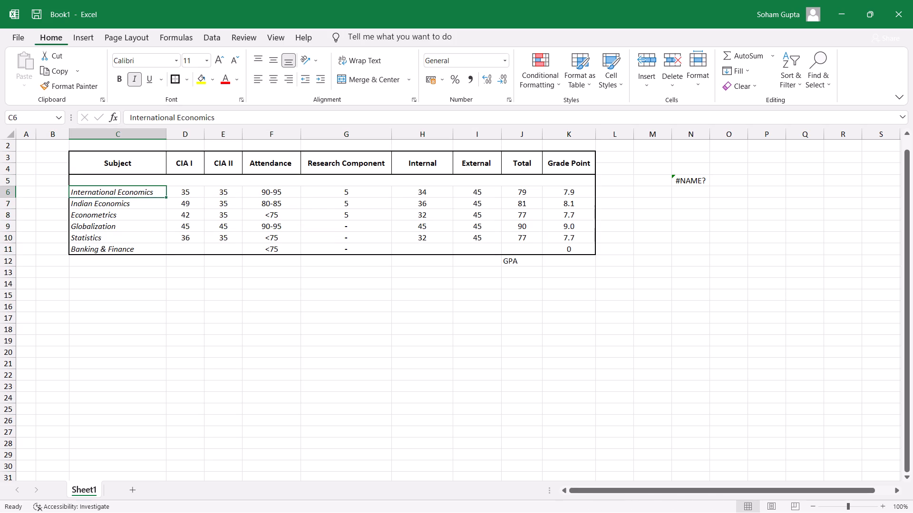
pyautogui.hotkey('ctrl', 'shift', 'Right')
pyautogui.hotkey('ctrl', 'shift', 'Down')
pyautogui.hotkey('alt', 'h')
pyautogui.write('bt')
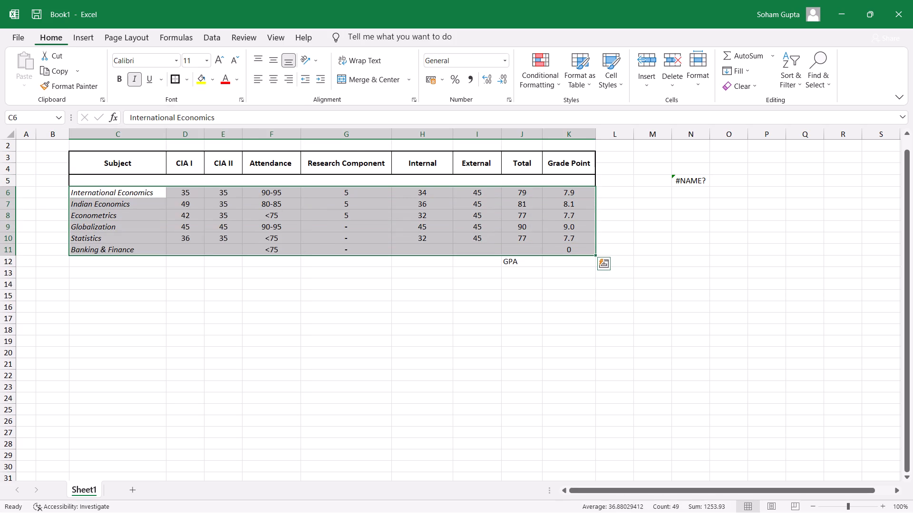
# Apply a thin outside border around the Subject names in C6:C11.
pyautogui.press('Right')
pyautogui.press('Left')
pyautogui.hotkey('ctrl', 'shift', 'Down')
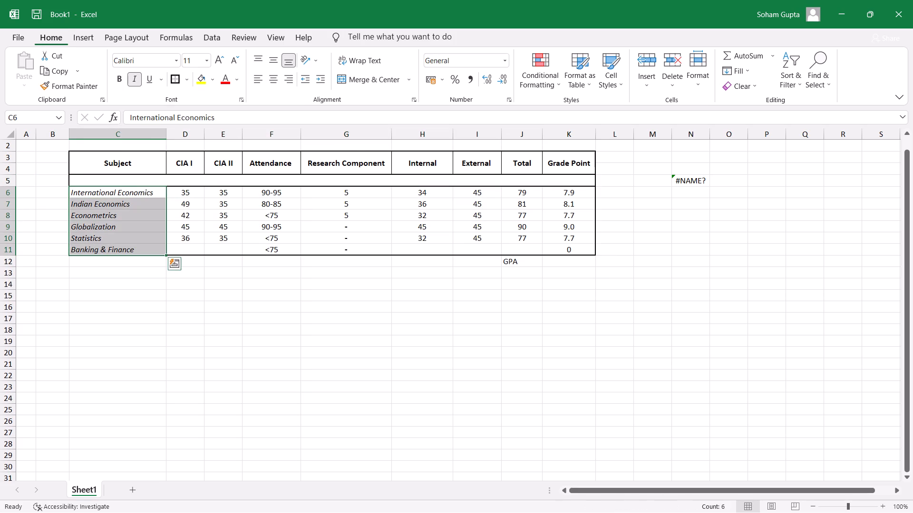
pyautogui.hotkey('alt', 'h')
pyautogui.write('bs')
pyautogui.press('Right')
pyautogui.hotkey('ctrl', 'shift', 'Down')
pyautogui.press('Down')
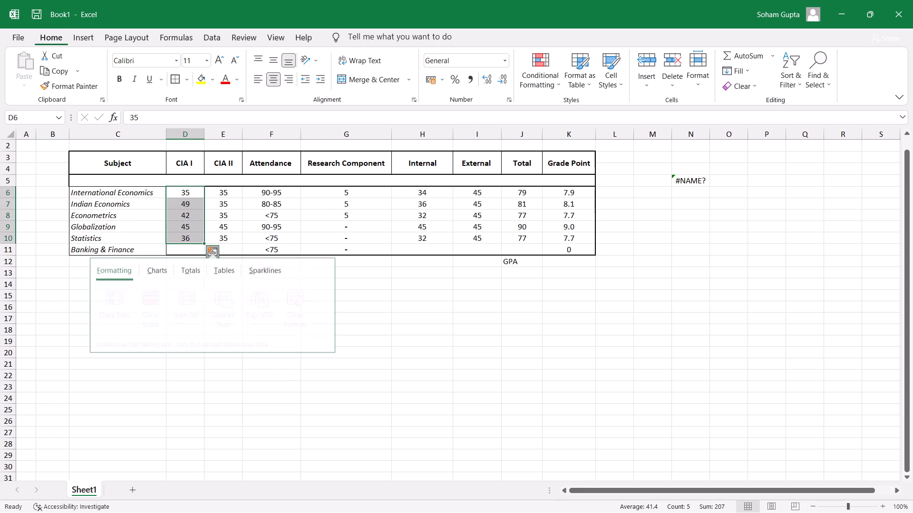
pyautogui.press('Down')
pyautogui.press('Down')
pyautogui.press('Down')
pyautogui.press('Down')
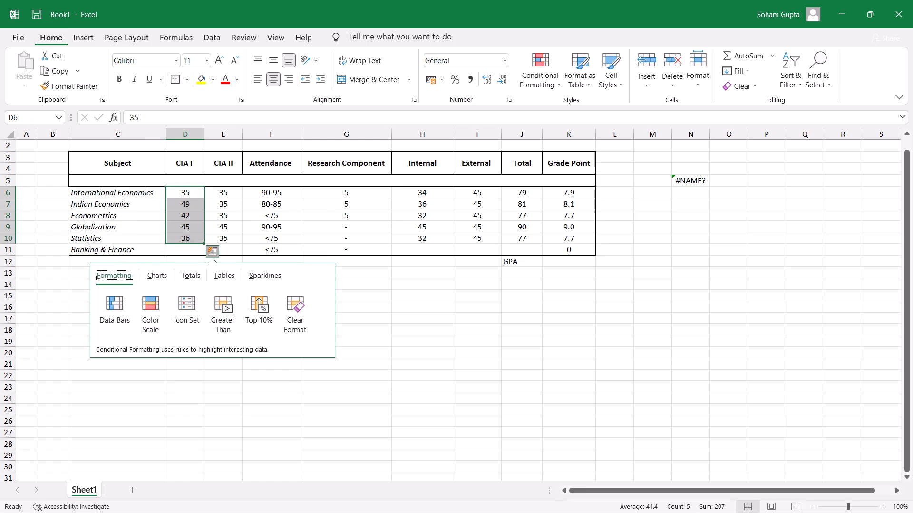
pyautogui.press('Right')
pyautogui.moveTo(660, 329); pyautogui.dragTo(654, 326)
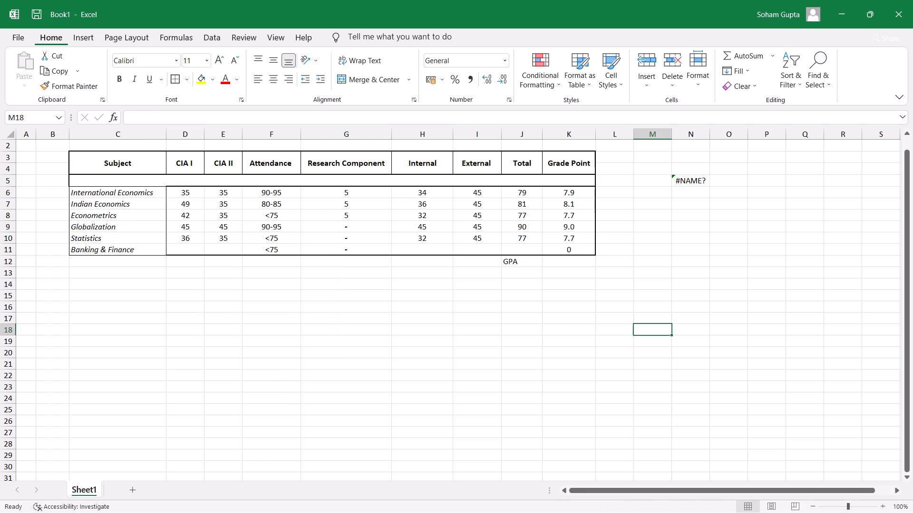
# Apply a thin outside border around the CIA I cells D6:D11.
pyautogui.click(198, 193)
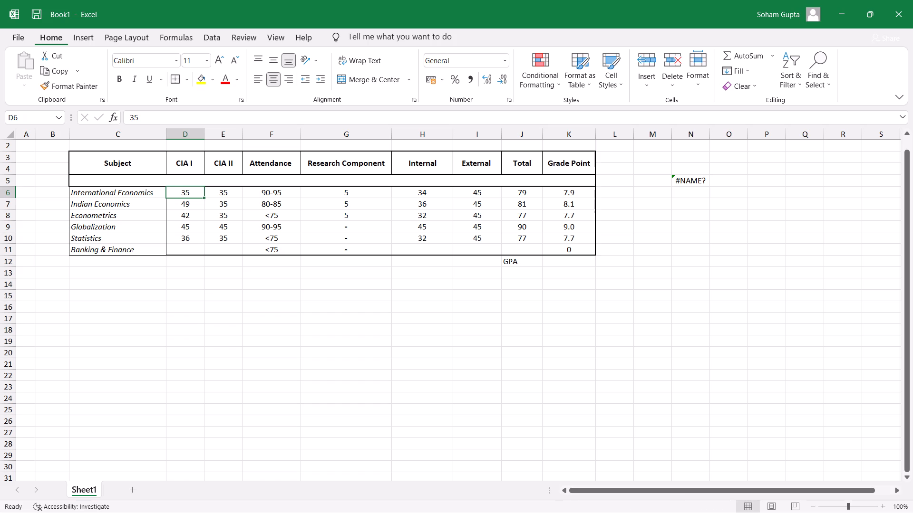
pyautogui.hotkey('shift', 'Down')
pyautogui.hotkey('shift', 'Down')
pyautogui.hotkey('ctrl', 'shift', 'Down')
pyautogui.hotkey('ctrl', 'shift', 'Down')
pyautogui.hotkey('ctrl', 'shift', 'Up')
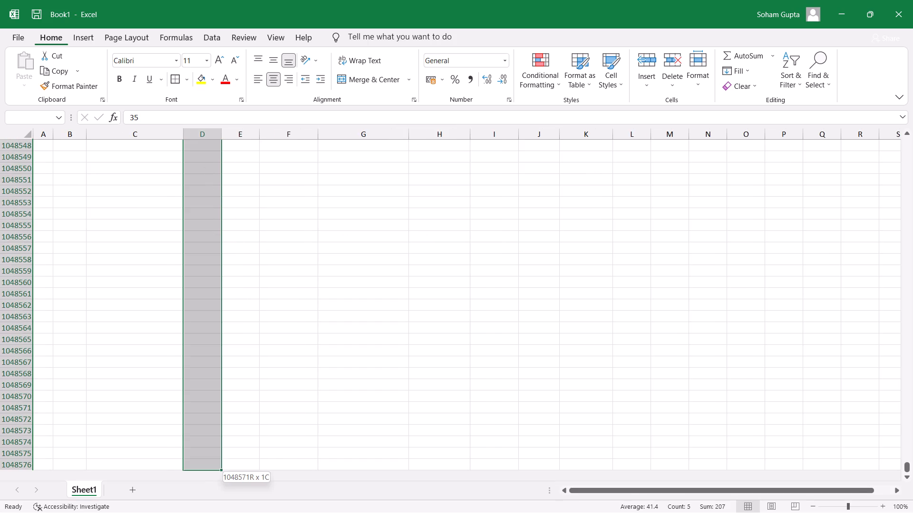
pyautogui.hotkey('shift', 'Down')
pyautogui.hotkey('alt', 'h')
pyautogui.write('bs')
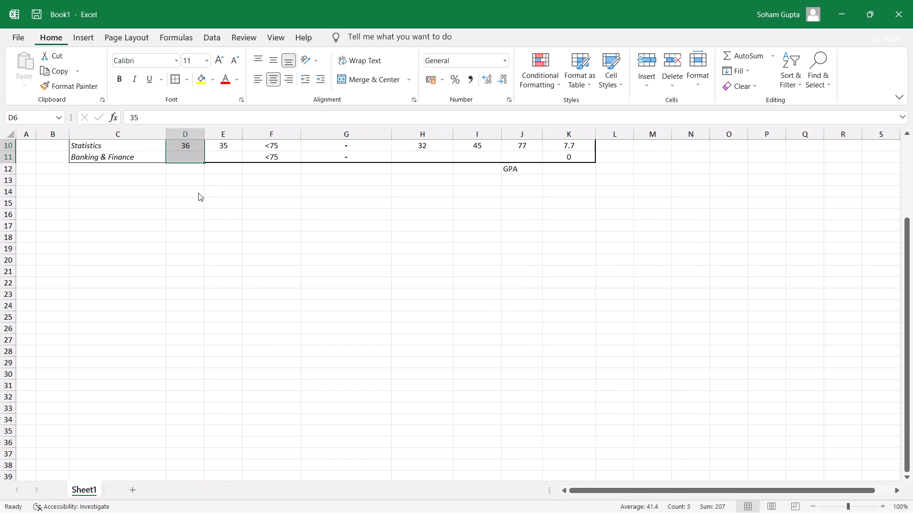
# Apply a thin outside border around the CIA II cells E6:E11.
pyautogui.press('Down')
pyautogui.press('Down')
pyautogui.press('Right')
pyautogui.press('Right')
pyautogui.press('Up')
pyautogui.press('Left')
pyautogui.press('Up')
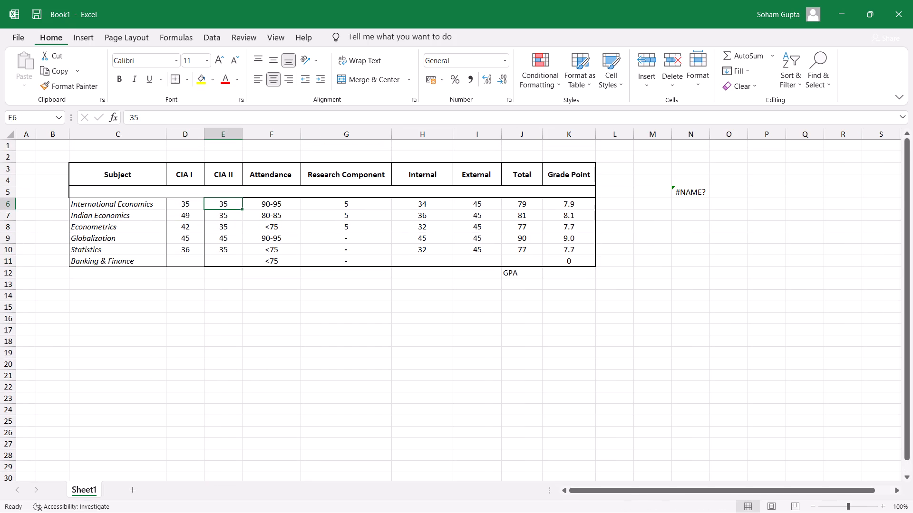
pyautogui.hotkey('ctrl', 'shift', 'Down')
pyautogui.hotkey('shift', 'Down')
pyautogui.hotkey('alt', 'h')
pyautogui.hotkey('alt', 'b')
pyautogui.press('s')
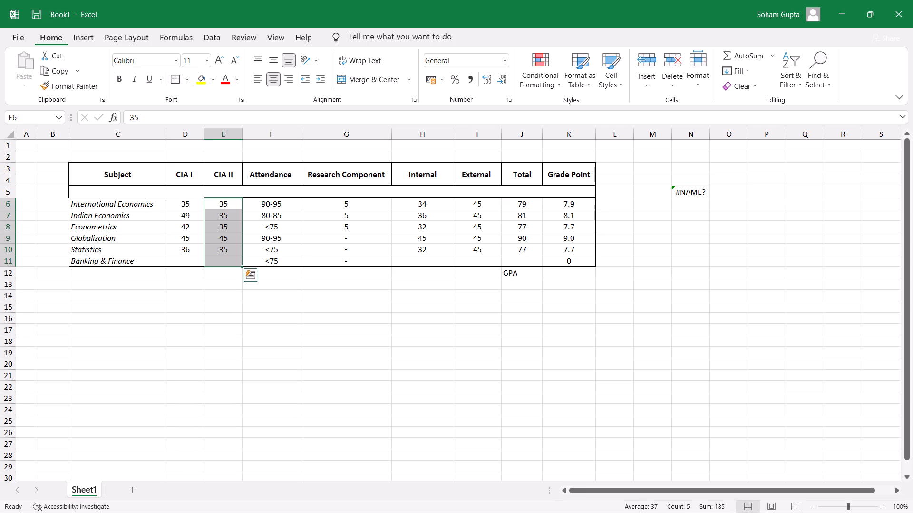
# Apply a thin outside border around the Attendance cells F6:F11.
pyautogui.press('Right')
pyautogui.hotkey('ctrl', 'shift', 'Down')
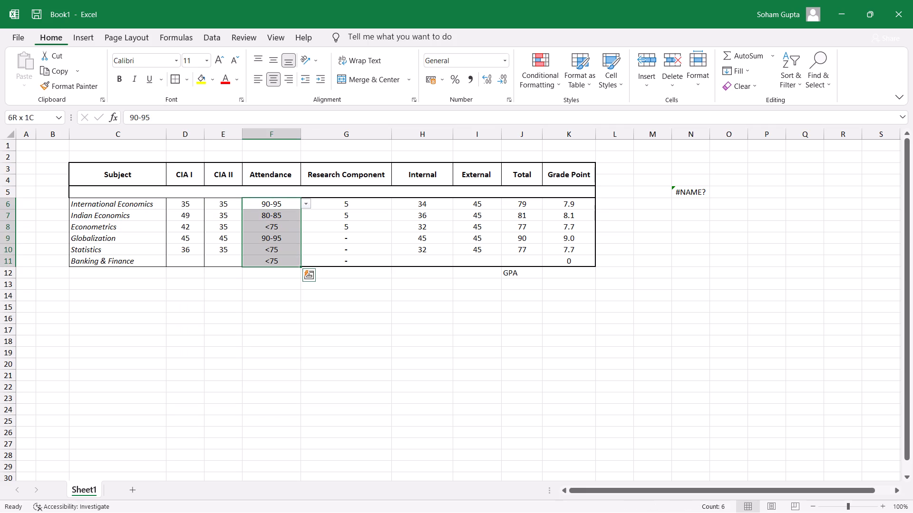
pyautogui.hotkey('alt', 'h')
pyautogui.write('bs')
# Apply a thin outside border around the Research Component cells G6:G11.
pyautogui.press('Right')
pyautogui.hotkey('shift', 'Down')
pyautogui.hotkey('shift', 'Down')
pyautogui.hotkey('shift', 'Down')
pyautogui.hotkey('shift', 'Down')
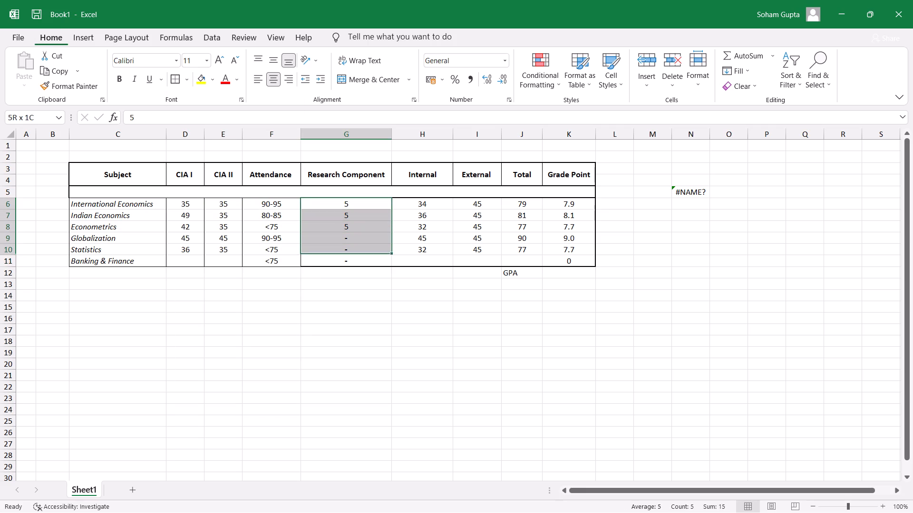
pyautogui.hotkey('shift', 'Down')
pyautogui.hotkey('alt', 'h')
pyautogui.hotkey('alt', 'b')
pyautogui.press('s')
# Apply a thin outside border around the Internal cells H6:H11.
pyautogui.press('Right')
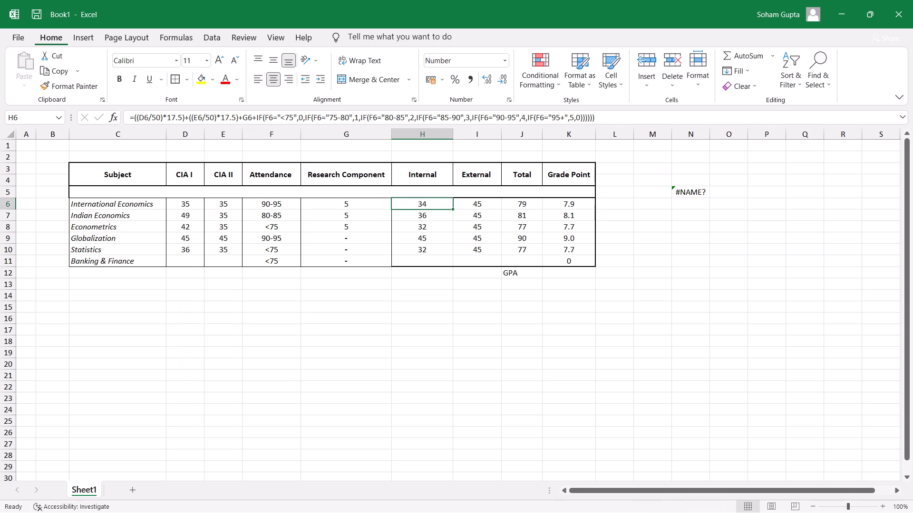
pyautogui.hotkey('ctrl', 'shift', 'Down')
pyautogui.hotkey('ctrl', 'shift', 'Down')
pyautogui.hotkey('ctrl', 'shift', 'Up')
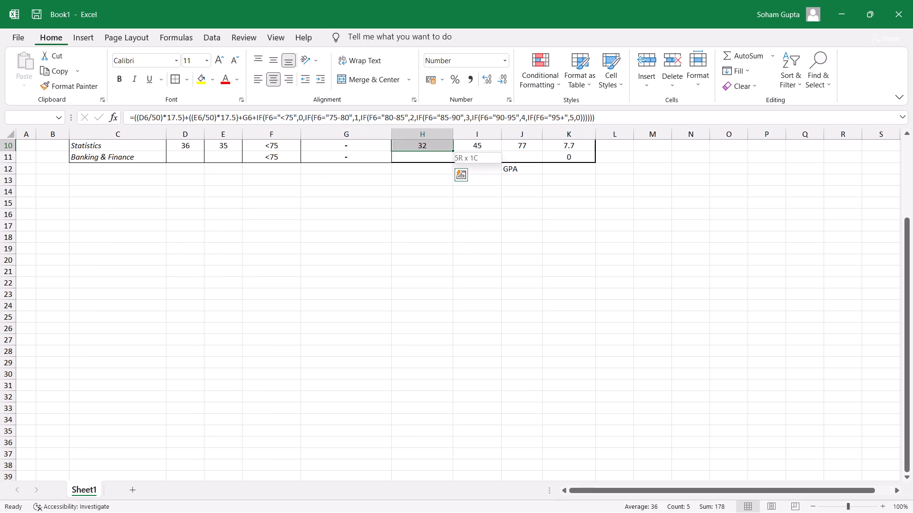
pyautogui.hotkey('shift', 'Down')
pyautogui.hotkey('alt', 'h')
pyautogui.hotkey('alt', 'b')
pyautogui.press('s')
# Apply a thin outside border around the External cells I6:I11.
pyautogui.press('Right')
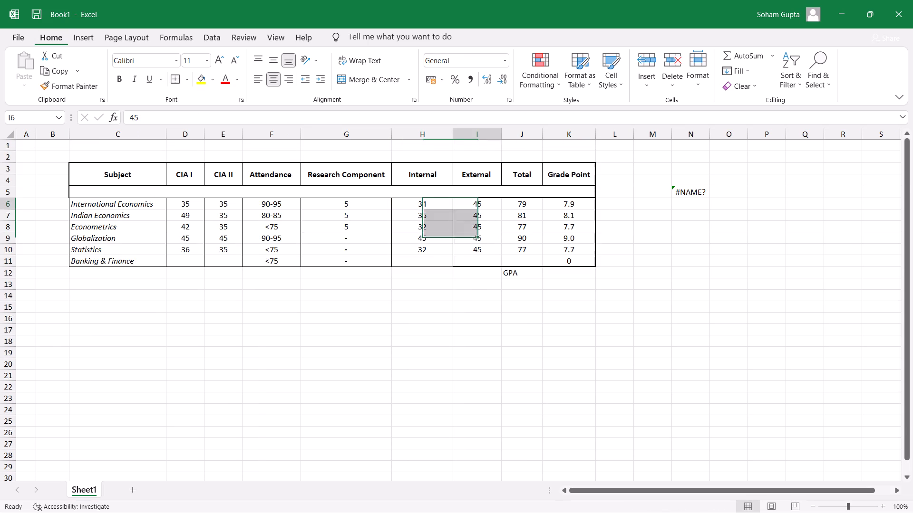
pyautogui.hotkey('shift', 'Down')
pyautogui.hotkey('shift', 'Down')
pyautogui.hotkey('shift', 'Down')
pyautogui.hotkey('shift', 'Down')
pyautogui.hotkey('shift', 'Down')
pyautogui.hotkey('shift', 'Down')
pyautogui.hotkey('shift', 'Up')
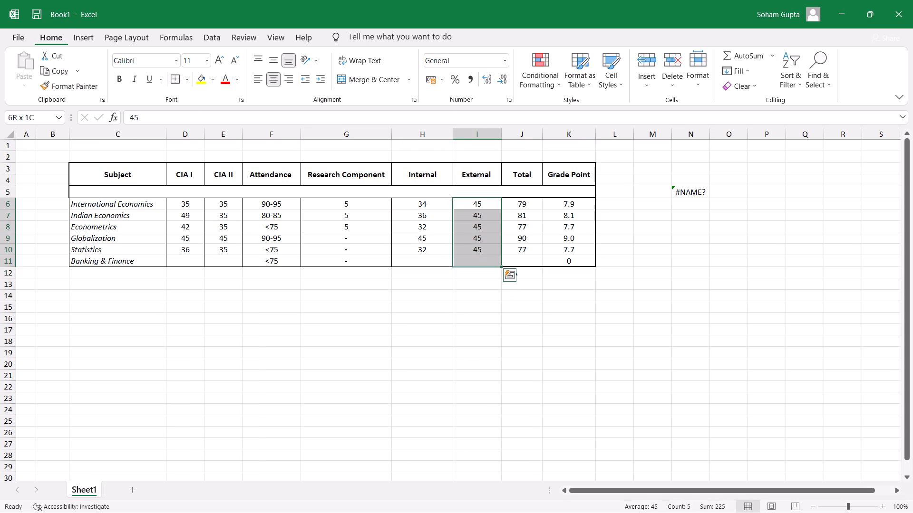
pyautogui.hotkey('alt', 'h')
pyautogui.write('bs')
# Apply a thin outside border around the Total cells J6:J11.
pyautogui.press('Right')
pyautogui.hotkey('ctrl', 'shift', 'Down')
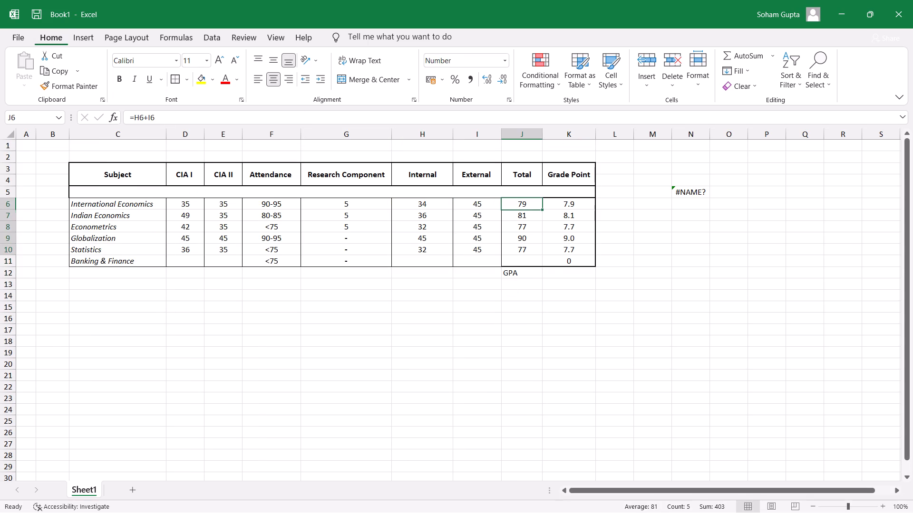
pyautogui.hotkey('shift', 'Down')
pyautogui.hotkey('alt', 'h')
pyautogui.hotkey('alt', 'b')
pyautogui.press('s')
# Apply a thick outside border around the whole block of subject rows, C6:K11.
pyautogui.press('Right')
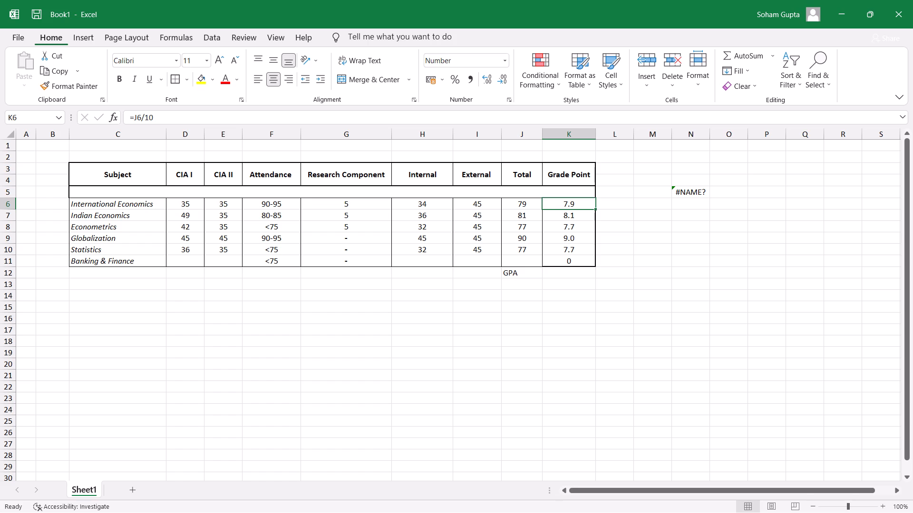
pyautogui.press('Left')
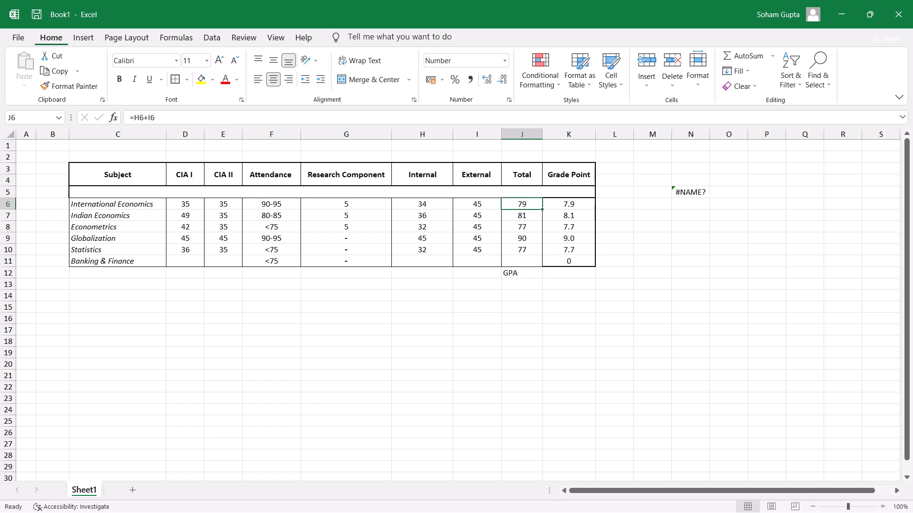
pyautogui.press('Right')
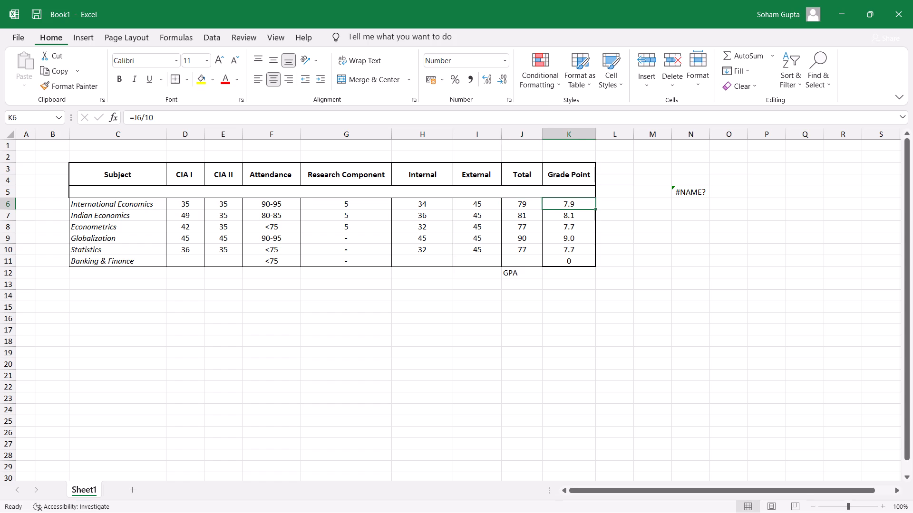
pyautogui.hotkey('ctrl', 'shift', 'Left')
pyautogui.hotkey('ctrl', 'shift', 'Down')
pyautogui.hotkey('alt', 'h')
pyautogui.hotkey('alt', 'b')
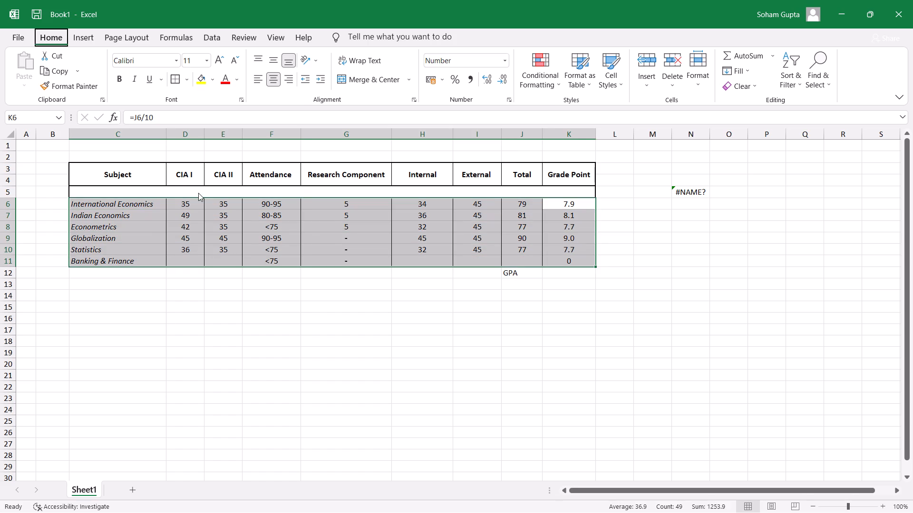
pyautogui.press('r')
pyautogui.write('hbt')
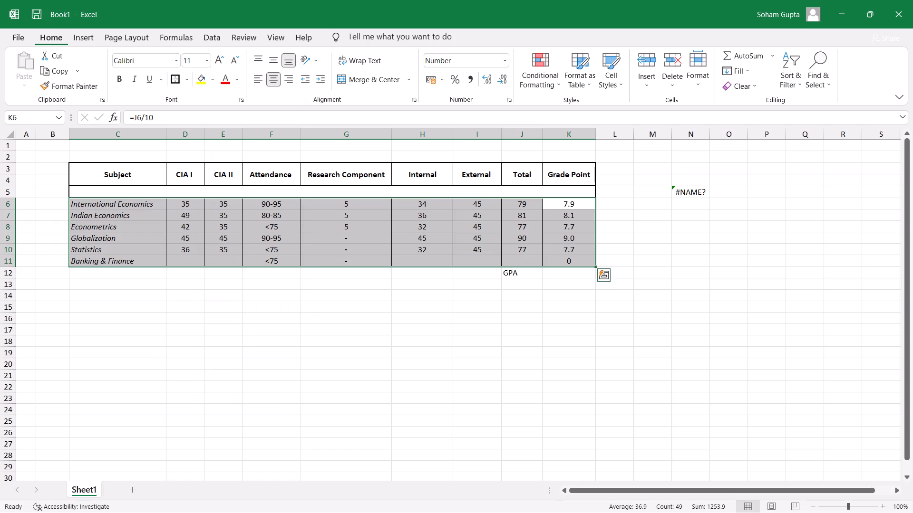
pyautogui.press('Right')
pyautogui.press('Down')
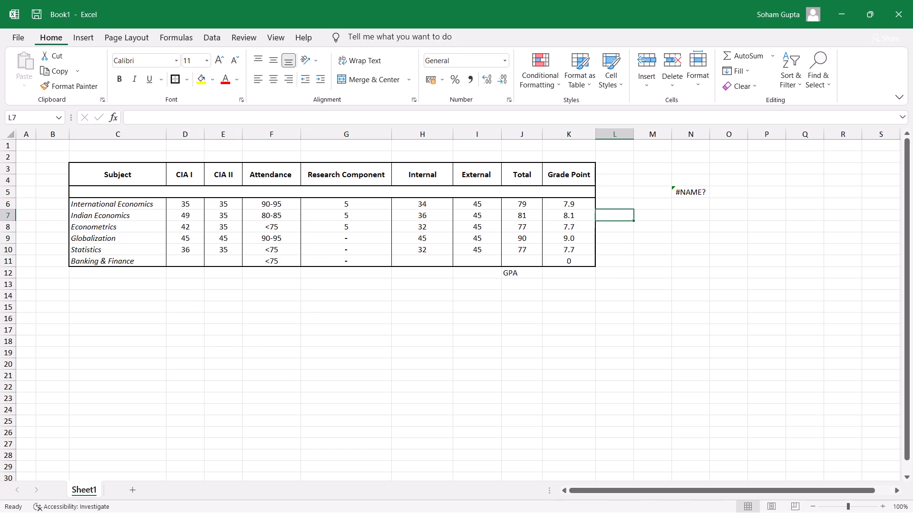
pyautogui.press('Down')
pyautogui.press('Right')
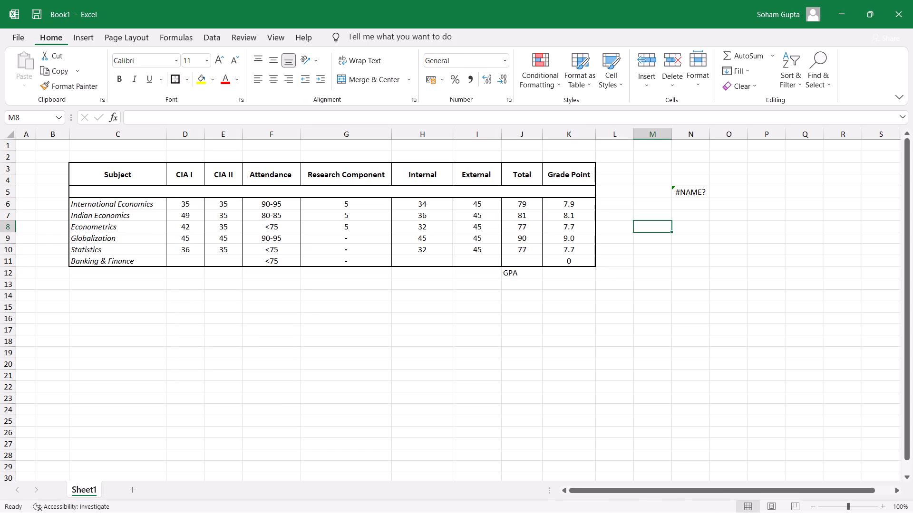
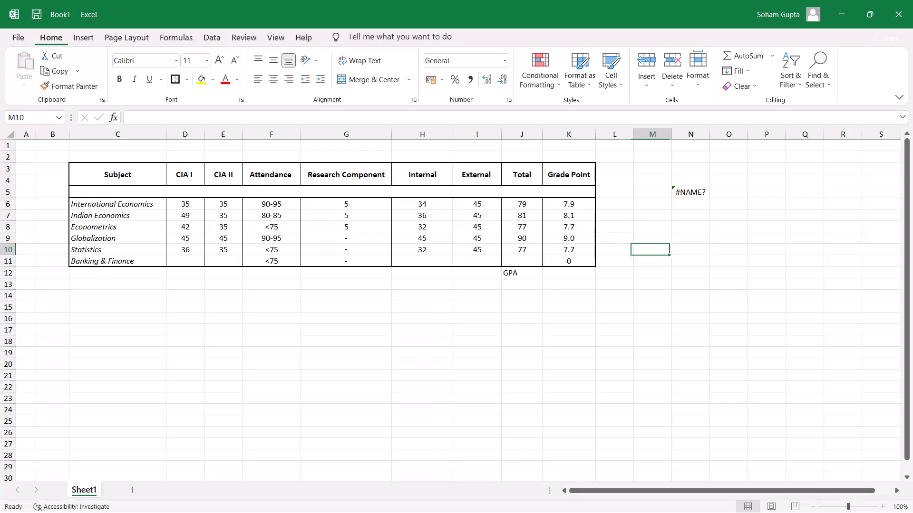
# Merge and centre the GPA label cell J12 with the empty cell below it, J13.
pyautogui.press('Down')
pyautogui.press('Left')
pyautogui.press('Left')
pyautogui.press('Down')
pyautogui.press('Left')
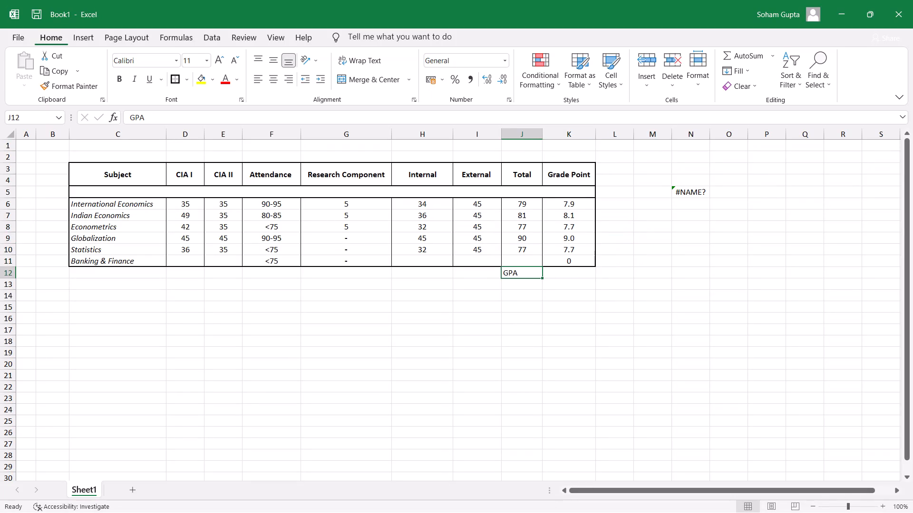
pyautogui.hotkey('shift', 'Down')
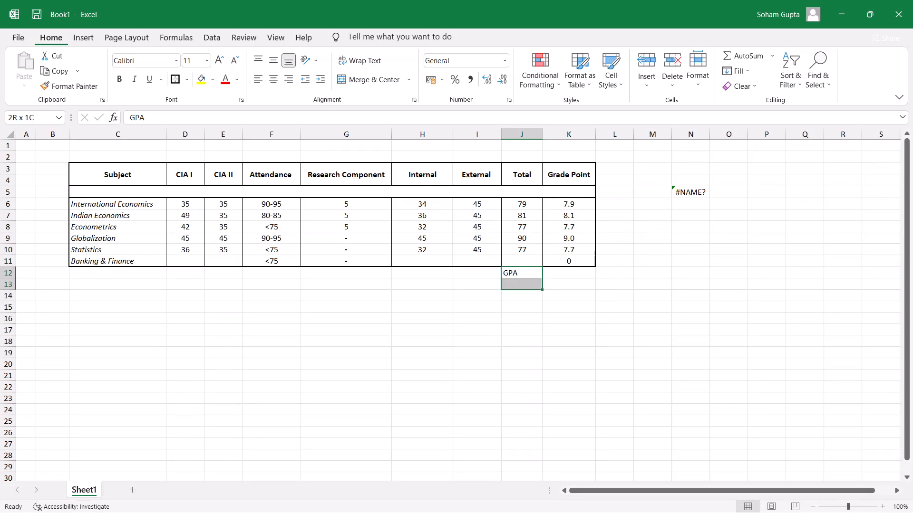
pyautogui.hotkey('alt', 'h')
pyautogui.write('mc')
# Merge and centre the GPA value cells K12:K13.
pyautogui.press('Right')
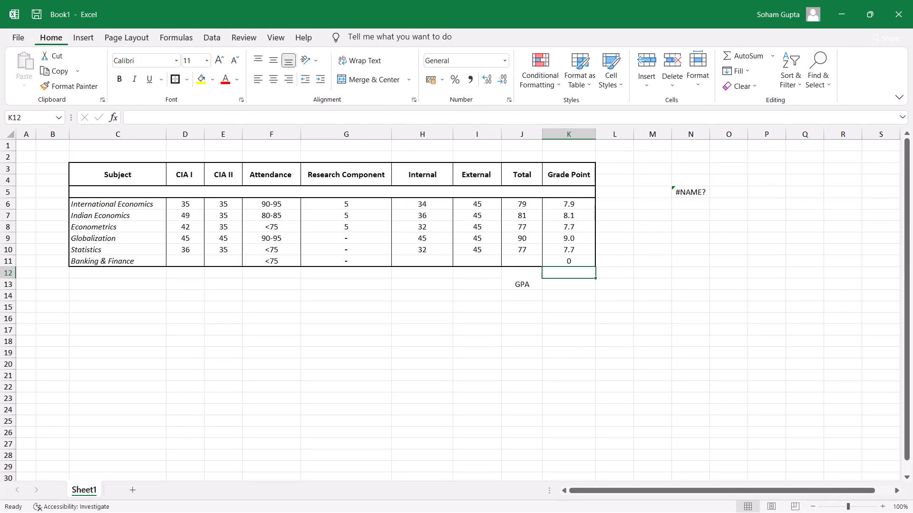
pyautogui.hotkey('shift', 'Down')
pyautogui.hotkey('alt', 'h')
pyautogui.write('mc')
# Middle-align the merged GPA label and value cells, J12:K13, vertically.
pyautogui.press('Left')
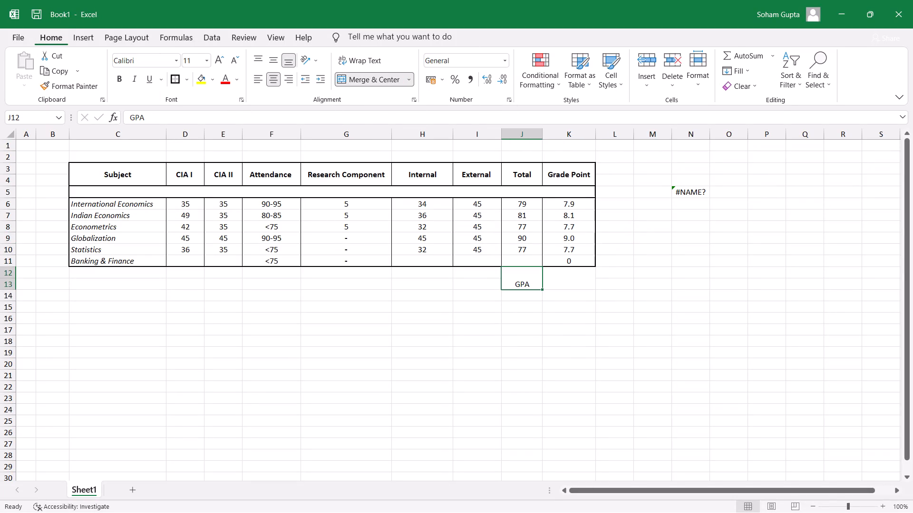
pyautogui.hotkey('shift', 'Right')
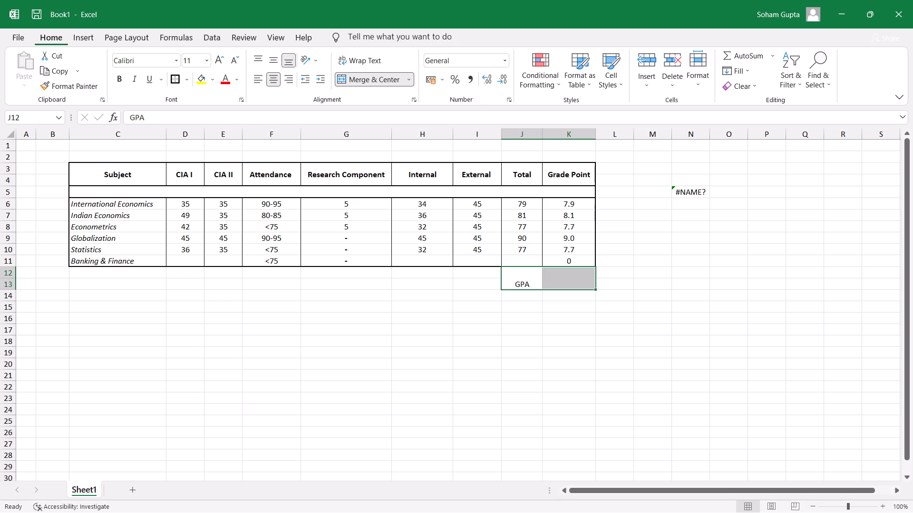
pyautogui.press('h')
pyautogui.write('am')
# Make the GPA label in J12 bold.
pyautogui.press('Left')
pyautogui.press('Down')
pyautogui.press('Right')
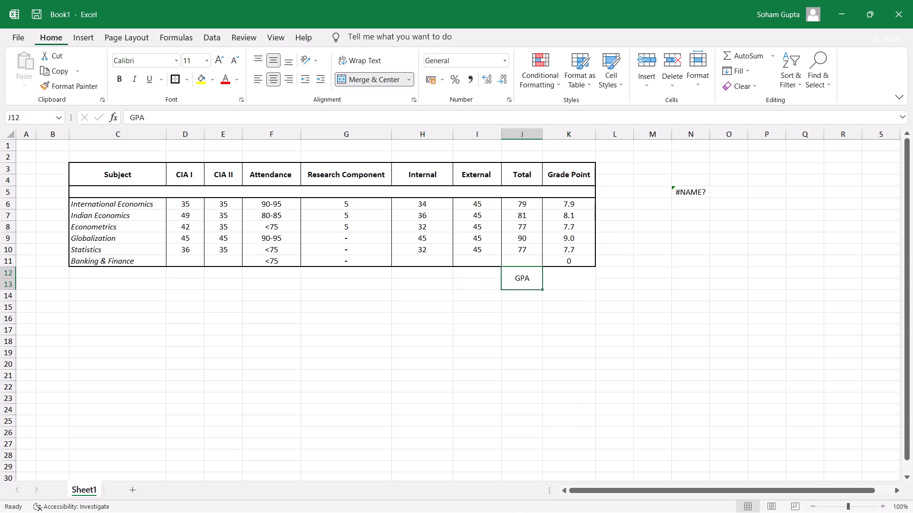
pyautogui.hotkey('ctrl', 'b')
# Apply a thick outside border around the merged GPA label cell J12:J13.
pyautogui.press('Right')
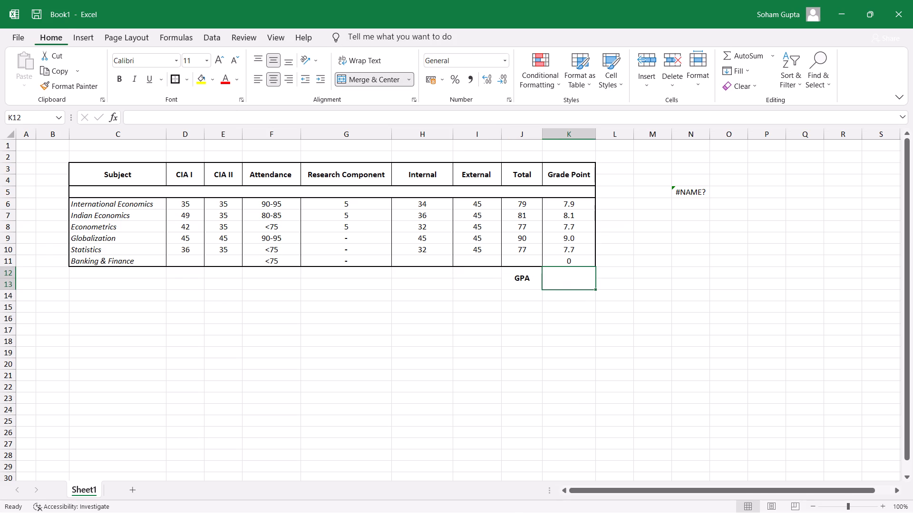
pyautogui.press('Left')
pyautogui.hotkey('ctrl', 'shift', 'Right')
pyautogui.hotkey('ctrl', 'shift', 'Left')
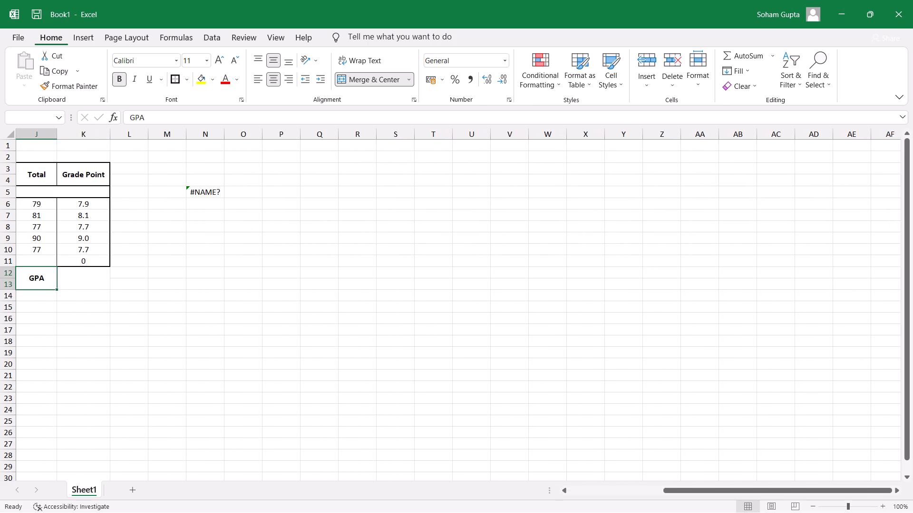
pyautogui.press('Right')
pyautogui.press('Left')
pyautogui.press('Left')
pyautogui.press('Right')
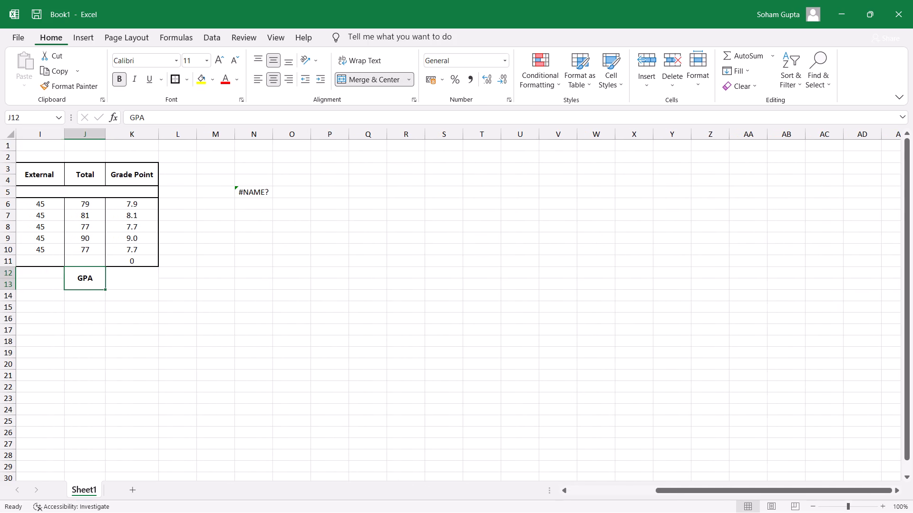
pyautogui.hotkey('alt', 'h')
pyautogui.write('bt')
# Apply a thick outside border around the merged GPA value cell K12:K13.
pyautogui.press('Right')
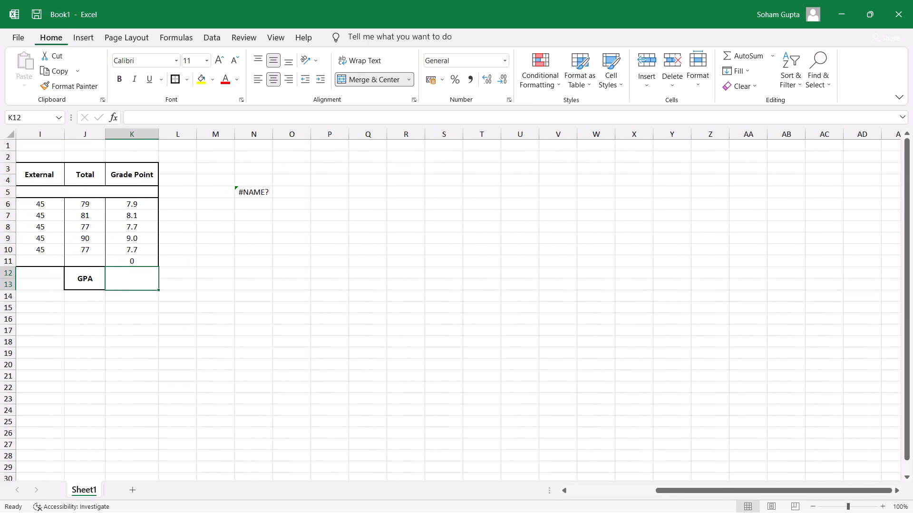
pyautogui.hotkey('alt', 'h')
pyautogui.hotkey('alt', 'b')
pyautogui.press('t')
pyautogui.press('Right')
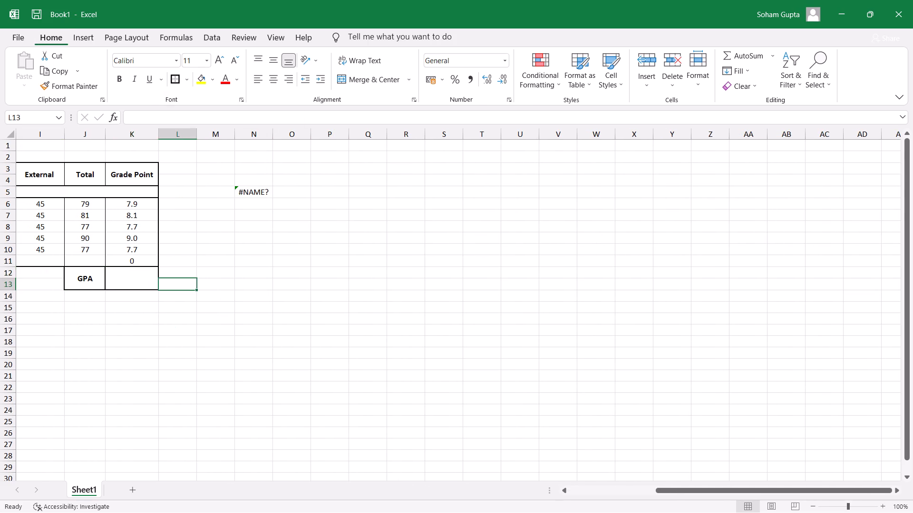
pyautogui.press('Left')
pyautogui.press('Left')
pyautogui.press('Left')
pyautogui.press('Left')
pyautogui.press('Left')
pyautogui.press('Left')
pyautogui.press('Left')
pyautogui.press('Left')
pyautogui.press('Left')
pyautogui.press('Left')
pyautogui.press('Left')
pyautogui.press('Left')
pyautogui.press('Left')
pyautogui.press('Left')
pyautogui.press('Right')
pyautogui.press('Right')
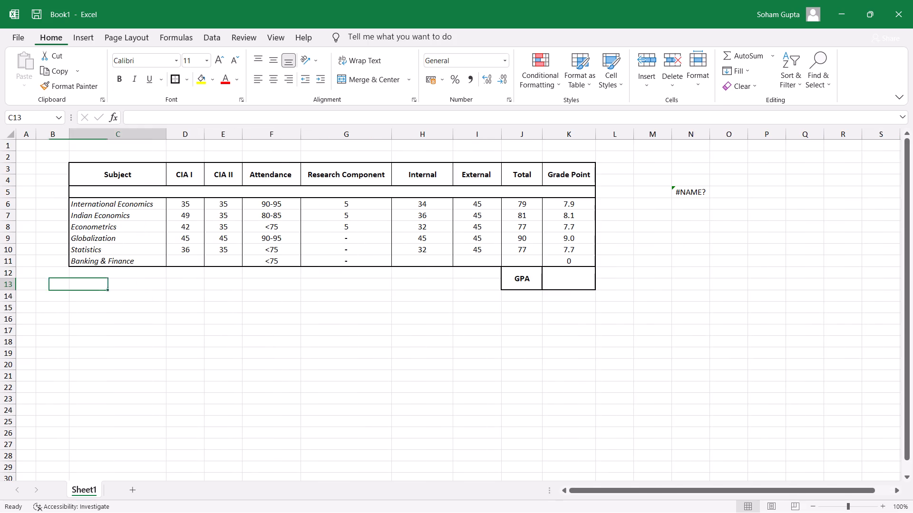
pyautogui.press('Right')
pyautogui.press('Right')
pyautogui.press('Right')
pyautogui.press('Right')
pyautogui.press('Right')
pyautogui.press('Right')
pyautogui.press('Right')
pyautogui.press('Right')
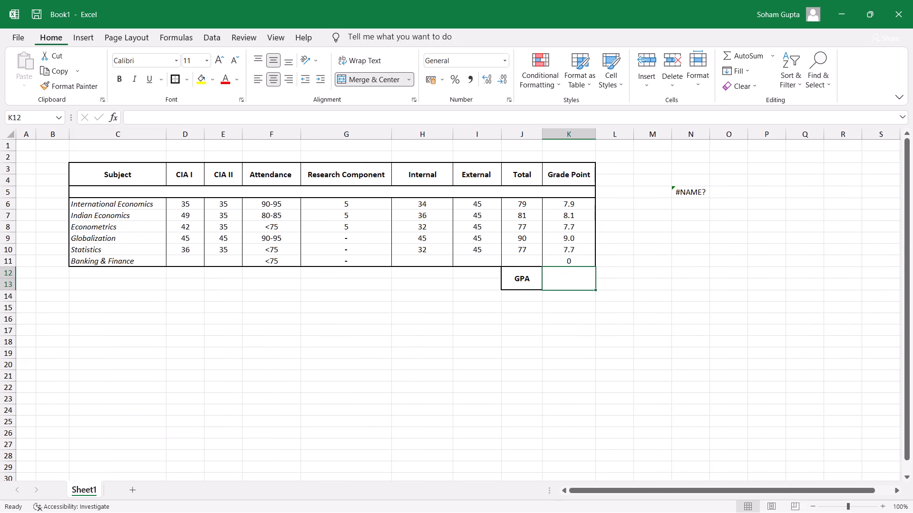
# Apply a thin outside border around the merged GPA label cell J12:J13.
pyautogui.press('Left')
pyautogui.hotkey('alt', 'h')
pyautogui.press('b')
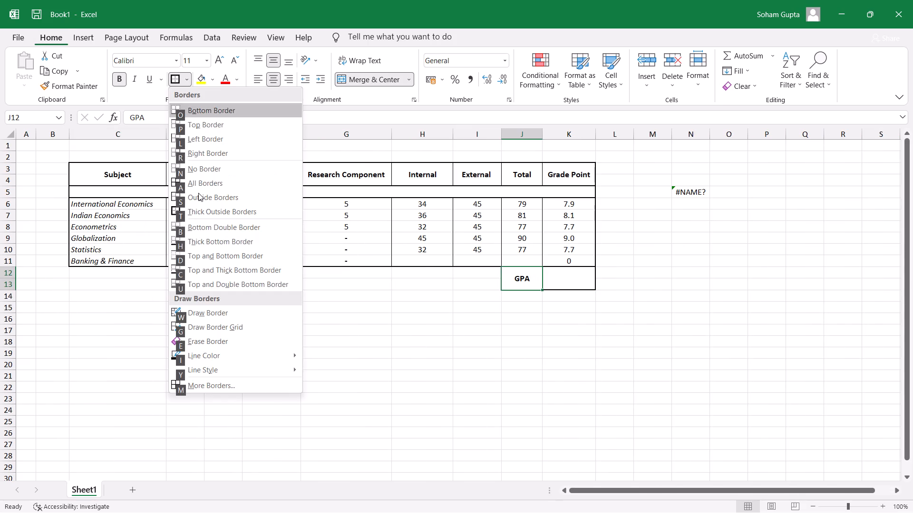
pyautogui.press('s')
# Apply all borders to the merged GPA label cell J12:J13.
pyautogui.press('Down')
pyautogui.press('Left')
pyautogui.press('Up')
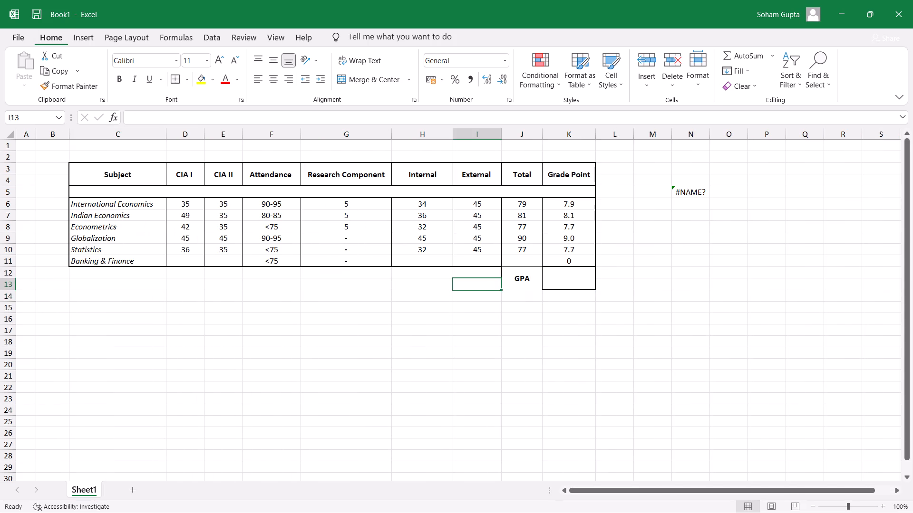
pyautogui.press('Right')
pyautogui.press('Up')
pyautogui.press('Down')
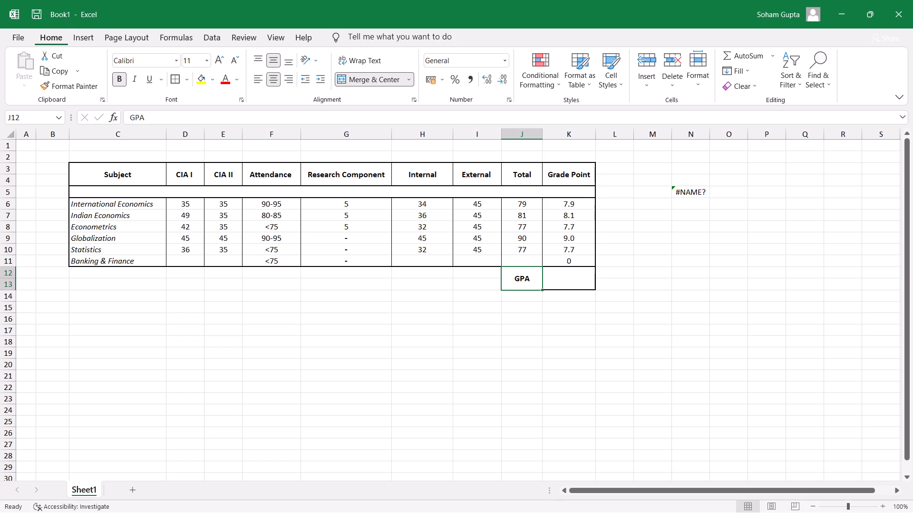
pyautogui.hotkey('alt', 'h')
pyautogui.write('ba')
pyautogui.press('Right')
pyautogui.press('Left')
# Apply a thick outside border around the GPA label and value cells together, J12:K13.
pyautogui.hotkey('ctrl', 'shift', 'Right')
pyautogui.press('Left')
pyautogui.press('Left')
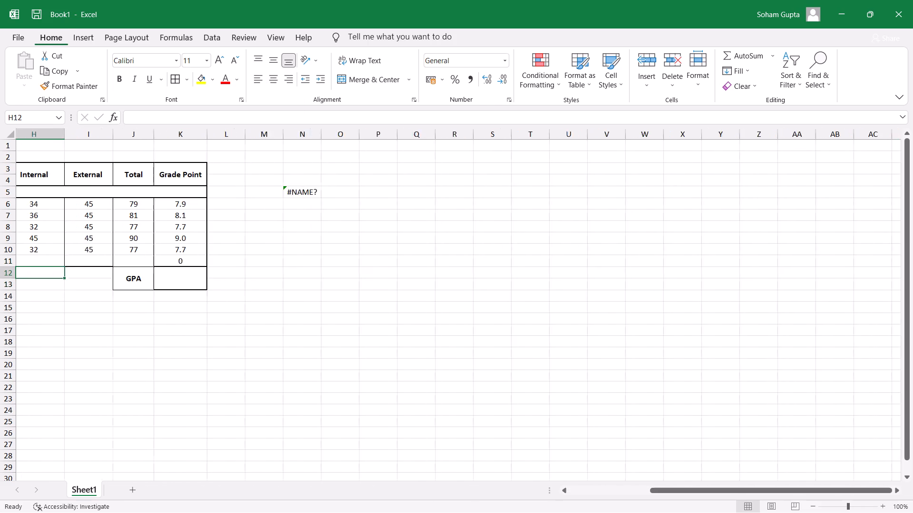
pyautogui.press('Right')
pyautogui.press('Down')
pyautogui.press('Right')
pyautogui.hotkey('shift', 'Right')
pyautogui.hotkey('alt', 'h')
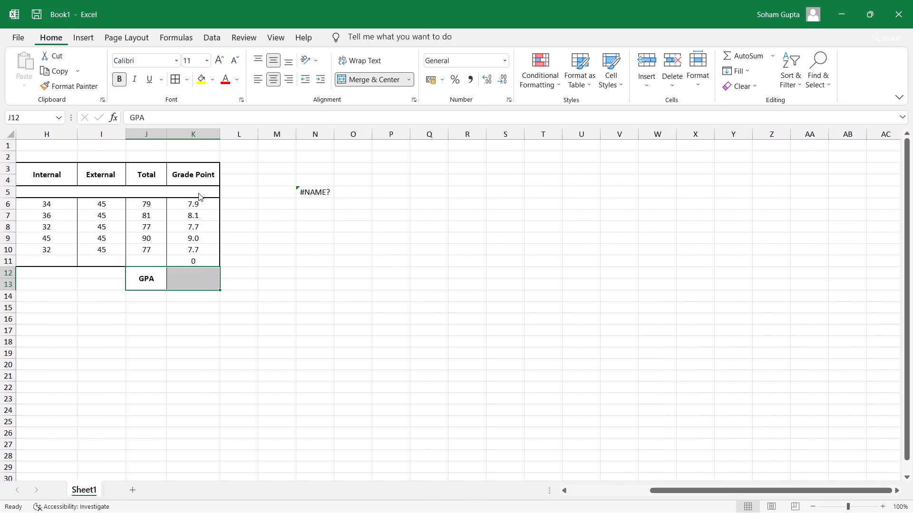
pyautogui.write('bt0')
# Re-enter the label GPA in the merged cell J12.
pyautogui.press('Right')
pyautogui.press('Down')
pyautogui.press('Down')
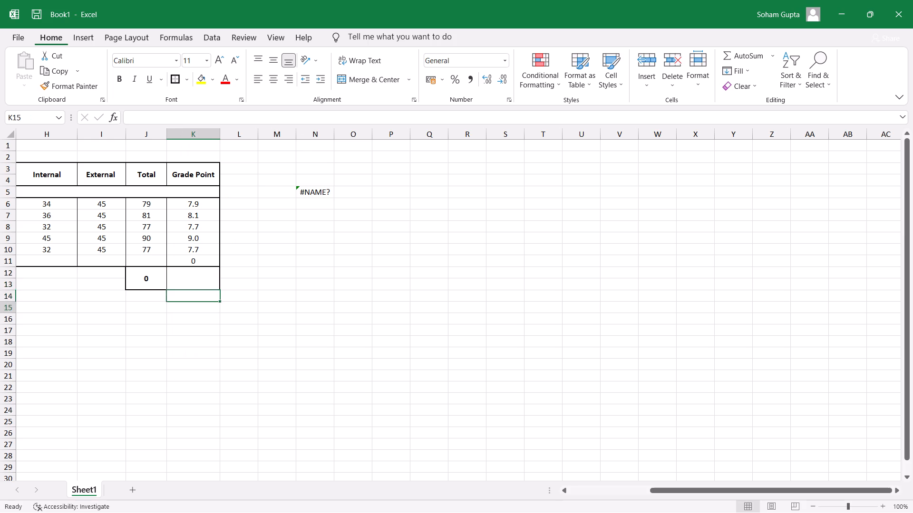
pyautogui.press('Left')
pyautogui.press('Up')
pyautogui.press('Up')
pyautogui.write('GPA')
pyautogui.hotkey('shift', 'Return')
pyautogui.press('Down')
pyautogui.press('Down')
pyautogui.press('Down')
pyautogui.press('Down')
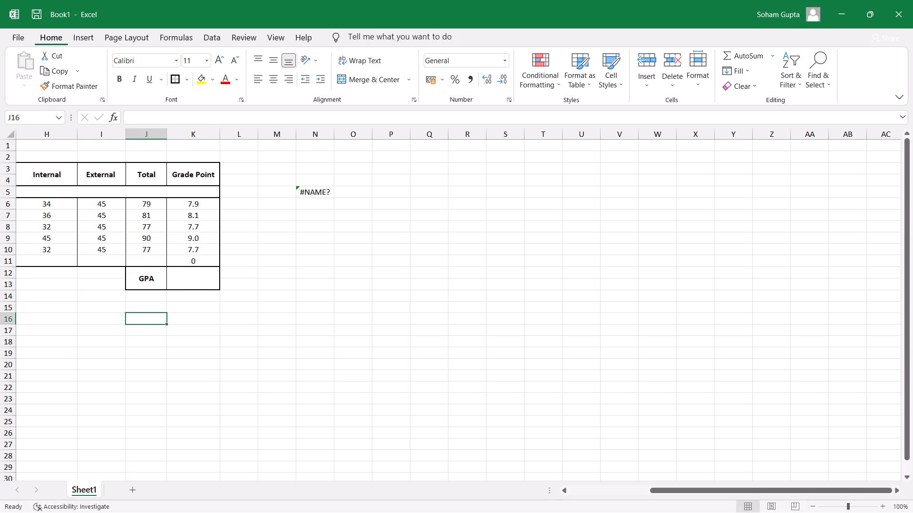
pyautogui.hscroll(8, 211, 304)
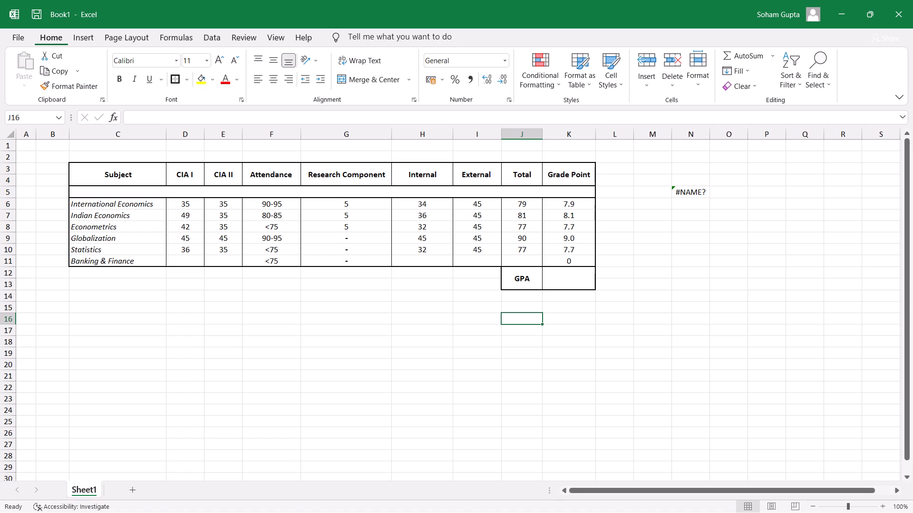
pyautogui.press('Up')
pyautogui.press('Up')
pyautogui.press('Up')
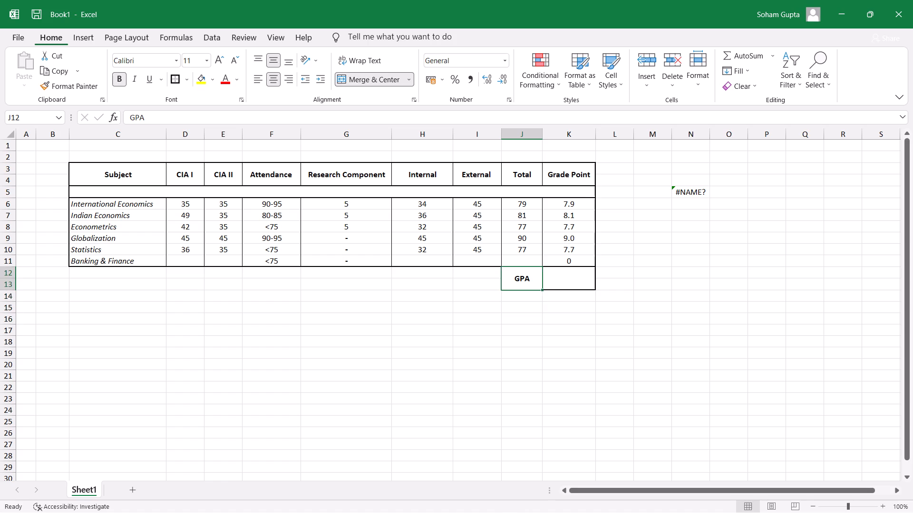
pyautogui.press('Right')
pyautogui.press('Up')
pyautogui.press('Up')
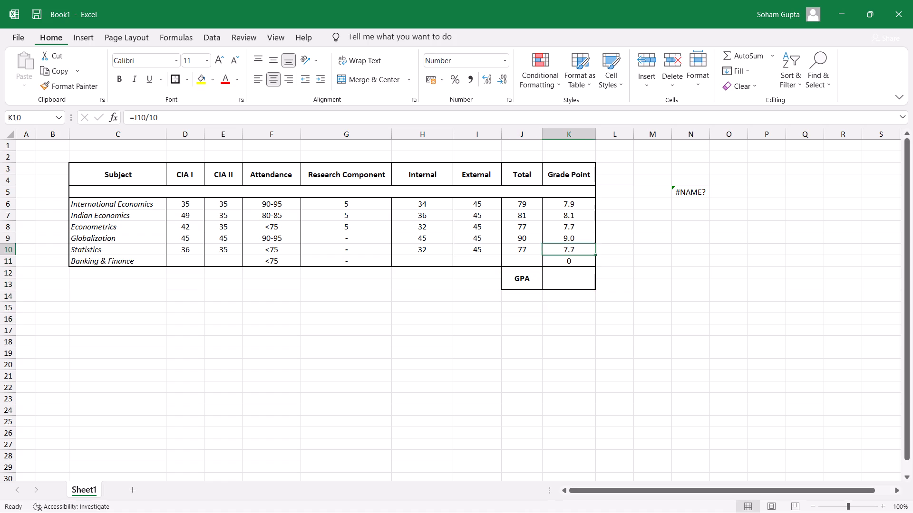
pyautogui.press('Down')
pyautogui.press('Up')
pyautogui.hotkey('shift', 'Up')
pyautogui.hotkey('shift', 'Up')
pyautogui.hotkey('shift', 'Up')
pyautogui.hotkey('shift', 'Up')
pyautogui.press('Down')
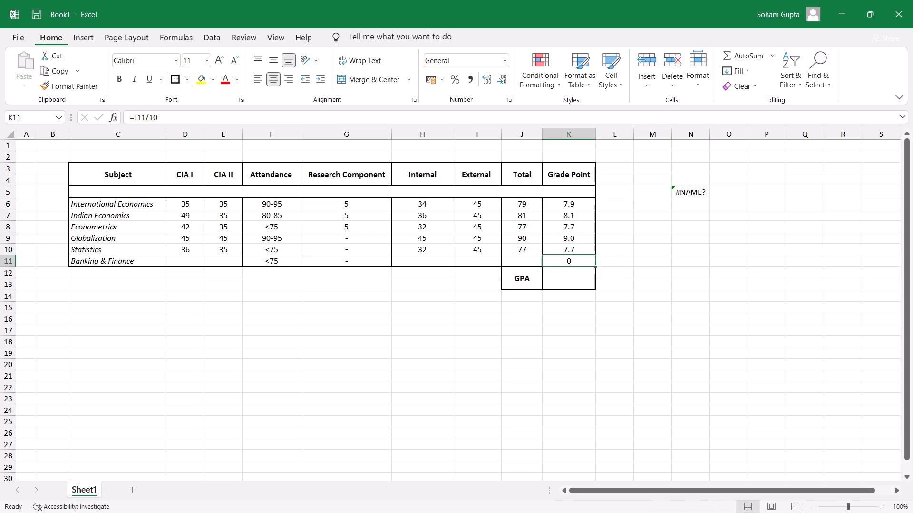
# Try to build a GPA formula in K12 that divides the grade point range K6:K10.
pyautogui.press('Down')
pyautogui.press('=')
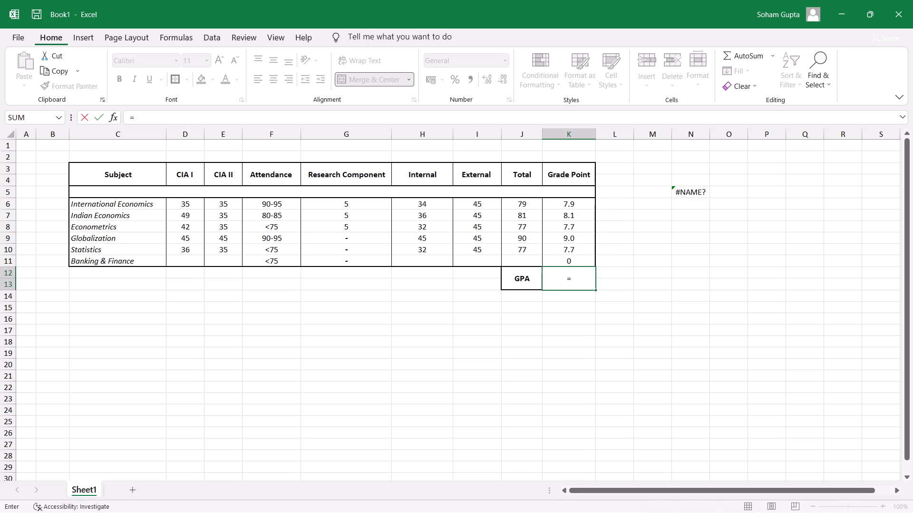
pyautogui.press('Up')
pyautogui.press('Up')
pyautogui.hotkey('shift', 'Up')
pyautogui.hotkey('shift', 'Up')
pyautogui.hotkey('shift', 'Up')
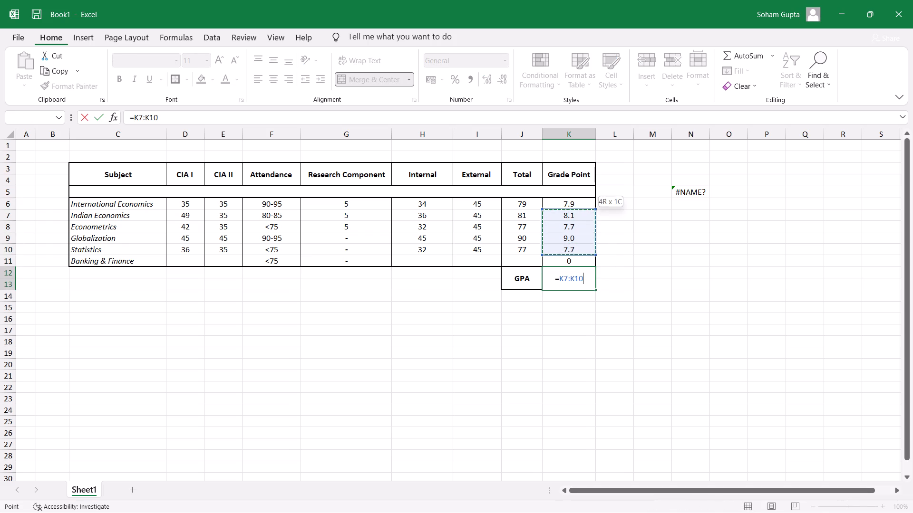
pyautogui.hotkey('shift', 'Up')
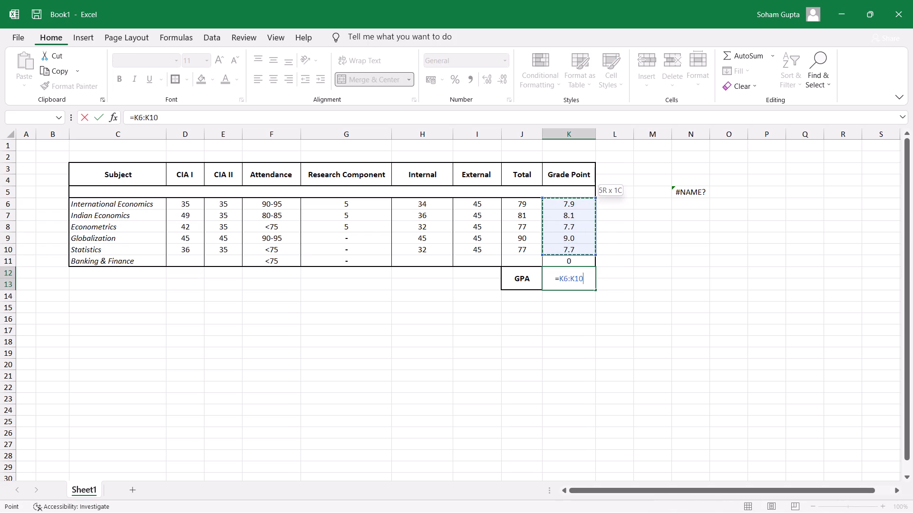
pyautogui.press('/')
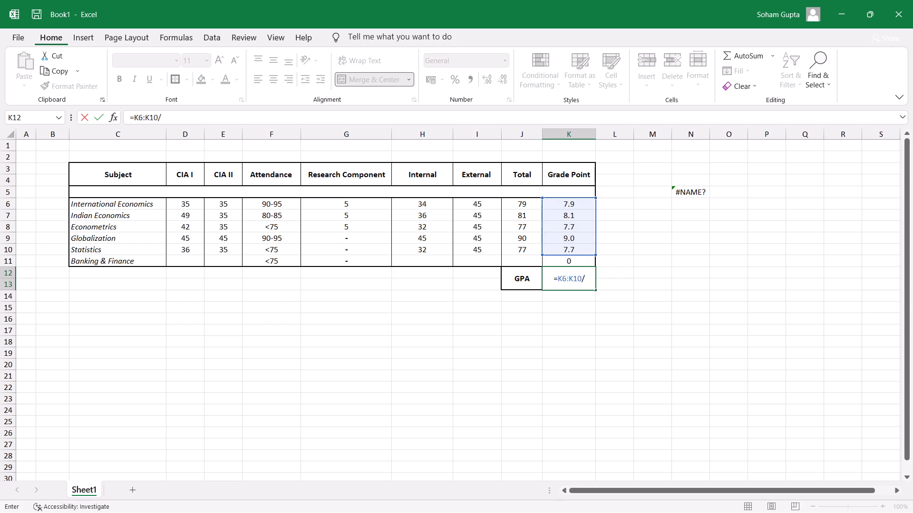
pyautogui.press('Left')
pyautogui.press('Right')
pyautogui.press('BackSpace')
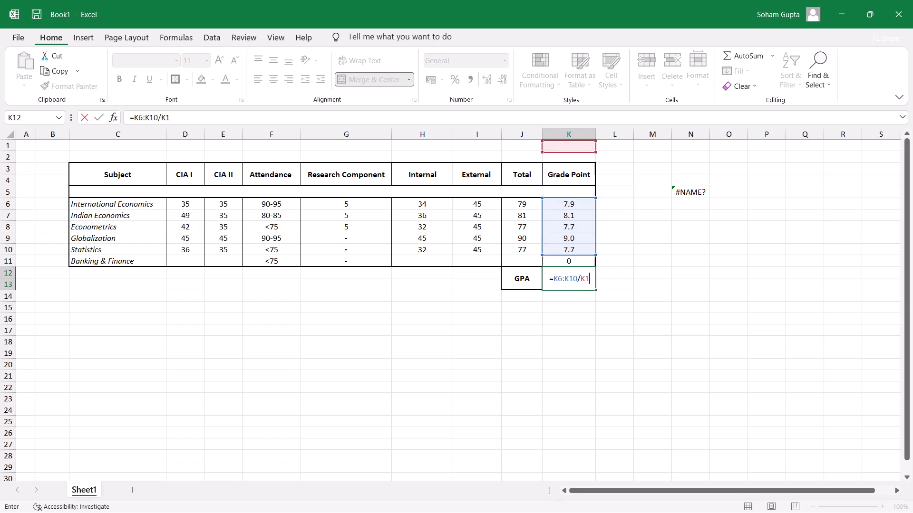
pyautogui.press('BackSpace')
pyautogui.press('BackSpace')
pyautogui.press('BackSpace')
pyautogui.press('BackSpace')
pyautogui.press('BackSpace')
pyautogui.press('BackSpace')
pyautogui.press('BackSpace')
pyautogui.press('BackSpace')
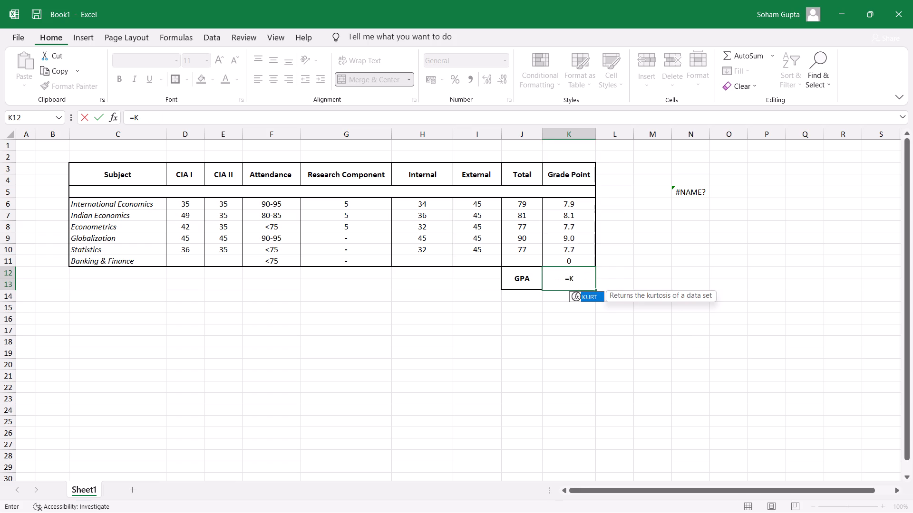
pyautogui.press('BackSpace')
# Complete the GPA formula in K12 as =AVERAGE(K6:K10).
pyautogui.write('aver')
pyautogui.press('Tab')
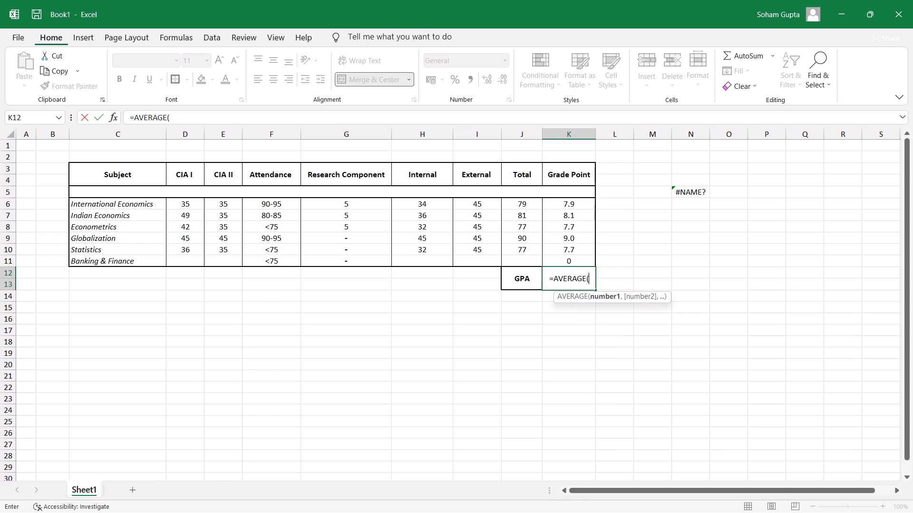
pyautogui.press('Up')
pyautogui.press('Up')
pyautogui.hotkey('shift', 'Up')
pyautogui.hotkey('shift', 'Up')
pyautogui.hotkey('shift', 'Up')
pyautogui.hotkey('shift', 'Up')
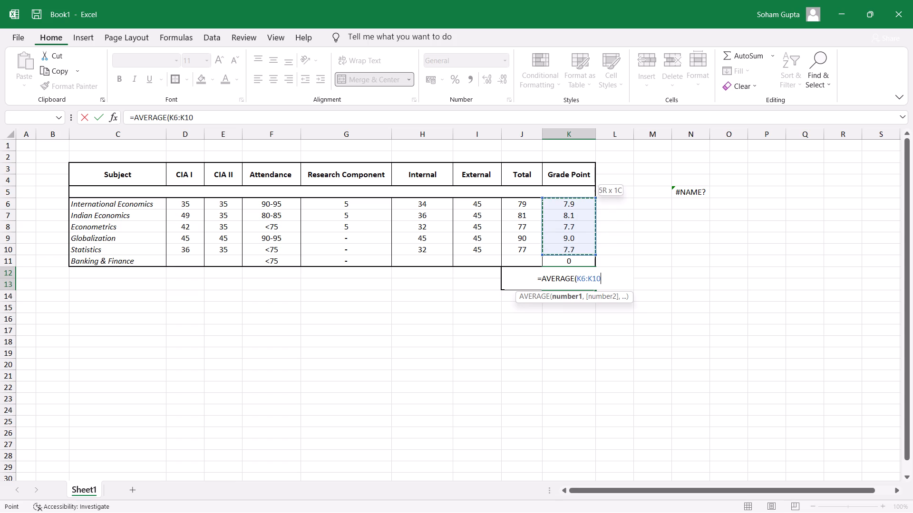
pyautogui.hotkey('shift', ')')
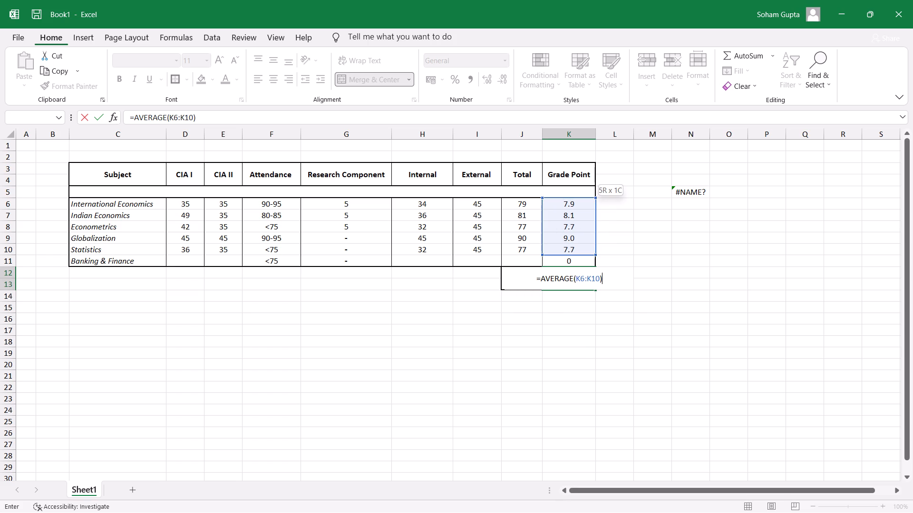
pyautogui.press('Return')
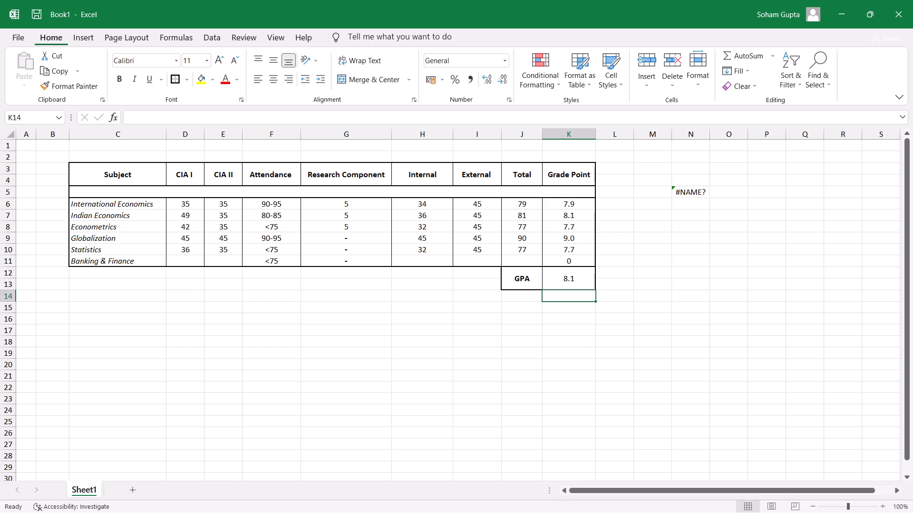
pyautogui.press('Down')
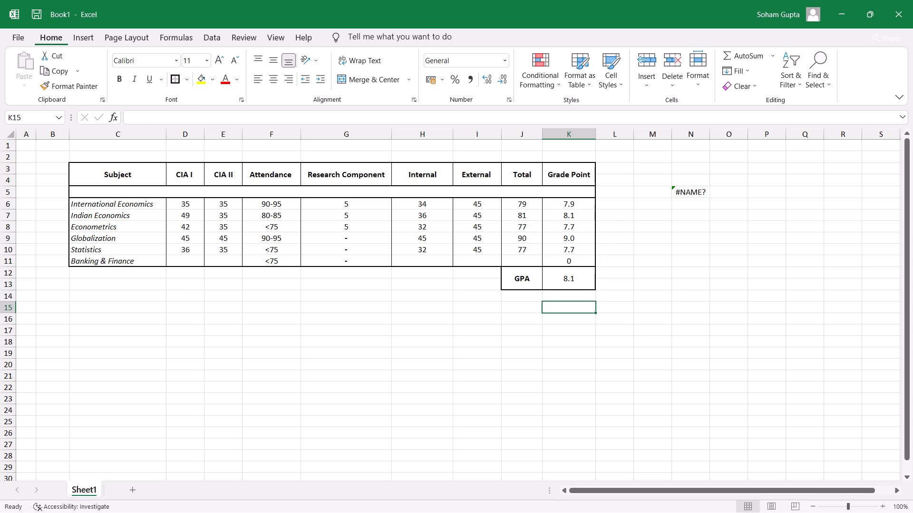
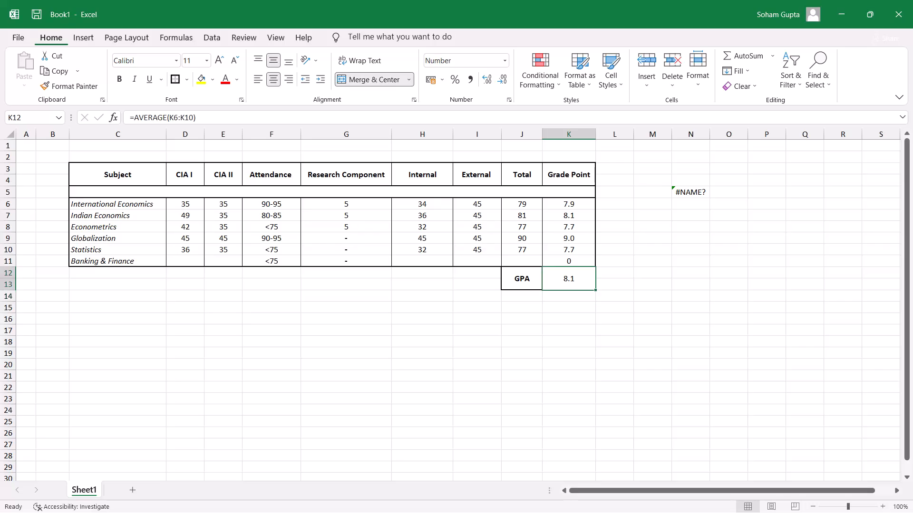
# Make the GPA value in the merged cell K12 bold and italic.
pyautogui.hotkey('ctrl', 'b')
pyautogui.write('h2')
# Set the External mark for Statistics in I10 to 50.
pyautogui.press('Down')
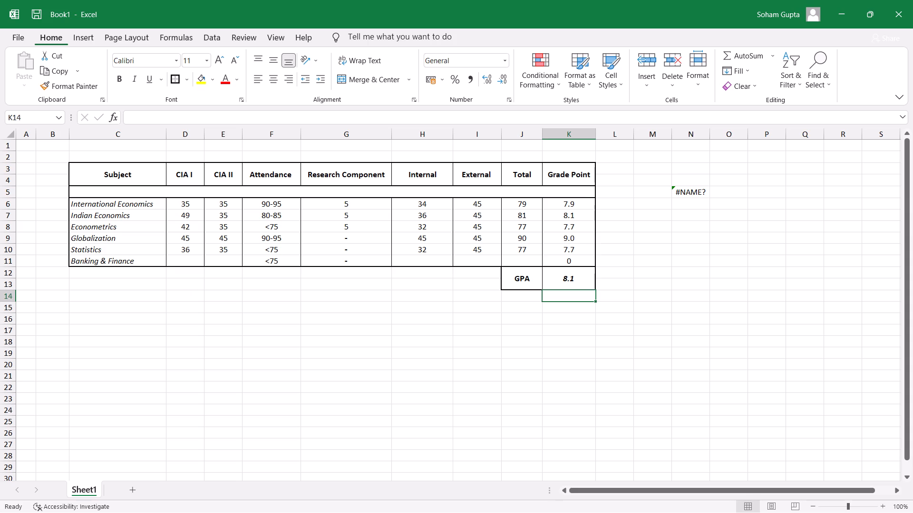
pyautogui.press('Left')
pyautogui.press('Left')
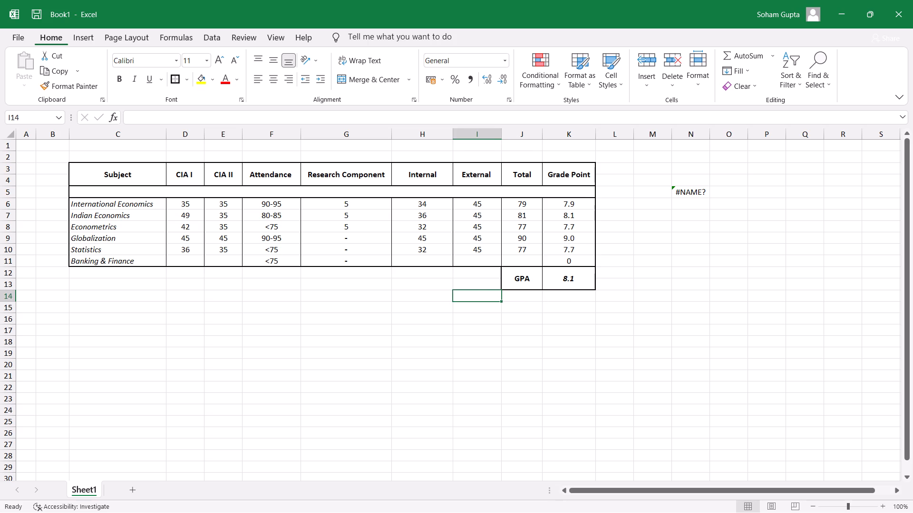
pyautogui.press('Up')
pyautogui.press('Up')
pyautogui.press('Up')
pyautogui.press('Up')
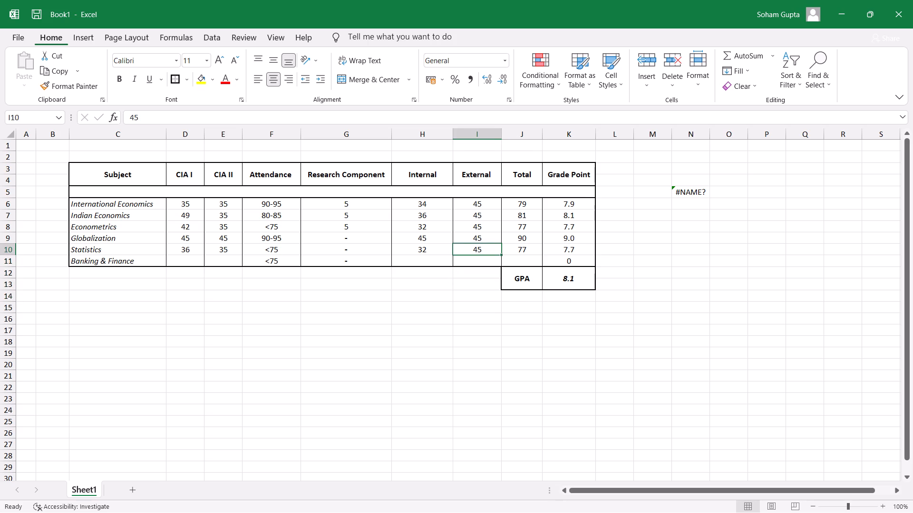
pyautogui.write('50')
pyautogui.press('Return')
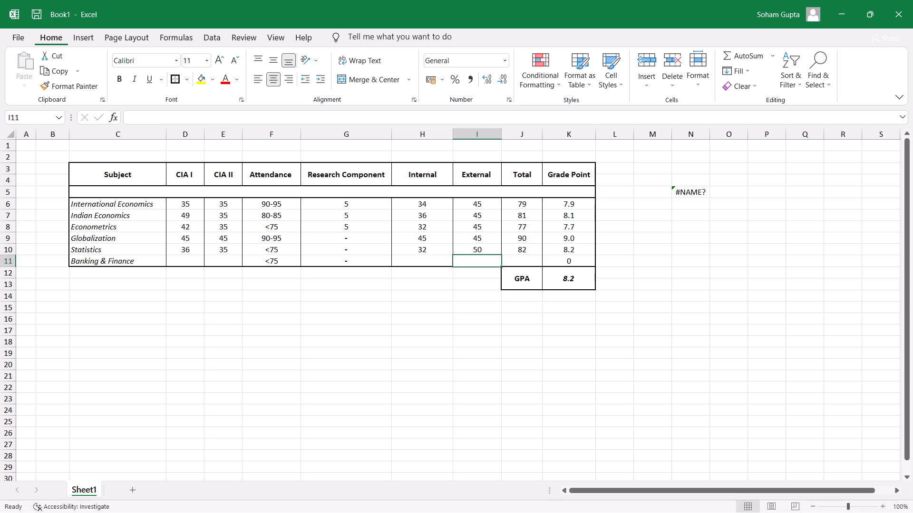
# Set the External mark for Statistics in I10 to 46.
pyautogui.press('Up')
pyautogui.write('46')
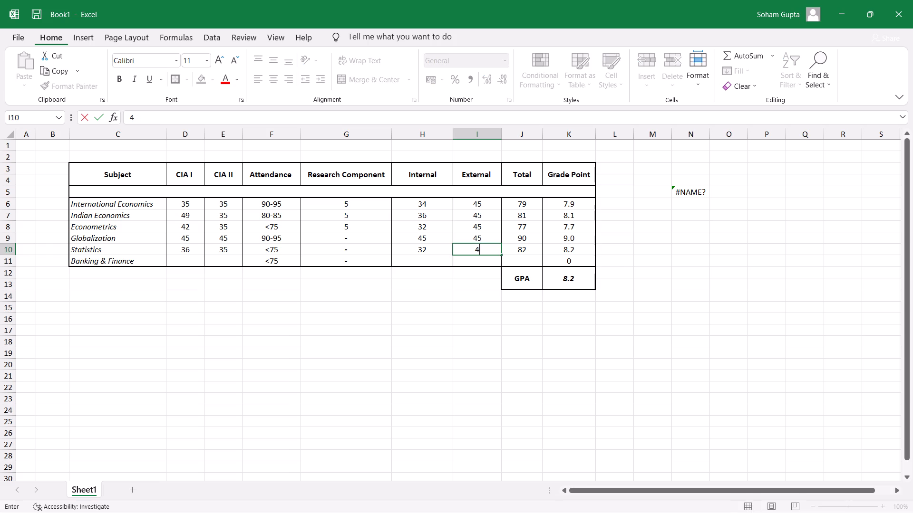
pyautogui.press('Return')
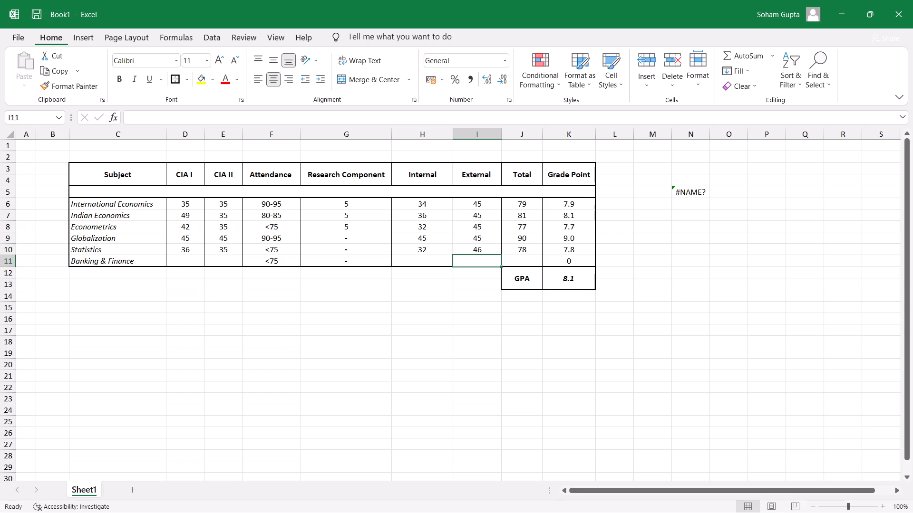
# Go to the Internal formula cell for Statistics, H10.
pyautogui.press('Left')
pyautogui.press('Up')
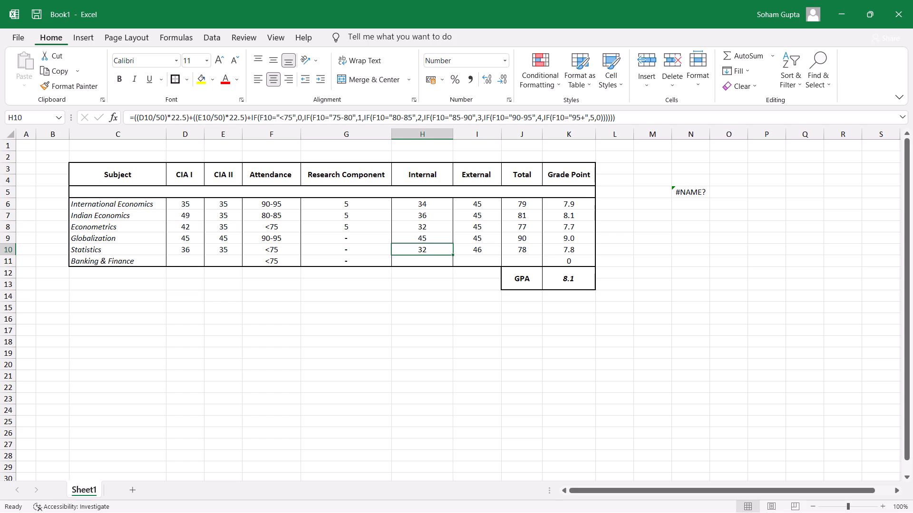
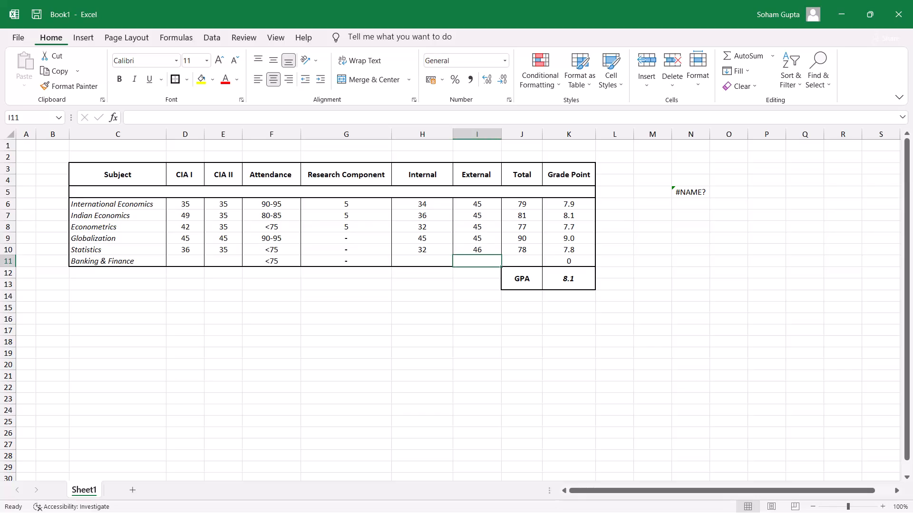
# Enter 24 as the External mark for Banking & Finance in I11.
pyautogui.write('24')
pyautogui.press('Up')
# Fill the Total formula from the Statistics row down into J11 for Banking & Finance.
pyautogui.press('Right')
pyautogui.press('Down')
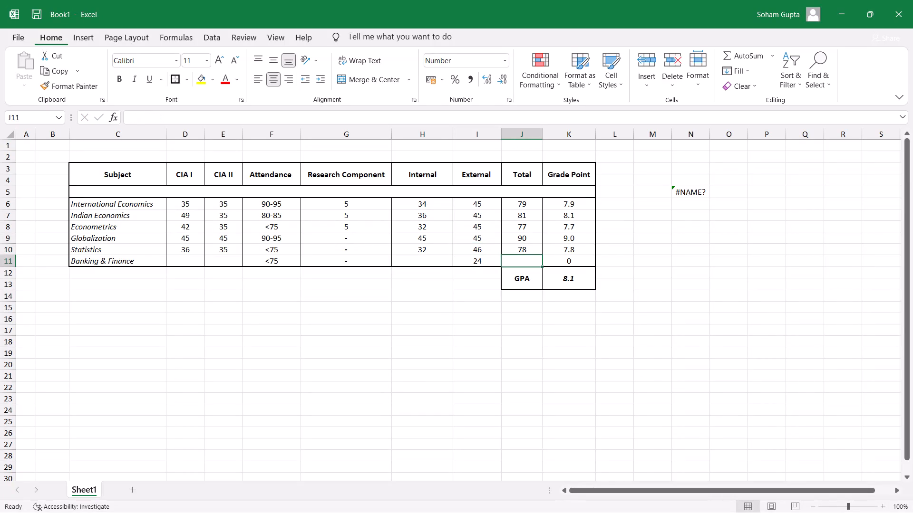
pyautogui.press('Left')
pyautogui.press('Left')
pyautogui.press('Right')
pyautogui.press('Right')
pyautogui.press('Up')
pyautogui.press('Down')
pyautogui.press('Up')
pyautogui.press('Down')
pyautogui.hotkey('shift', 'Up')
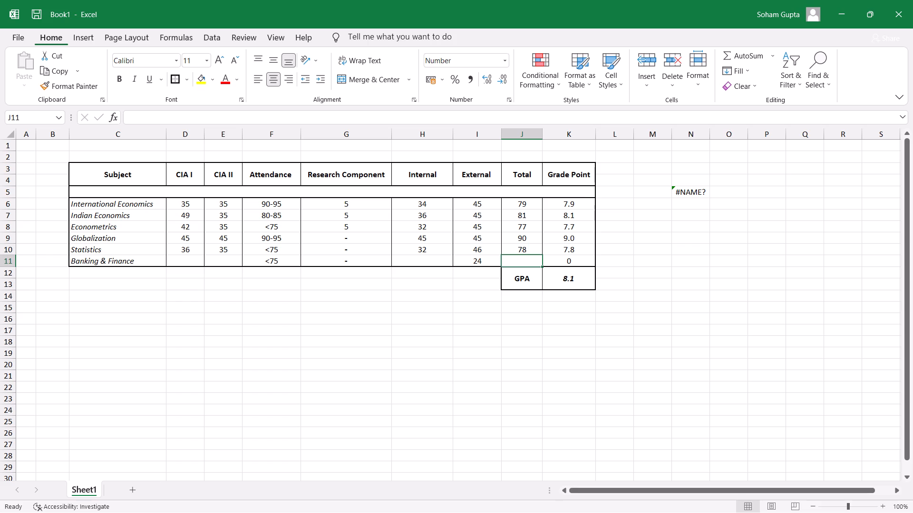
pyautogui.hotkey('ctrl', 'd')
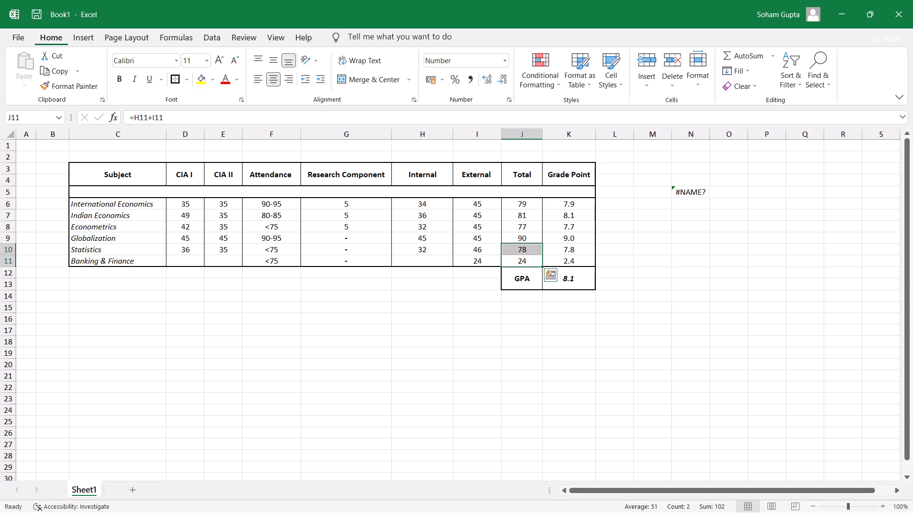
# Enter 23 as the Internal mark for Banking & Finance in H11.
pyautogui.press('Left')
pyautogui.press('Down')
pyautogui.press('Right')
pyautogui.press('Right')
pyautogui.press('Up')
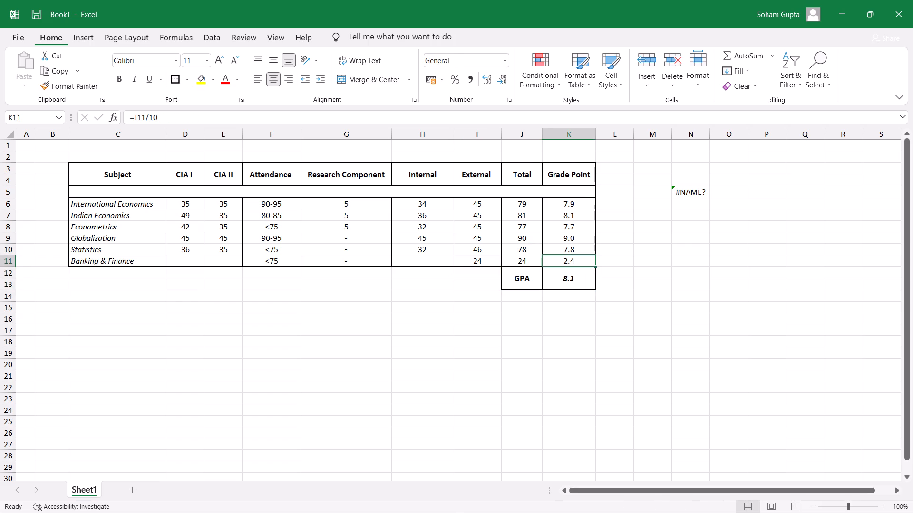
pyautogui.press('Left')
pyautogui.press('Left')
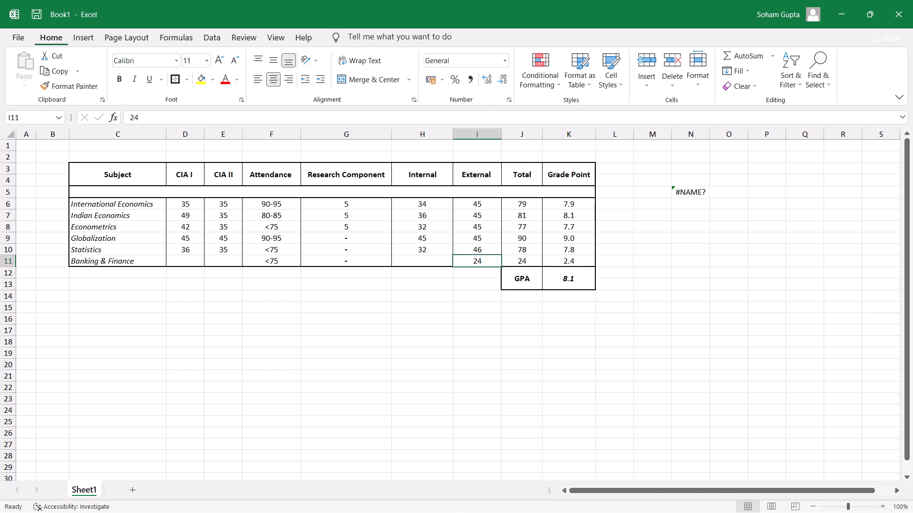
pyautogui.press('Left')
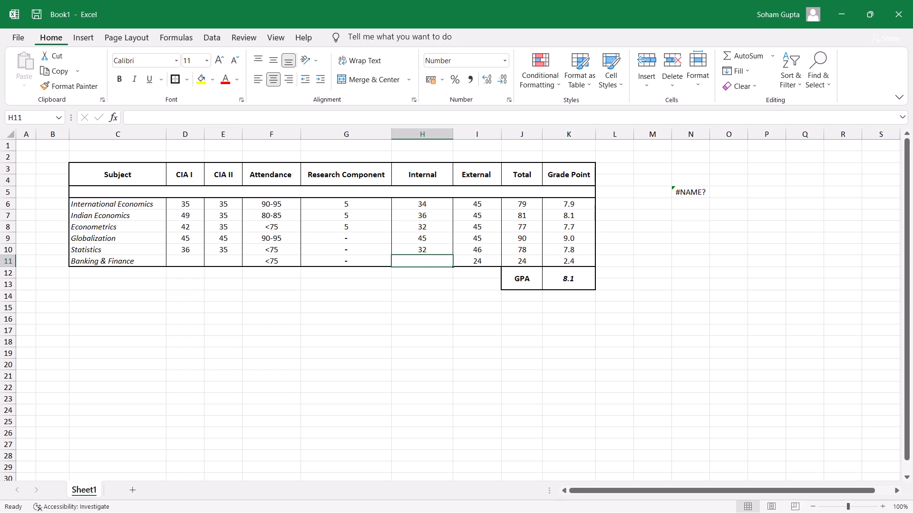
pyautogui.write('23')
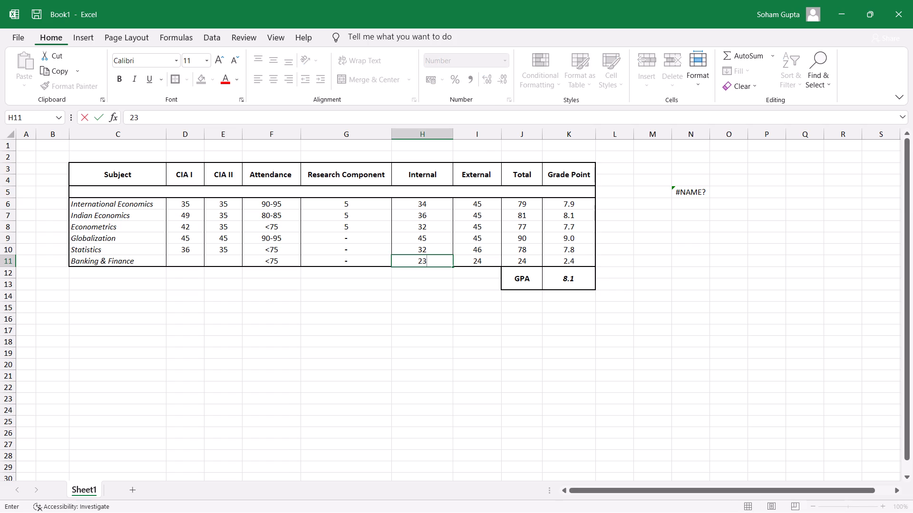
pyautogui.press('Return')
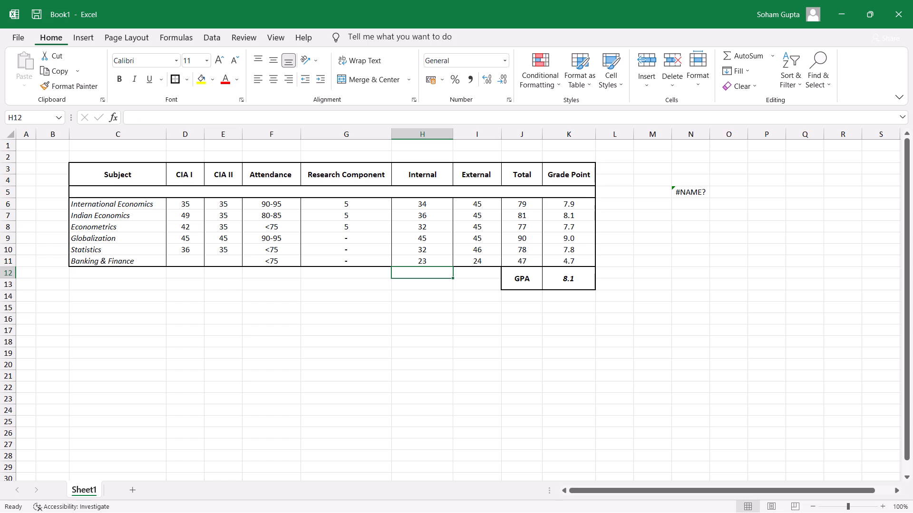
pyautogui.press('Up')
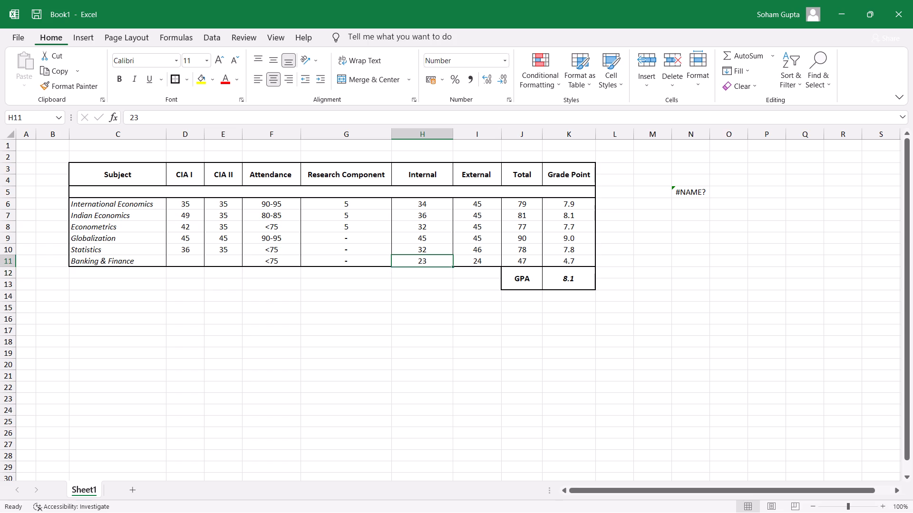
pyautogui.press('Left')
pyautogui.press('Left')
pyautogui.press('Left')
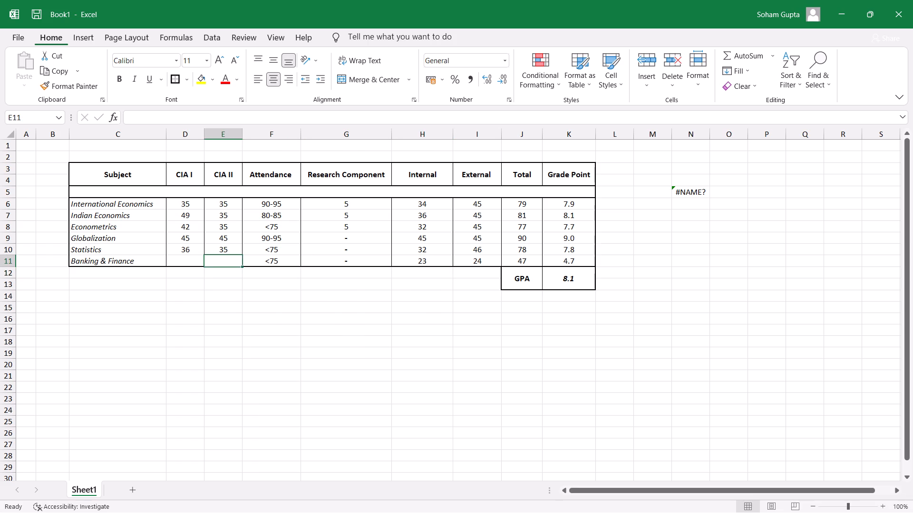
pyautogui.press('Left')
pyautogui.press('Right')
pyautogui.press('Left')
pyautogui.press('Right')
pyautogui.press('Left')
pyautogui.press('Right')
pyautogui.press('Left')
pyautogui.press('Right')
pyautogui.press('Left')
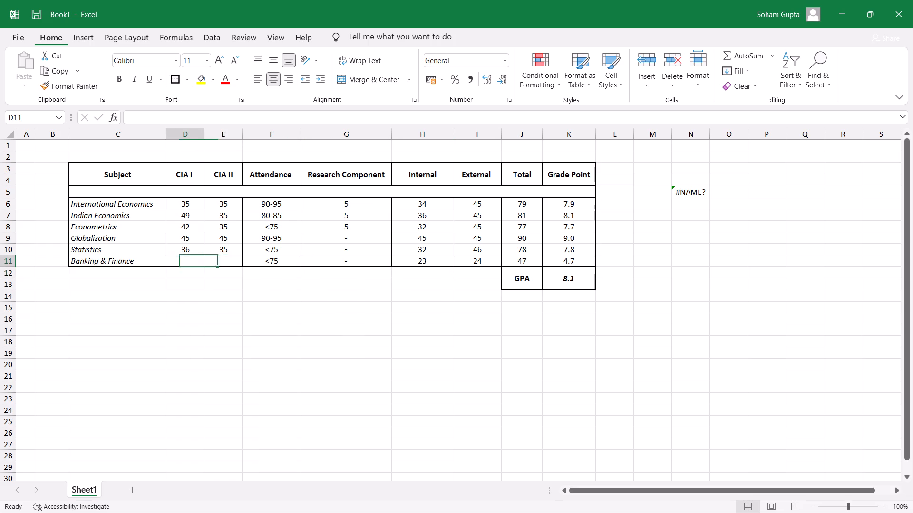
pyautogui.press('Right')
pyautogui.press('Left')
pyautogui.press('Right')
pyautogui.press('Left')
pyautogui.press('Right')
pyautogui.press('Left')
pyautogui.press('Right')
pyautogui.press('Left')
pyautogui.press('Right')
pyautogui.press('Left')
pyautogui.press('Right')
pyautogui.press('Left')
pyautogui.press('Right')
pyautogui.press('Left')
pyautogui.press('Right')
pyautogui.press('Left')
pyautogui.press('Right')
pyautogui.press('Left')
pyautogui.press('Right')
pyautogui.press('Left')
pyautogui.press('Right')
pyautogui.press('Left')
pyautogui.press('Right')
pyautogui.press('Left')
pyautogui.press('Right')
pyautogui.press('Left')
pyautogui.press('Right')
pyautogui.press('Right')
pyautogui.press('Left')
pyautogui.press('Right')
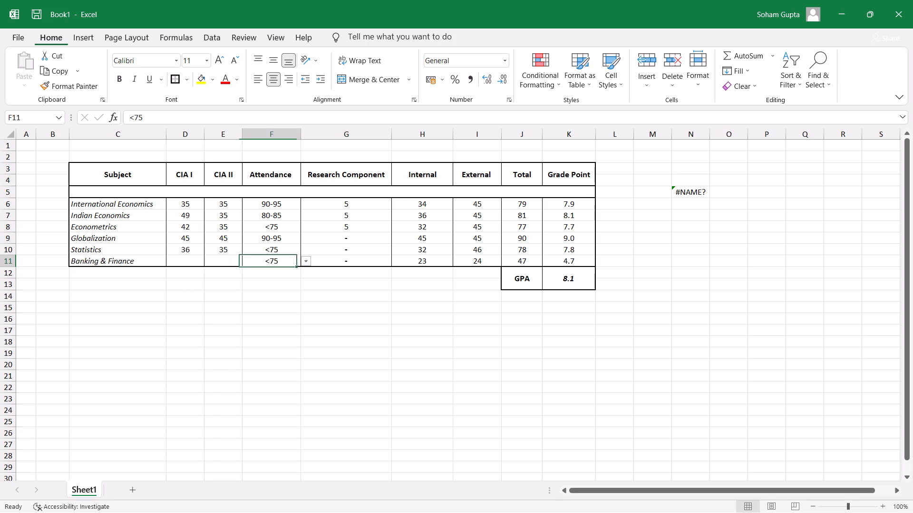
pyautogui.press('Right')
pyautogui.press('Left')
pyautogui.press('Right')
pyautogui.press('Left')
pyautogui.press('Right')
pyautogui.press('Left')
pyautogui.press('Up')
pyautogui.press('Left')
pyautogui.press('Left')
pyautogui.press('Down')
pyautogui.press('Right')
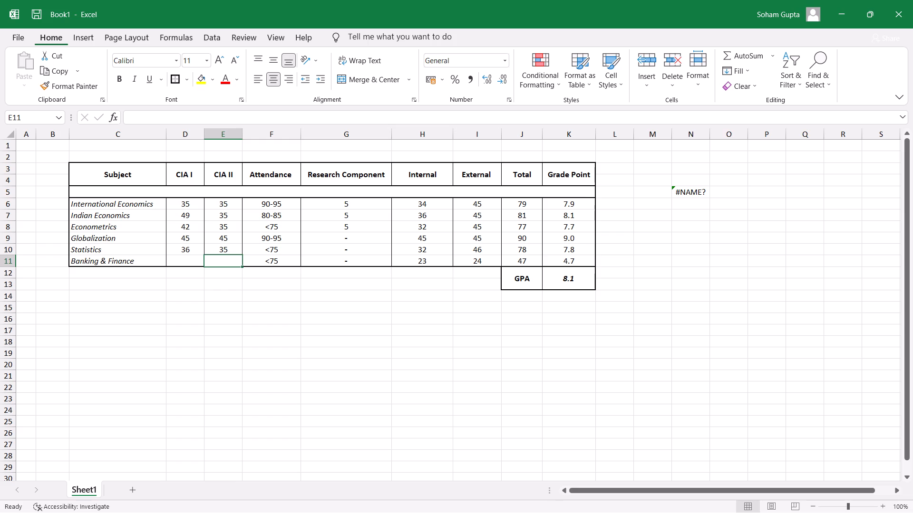
# Enter the Banking & Finance CIA marks: 25 for CIA I in D11 and 23 for CIA II in E11.
pyautogui.press('Left')
pyautogui.write('25')
pyautogui.press('Right')
pyautogui.write('23')
pyautogui.press('Right')
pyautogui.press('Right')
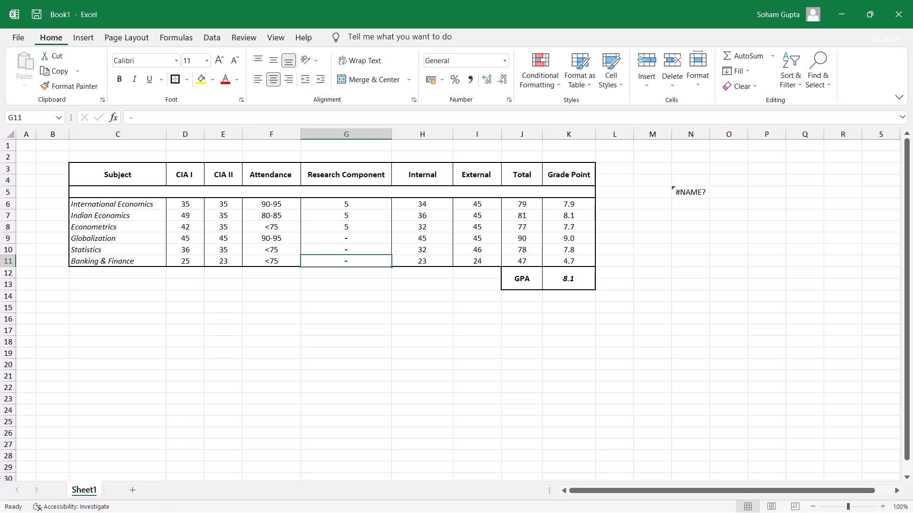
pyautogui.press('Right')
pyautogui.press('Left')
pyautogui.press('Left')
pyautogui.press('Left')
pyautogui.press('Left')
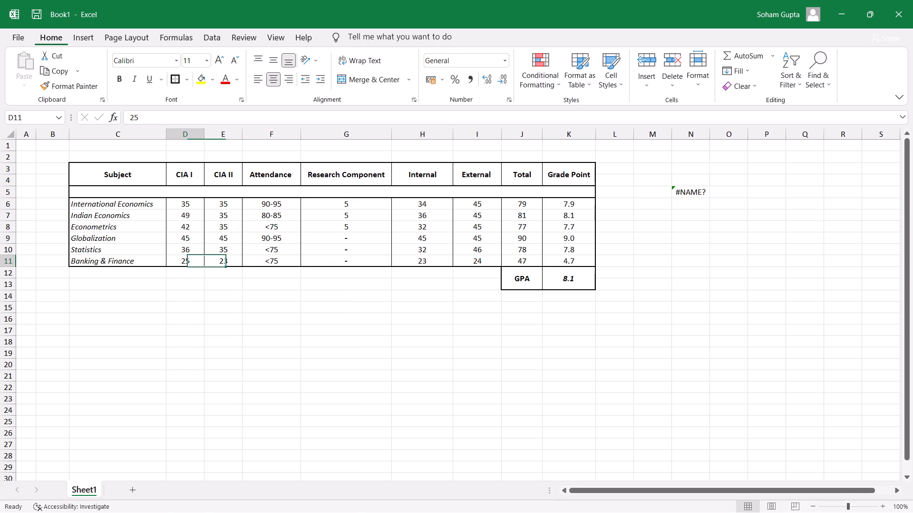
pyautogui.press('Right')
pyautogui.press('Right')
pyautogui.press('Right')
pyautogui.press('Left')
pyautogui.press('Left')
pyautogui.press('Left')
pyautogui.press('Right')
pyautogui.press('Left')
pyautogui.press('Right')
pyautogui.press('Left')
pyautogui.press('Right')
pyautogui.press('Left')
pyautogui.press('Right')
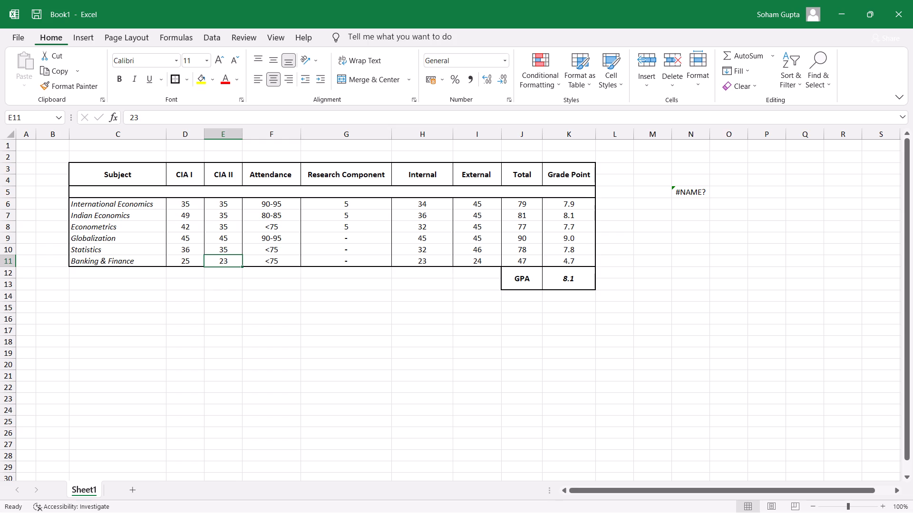
# Copy the full text of the Internal formula for Statistics in H10, leaving that cell's formula intact.
pyautogui.click(476, 260)
pyautogui.click(450, 261)
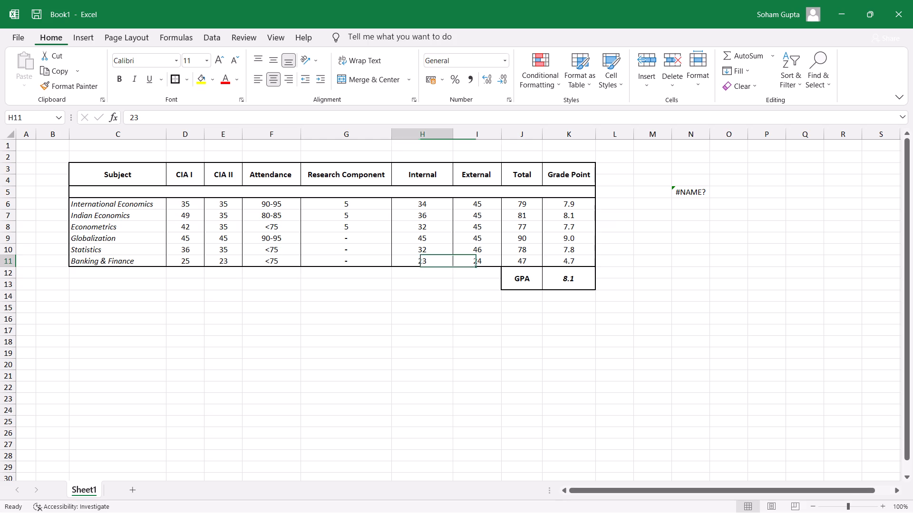
pyautogui.click(446, 250)
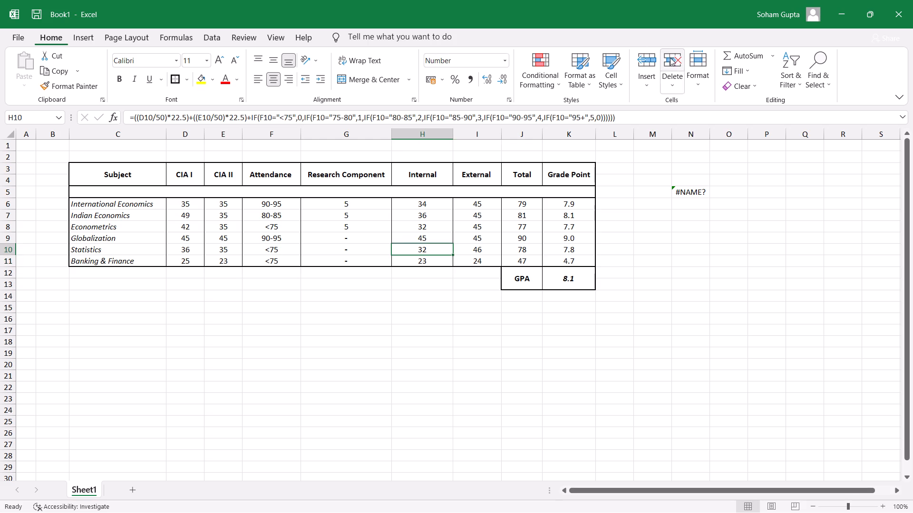
pyautogui.moveTo(620, 120); pyautogui.dragTo(304, 108)
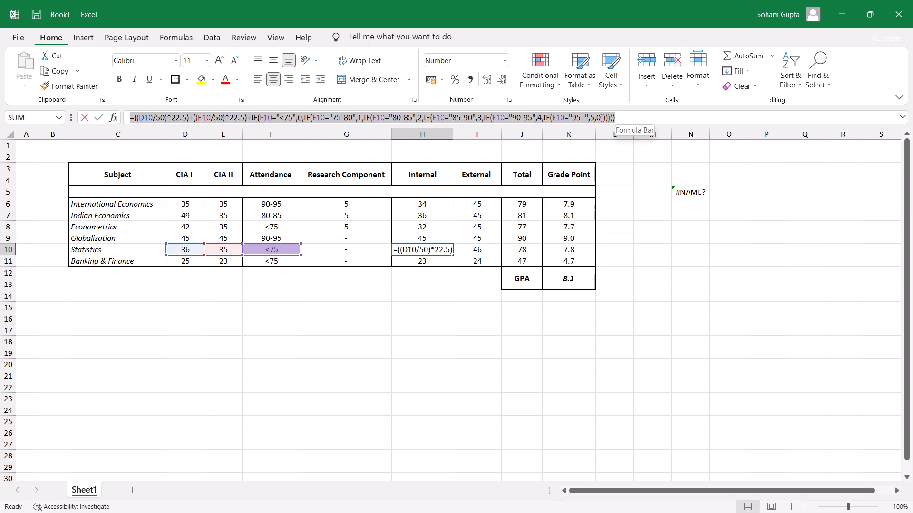
pyautogui.moveTo(304, 108); pyautogui.dragTo(126, 116)
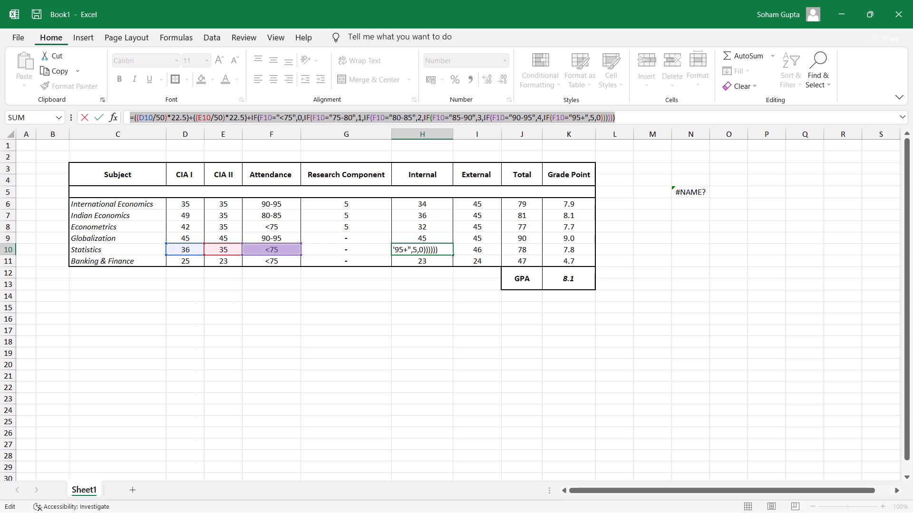
pyautogui.hotkey('ctrl', 'c')
pyautogui.click(428, 264)
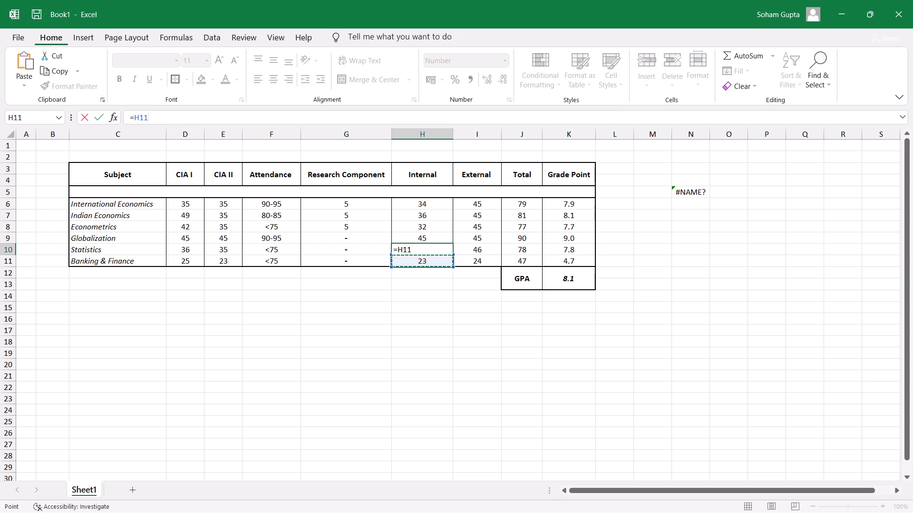
pyautogui.hotkey('ctrl', 'z')
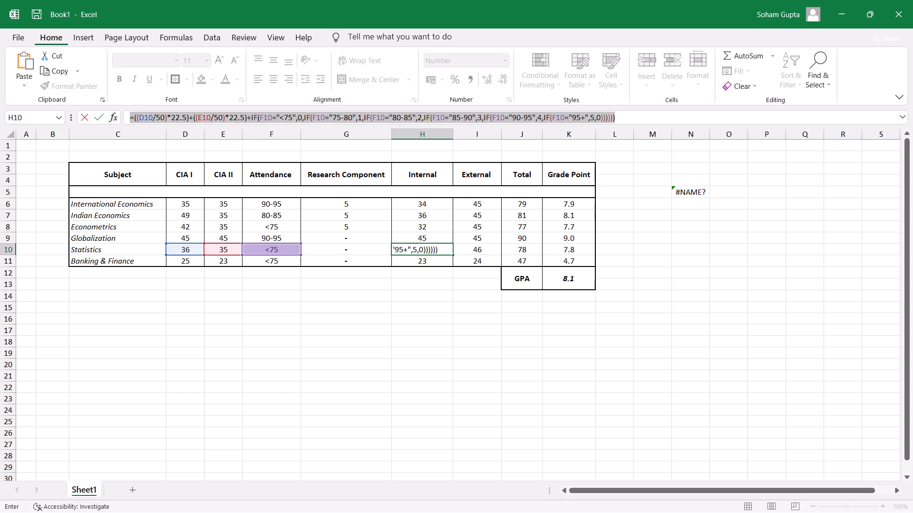
pyautogui.press('Return')
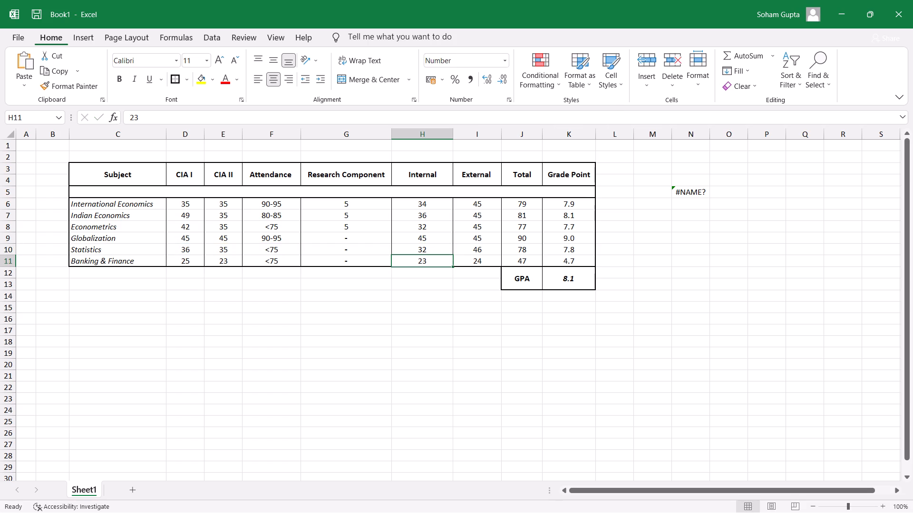
# Replace the Internal mark for Banking & Finance in H11 with the formula text copied from H10.
pyautogui.click(417, 251)
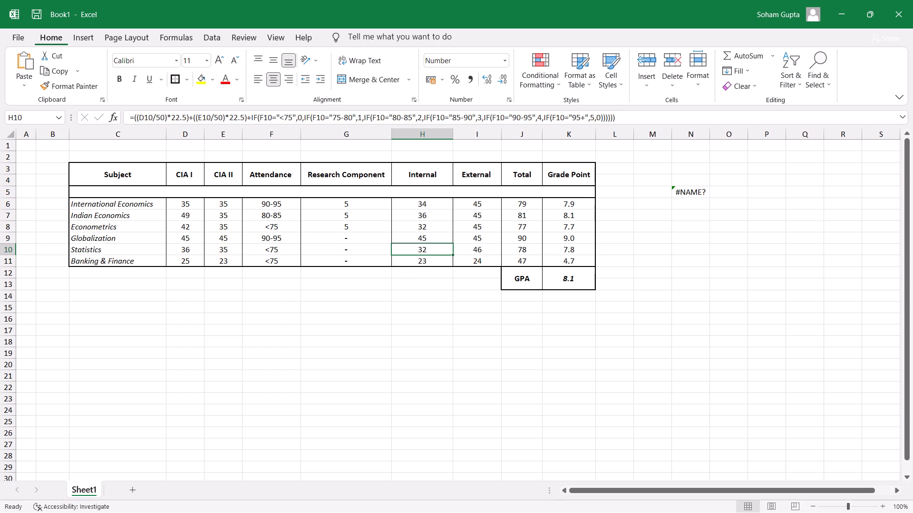
pyautogui.press('Return')
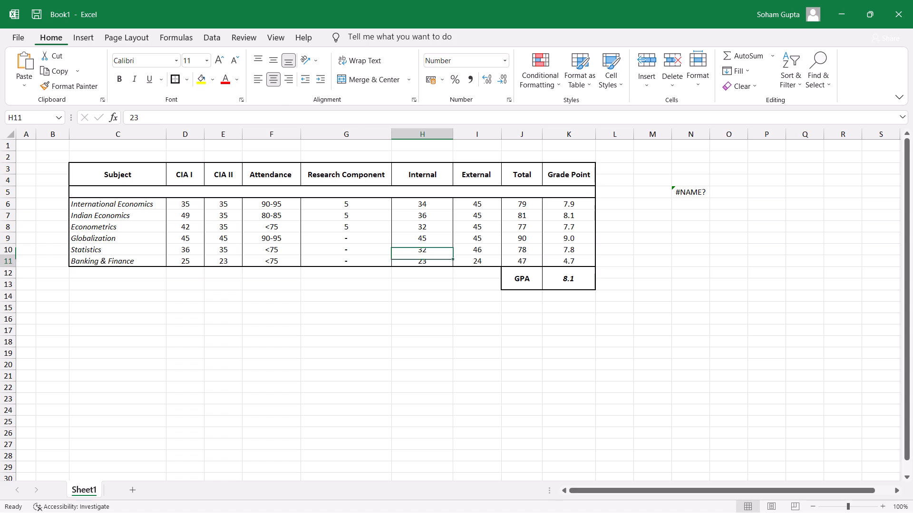
pyautogui.click(437, 261)
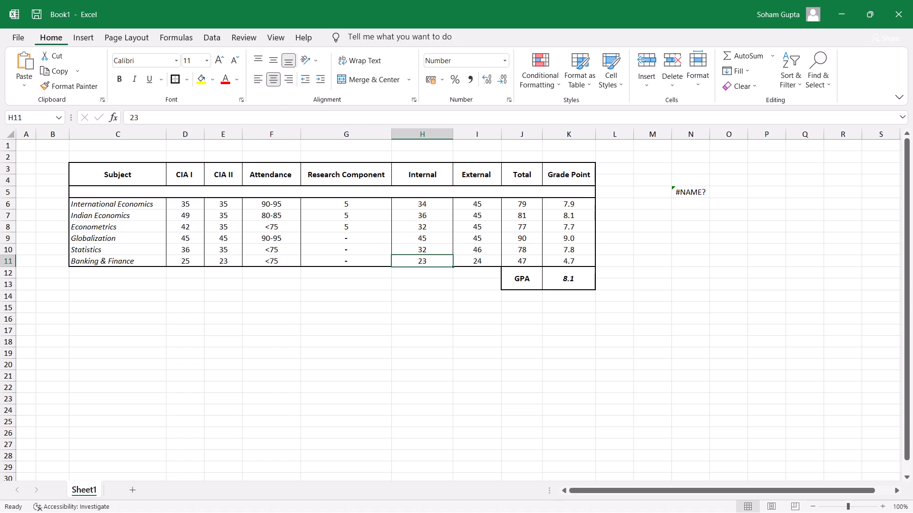
pyautogui.click(291, 122)
pyautogui.press('BackSpace')
pyautogui.press('BackSpace')
pyautogui.hotkey('ctrl', 'v')
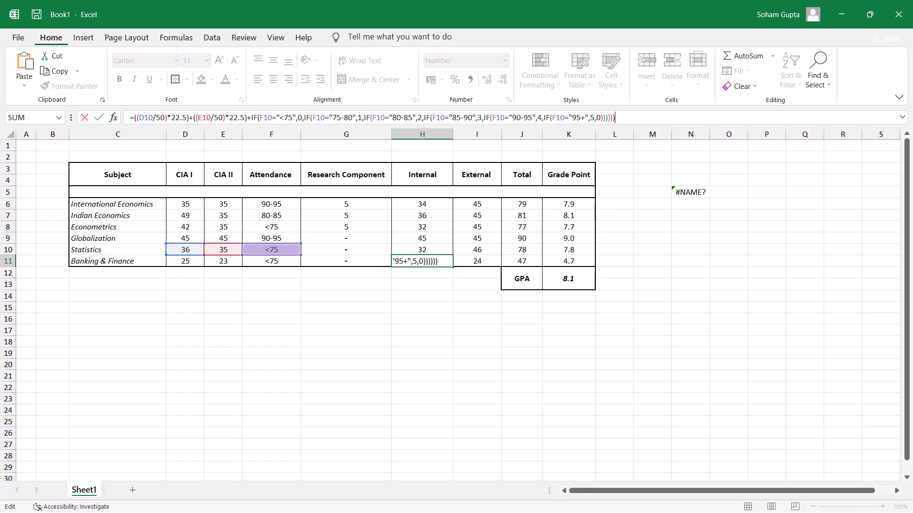
# Point the CIA references in the H11 Internal formula to row 11, using D11 and E11.
pyautogui.click(152, 117)
pyautogui.press('BackSpace')
pyautogui.press('BackSpace')
pyautogui.write('11')
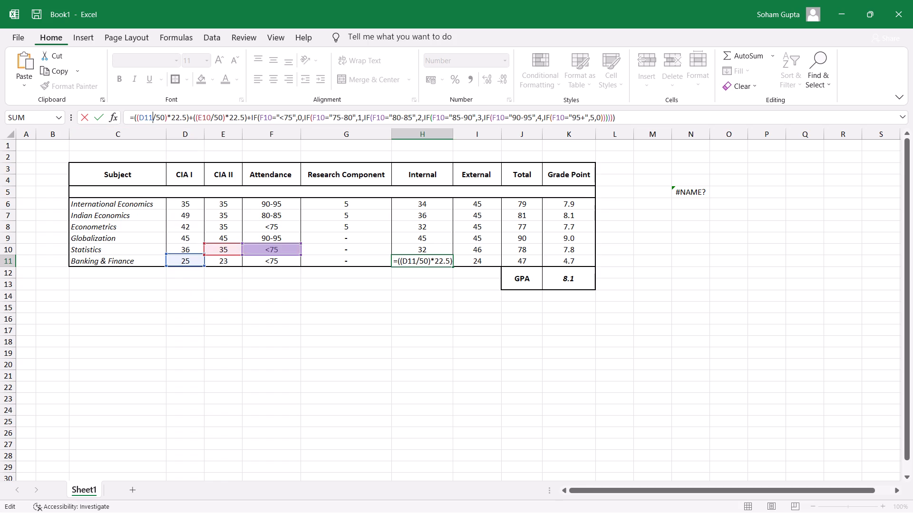
pyautogui.click(211, 114)
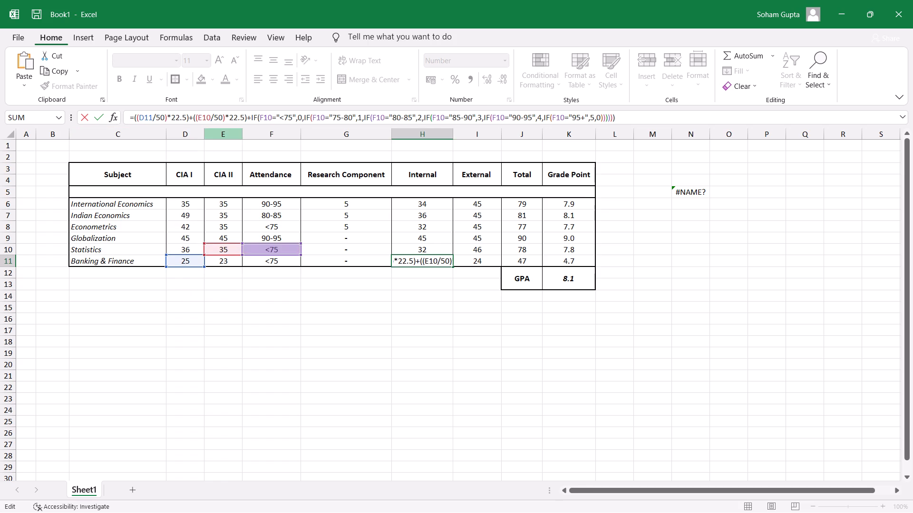
pyautogui.press('BackSpace')
pyautogui.press('BackSpace')
pyautogui.write('11')
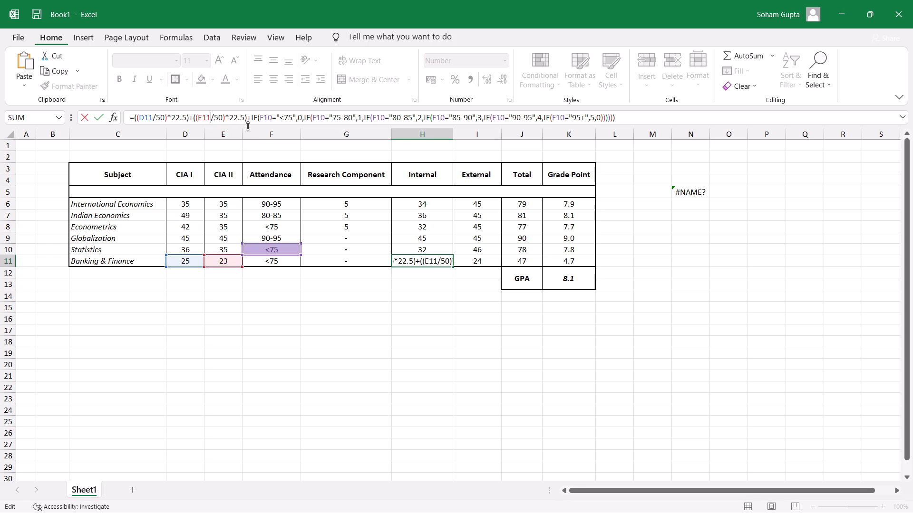
# Change the attendance reference to F11 in the "<75" and "75-80" conditions of the H11 Internal formula.
pyautogui.click(272, 119)
pyautogui.press('BackSpace')
pyautogui.press('1')
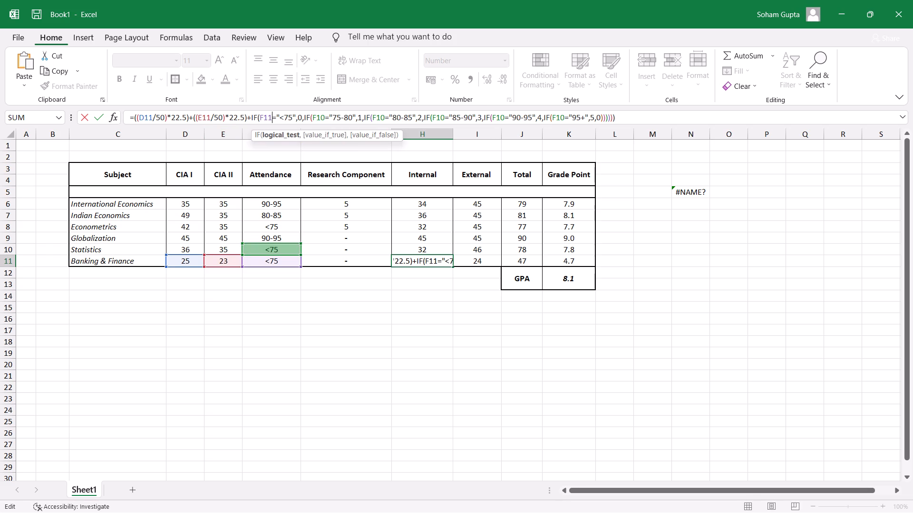
pyautogui.press('Right')
pyautogui.press('Right')
pyautogui.press('Right')
pyautogui.press('Right')
pyautogui.press('Right')
pyautogui.press('Right')
pyautogui.press('Right')
pyautogui.press('Right')
pyautogui.press('Right')
pyautogui.press('Right')
pyautogui.press('Right')
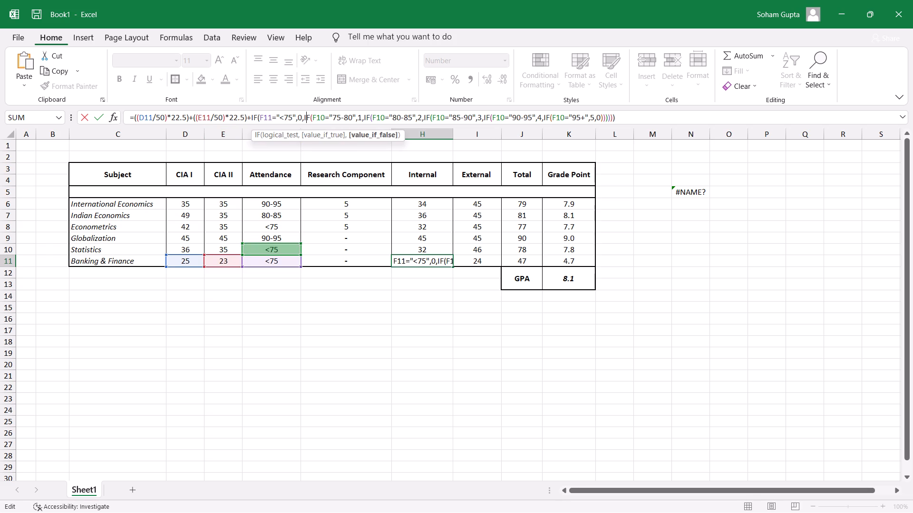
pyautogui.press('Right')
pyautogui.press('Right')
pyautogui.press('Right')
pyautogui.press('Right')
pyautogui.press('BackSpace')
pyautogui.press('1')
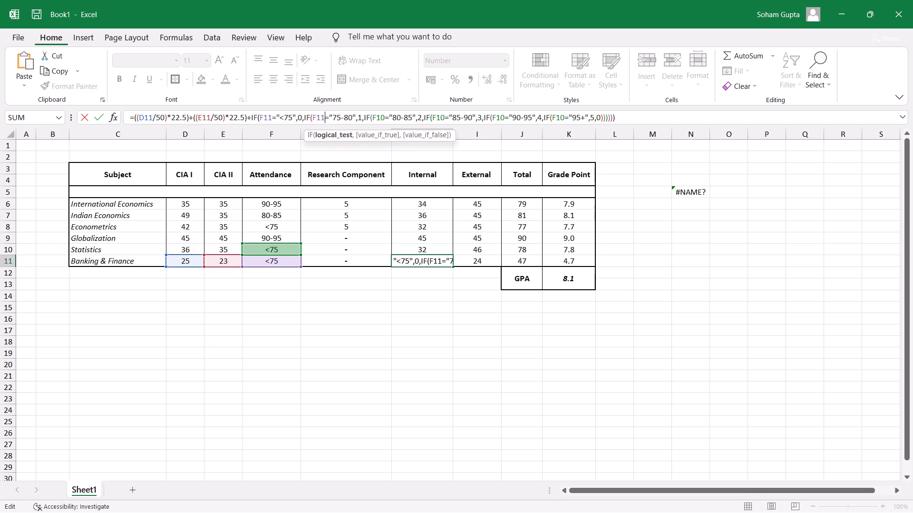
# Change the attendance reference to F11 in the "80-85" and "85-90" conditions of the H11 Internal formula.
pyautogui.hotkey('ctrl', 'Right')
pyautogui.hotkey('ctrl', 'Right')
pyautogui.hotkey('ctrl', 'Right')
pyautogui.hotkey('ctrl', 'Right')
pyautogui.hotkey('ctrl', 'Right')
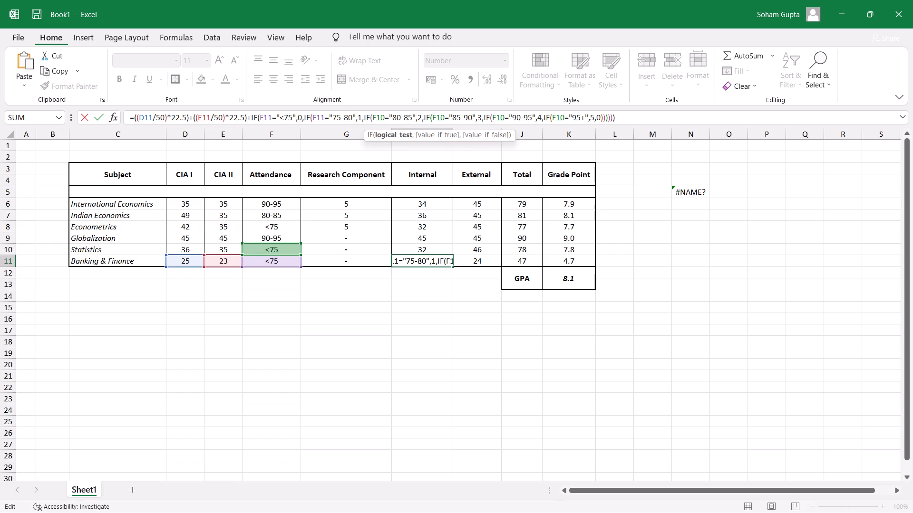
pyautogui.hotkey('ctrl', 'Right')
pyautogui.press('Down')
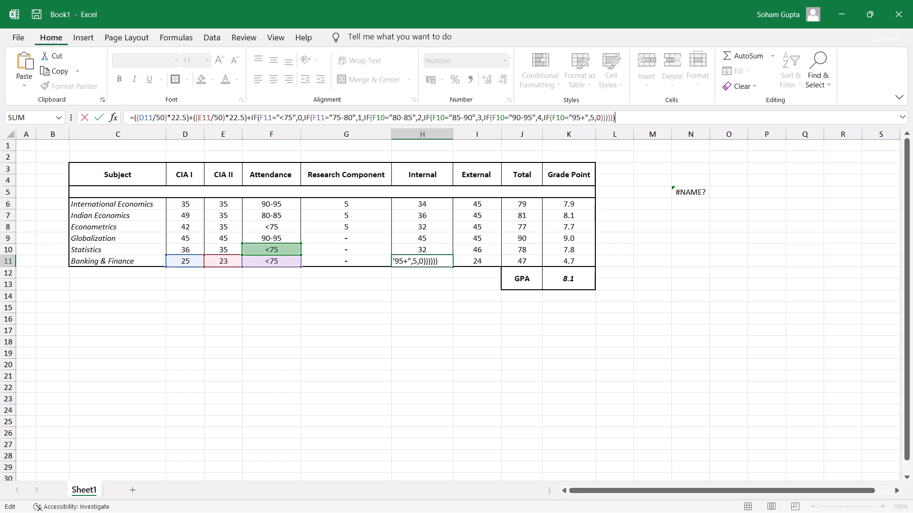
pyautogui.click(387, 117)
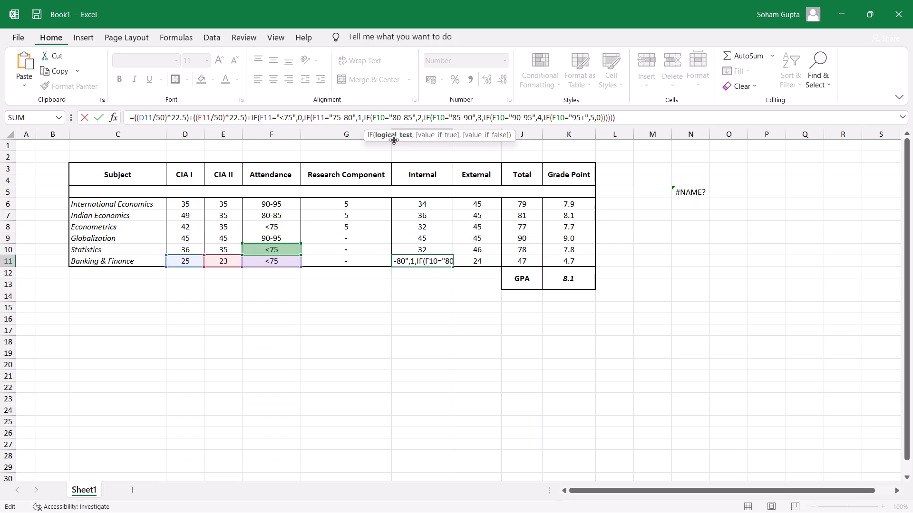
pyautogui.press('BackSpace')
pyautogui.press('1')
pyautogui.hotkey('ctrl', 'Right')
pyautogui.hotkey('ctrl', 'Right')
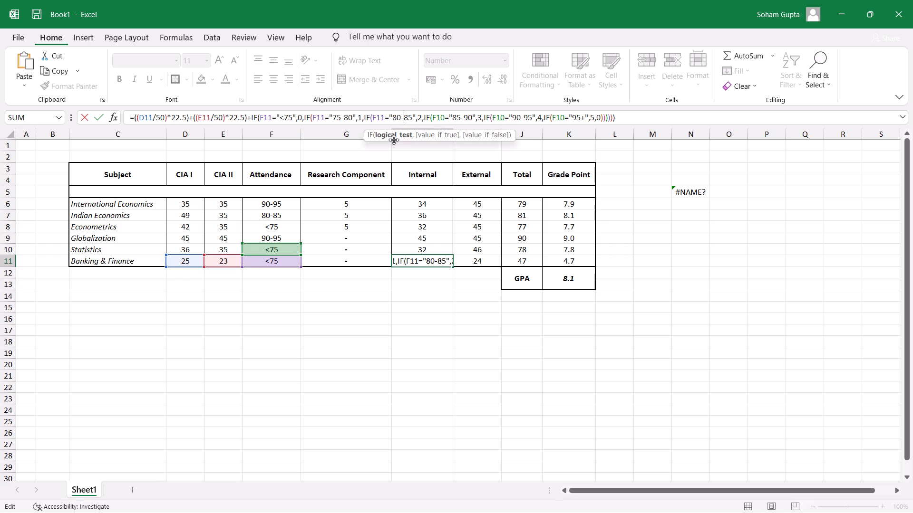
pyautogui.hotkey('ctrl', 'Right')
pyautogui.hotkey('ctrl', 'Right')
pyautogui.hotkey('ctrl', 'Right')
pyautogui.press('Right')
pyautogui.press('Right')
pyautogui.press('Right')
pyautogui.press('BackSpace')
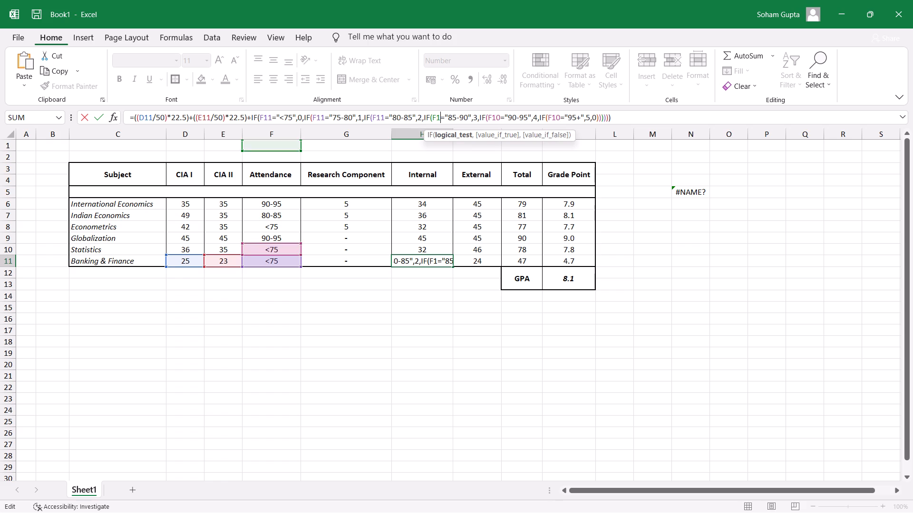
pyautogui.press('1')
# Change the attendance reference to F11 in the "90-95" and "95+" conditions of the H11 Internal formula.
pyautogui.hotkey('ctrl', 'Right')
pyautogui.hotkey('ctrl', 'Right')
pyautogui.hotkey('ctrl', 'Right')
pyautogui.hotkey('ctrl', 'Right')
pyautogui.hotkey('ctrl', 'Right')
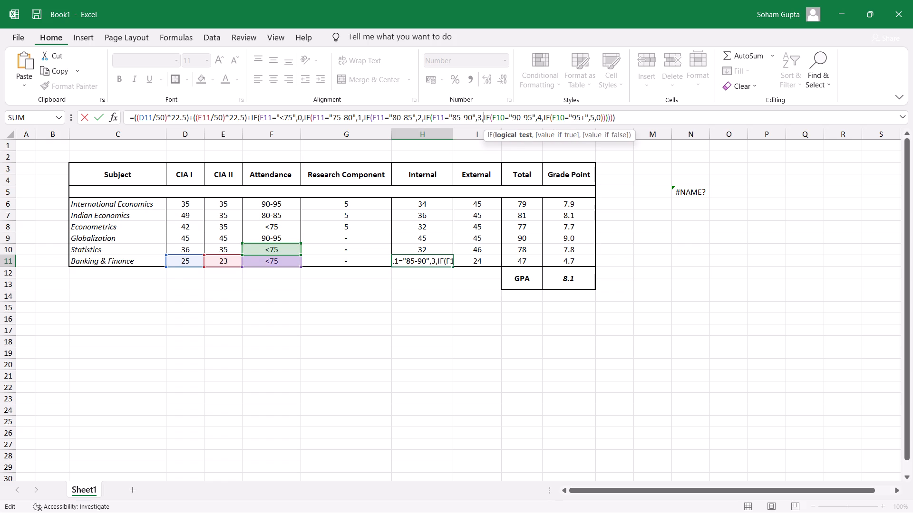
pyautogui.press('Right')
pyautogui.press('Right')
pyautogui.press('Right')
pyautogui.press('BackSpace')
pyautogui.press('1')
pyautogui.hotkey('ctrl', 'Right')
pyautogui.hotkey('ctrl', 'Right')
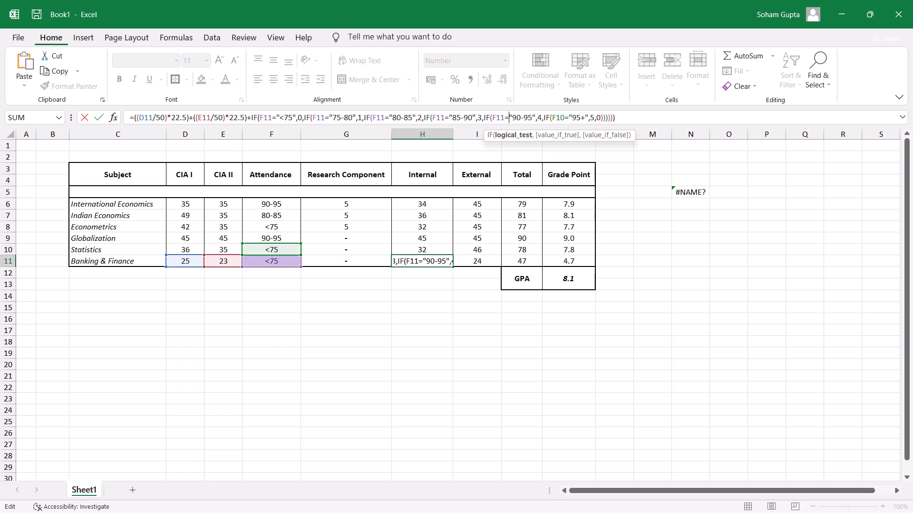
pyautogui.hotkey('ctrl', 'Right')
pyautogui.hotkey('ctrl', 'Right')
pyautogui.hotkey('ctrl', 'Right')
pyautogui.press('Right')
pyautogui.press('Right')
pyautogui.press('Right')
pyautogui.press('BackSpace')
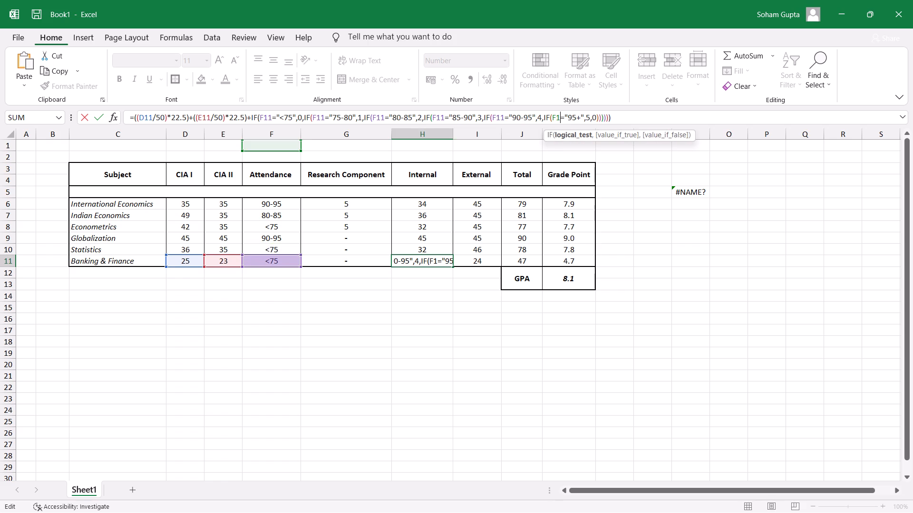
pyautogui.press('1')
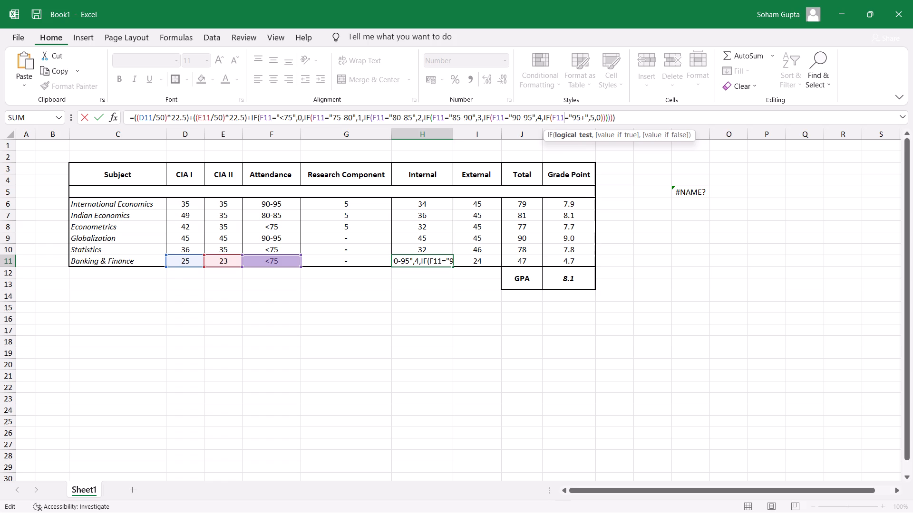
# Set the divisors of both CIA terms in the H11 Internal formula to 25.
pyautogui.click(165, 117)
pyautogui.press('BackSpace')
pyautogui.press('BackSpace')
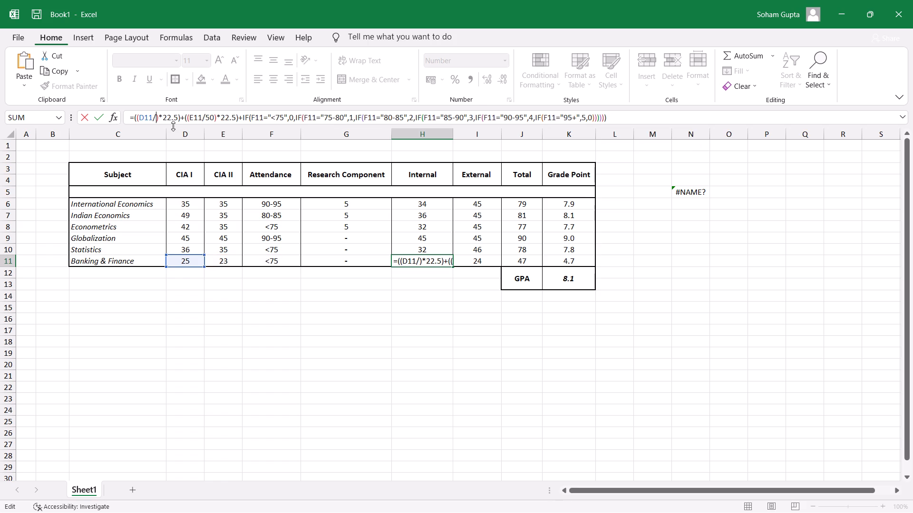
pyautogui.write('25')
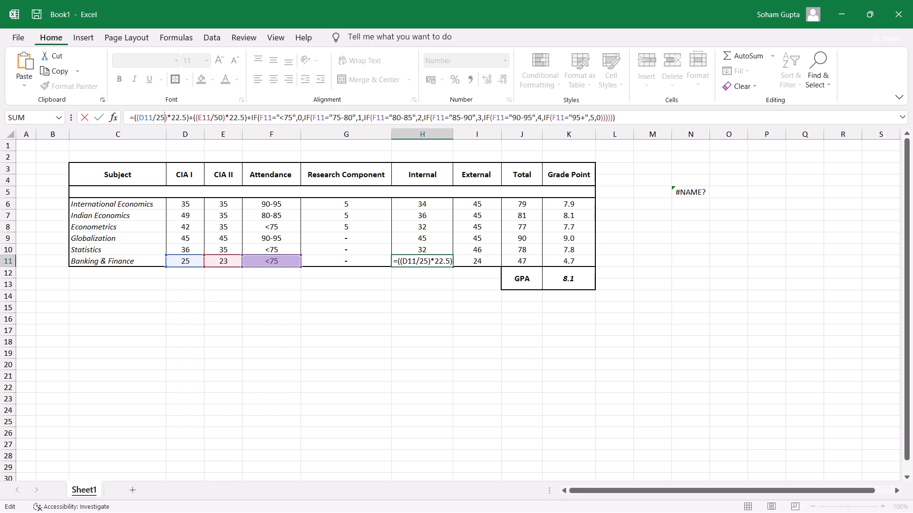
pyautogui.click(222, 118)
pyautogui.press('BackSpace')
pyautogui.press('BackSpace')
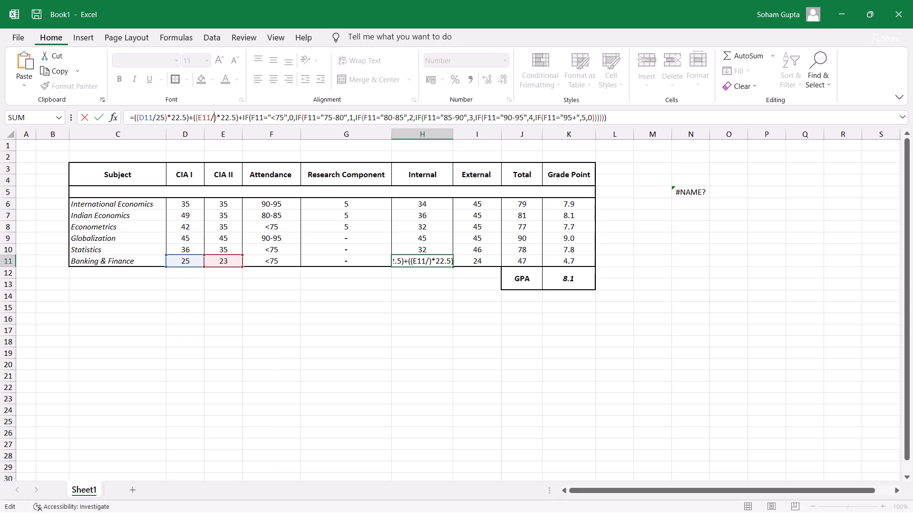
pyautogui.write('25')
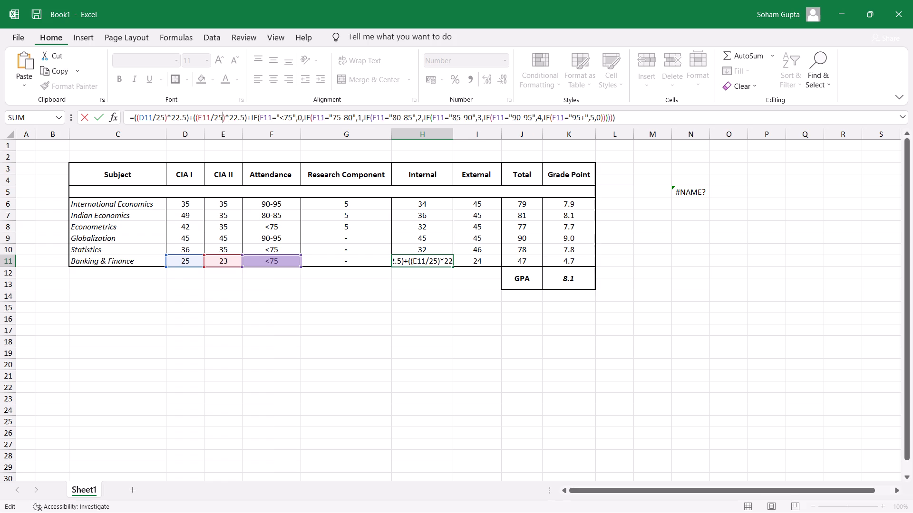
# Set the multipliers of both CIA terms in H11 to 12.5 and commit the Internal formula.
pyautogui.click(175, 117)
pyautogui.press('BackSpace')
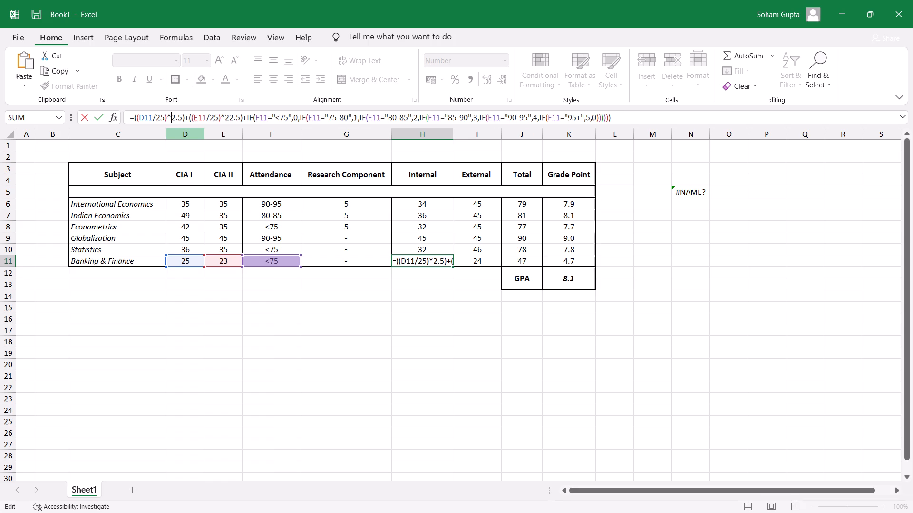
pyautogui.press('1')
pyautogui.click(235, 120)
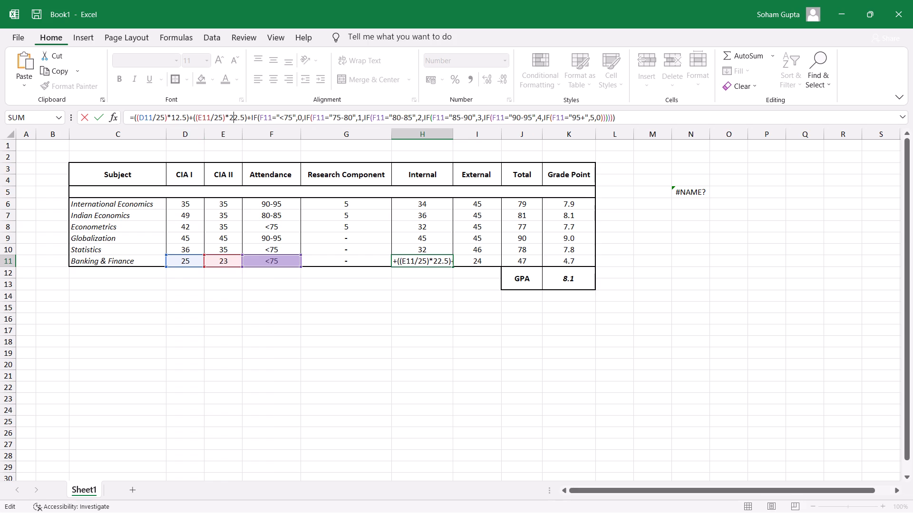
pyautogui.press('BackSpace')
pyautogui.press('1')
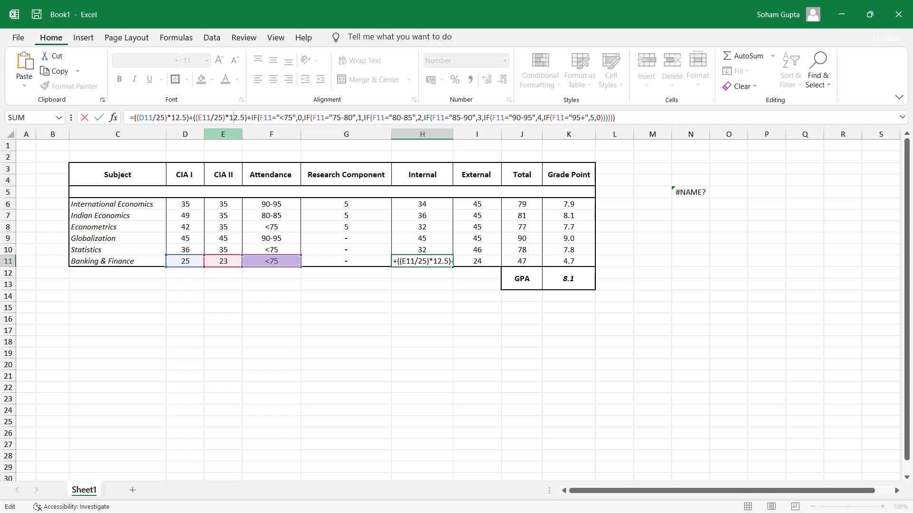
pyautogui.press('Return')
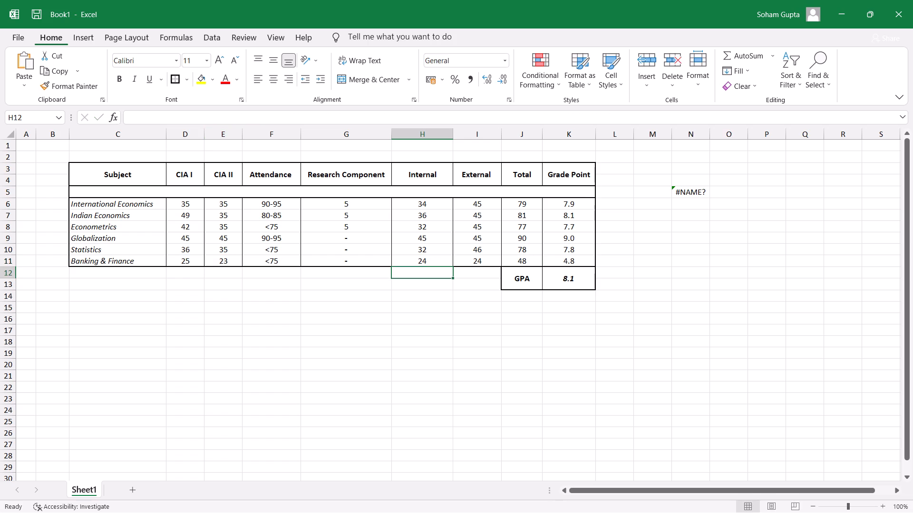
# Replace the Banking & Finance Grade Point formula in K11 with =J11/50.
pyautogui.click(438, 264)
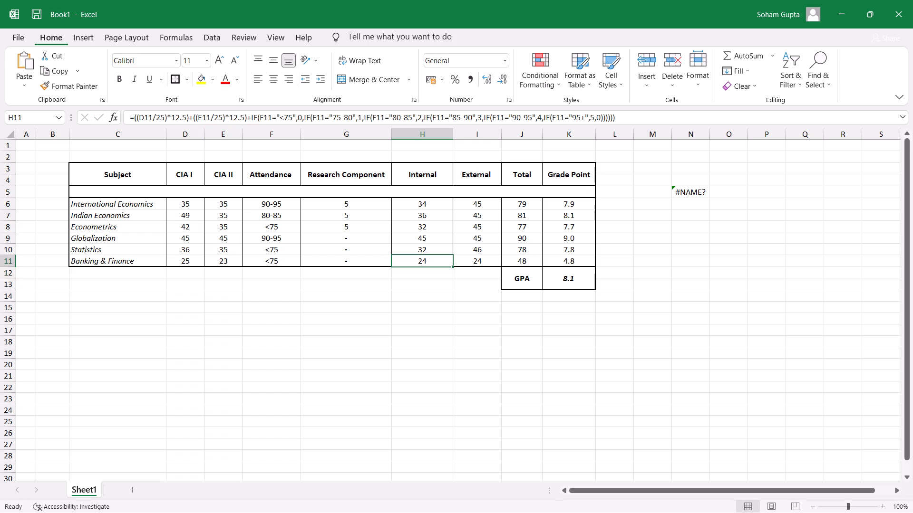
pyautogui.click(479, 260)
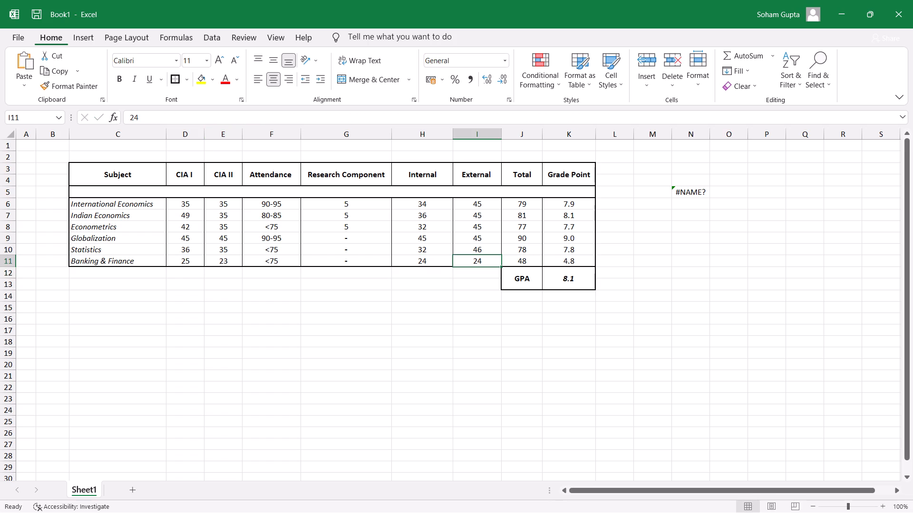
pyautogui.click(516, 265)
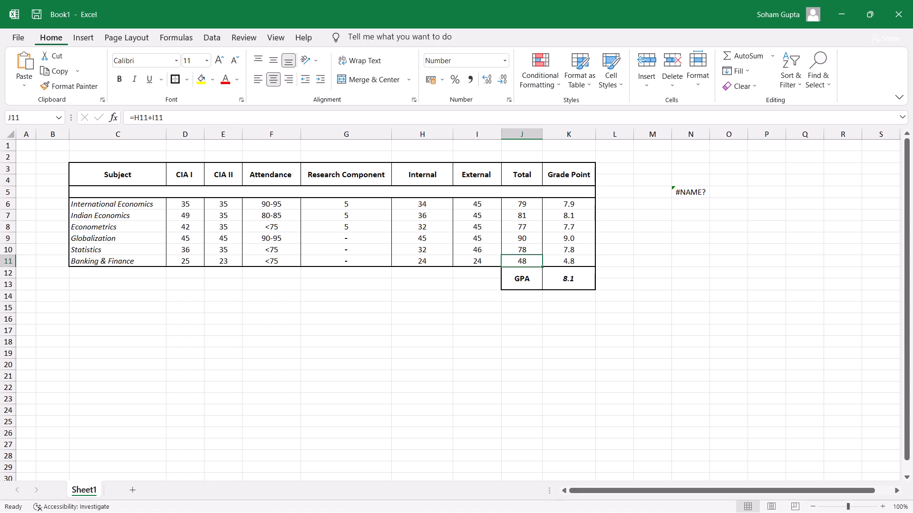
pyautogui.click(573, 260)
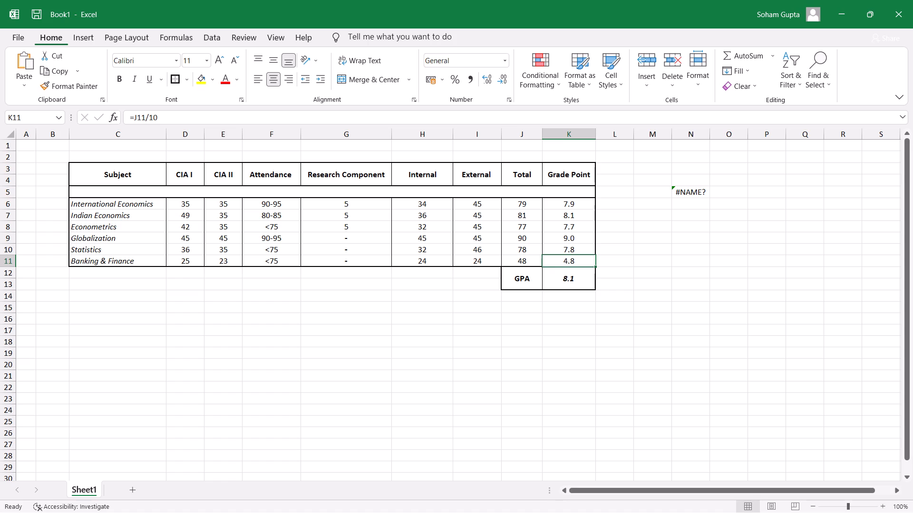
pyautogui.click(255, 117)
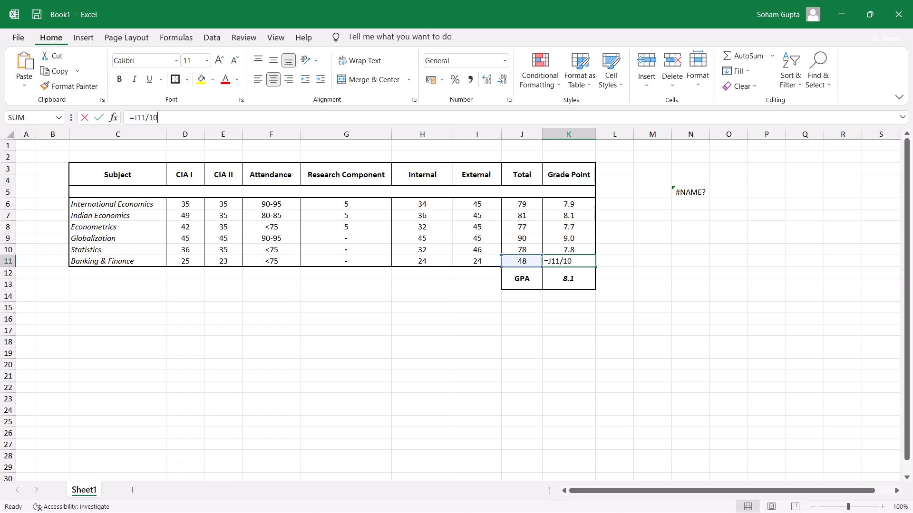
pyautogui.press('BackSpace')
pyautogui.press('BackSpace')
pyautogui.press('BackSpace')
pyautogui.press('BackSpace')
pyautogui.press('BackSpace')
pyautogui.press('BackSpace')
pyautogui.press('BackSpace')
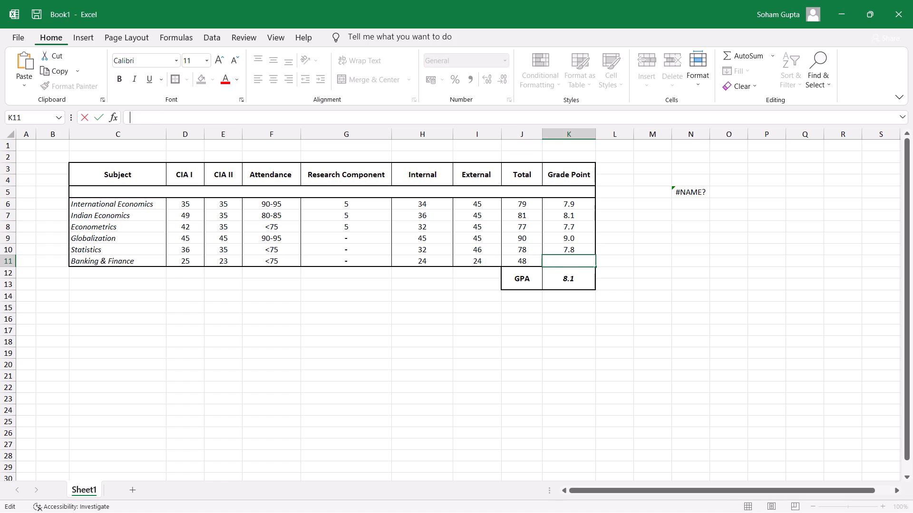
pyautogui.press('=')
pyautogui.press('Left')
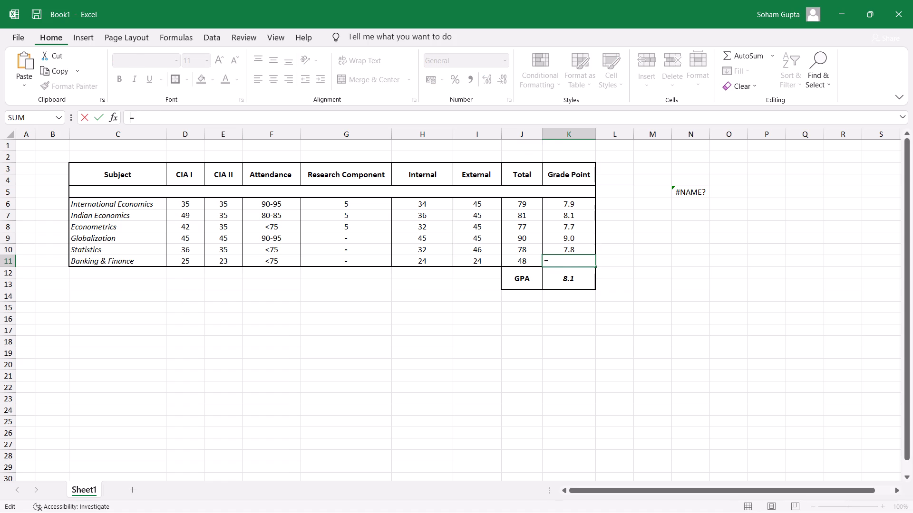
pyautogui.press('Right')
pyautogui.click(259, 114)
pyautogui.click(568, 265)
pyautogui.click(534, 259)
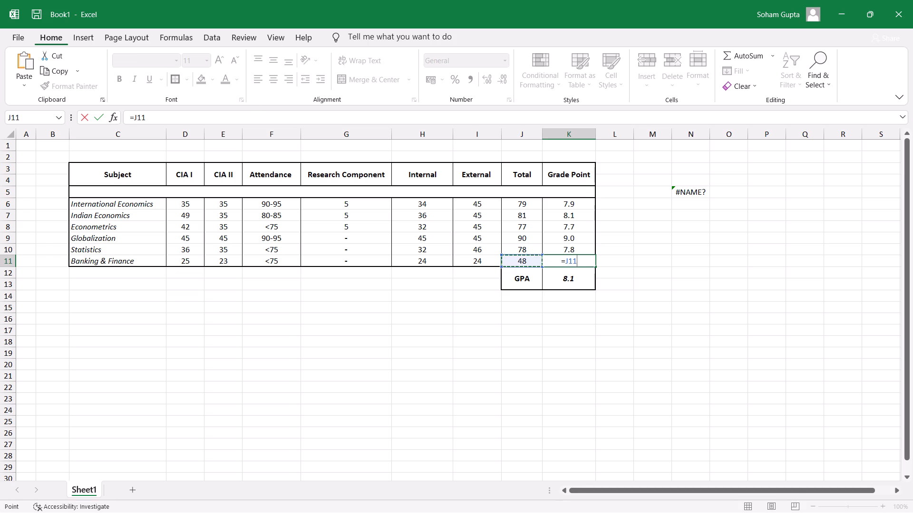
pyautogui.write('/50')
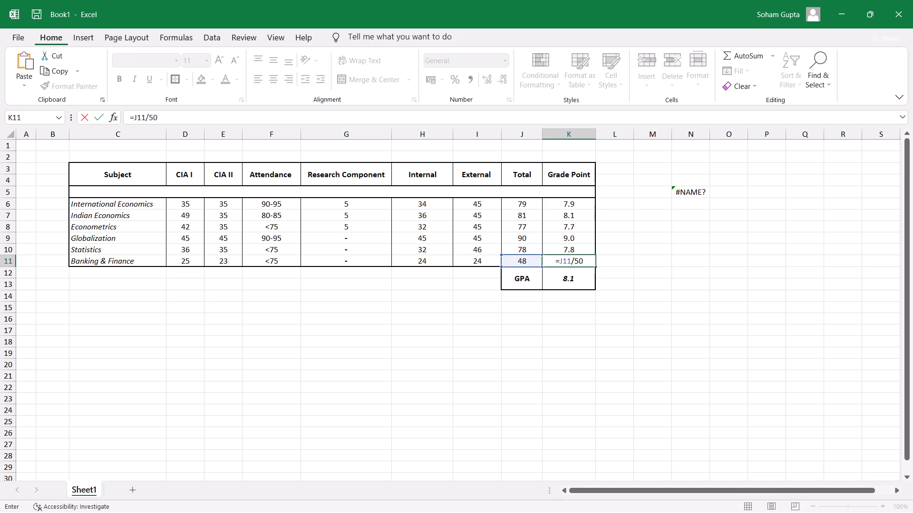
pyautogui.press('Left')
pyautogui.press('Left')
pyautogui.press('Right')
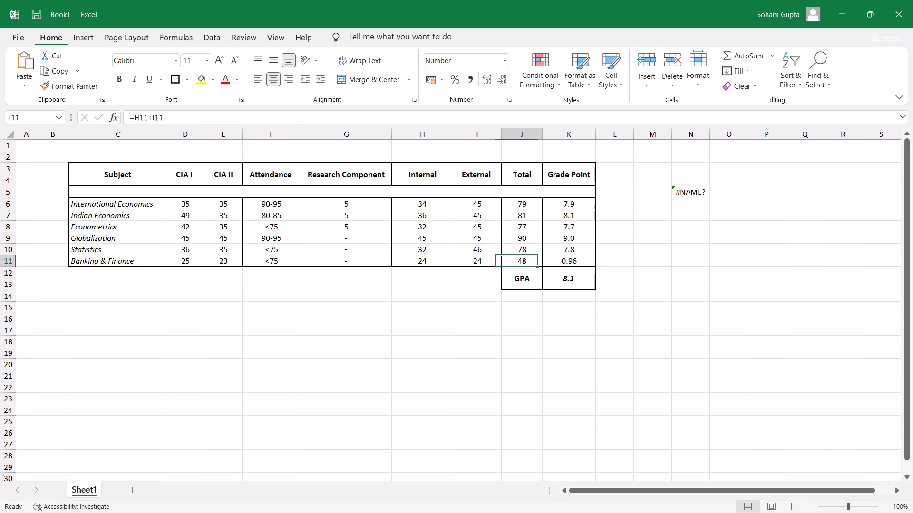
# Change the Banking & Finance Grade Point formula in K11 to =(J11/50)*10.
pyautogui.click(559, 263)
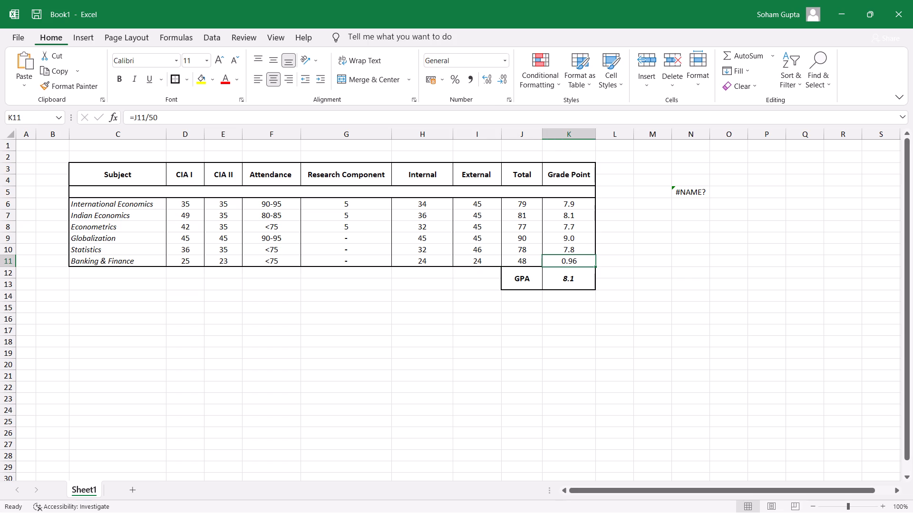
pyautogui.click(135, 116)
pyautogui.hotkey('shift', '(')
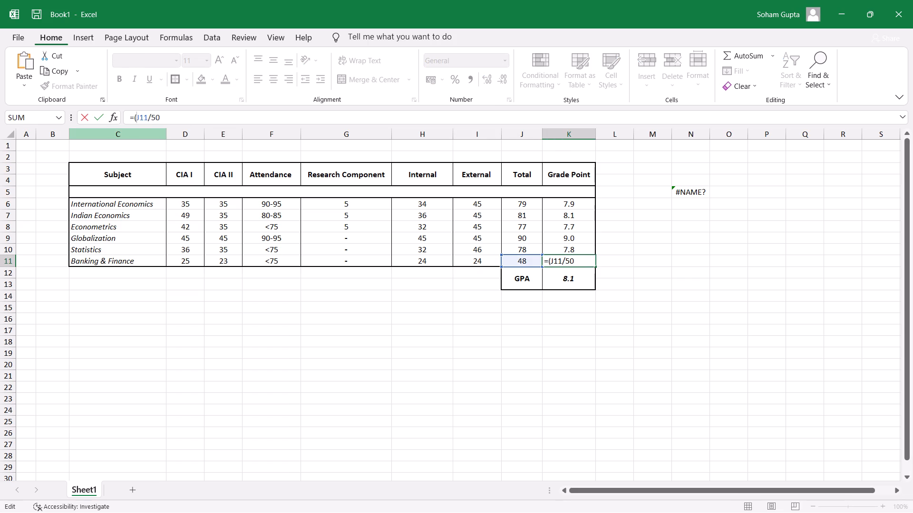
pyautogui.press('Right')
pyautogui.press('Right')
pyautogui.press('Right')
pyautogui.press('Right')
pyautogui.press('Right')
pyautogui.press('Right')
pyautogui.hotkey('shift', ')')
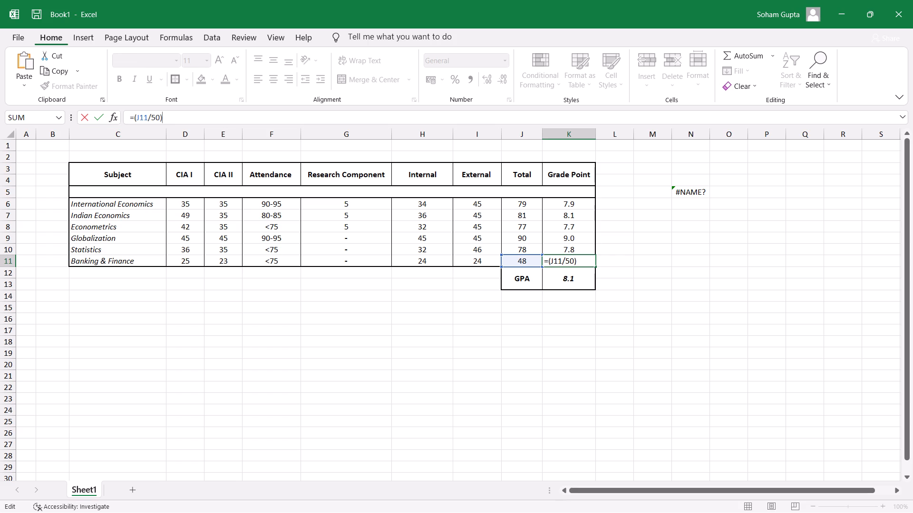
pyautogui.press('*')
pyautogui.write('100')
pyautogui.press('BackSpace')
pyautogui.press('Return')
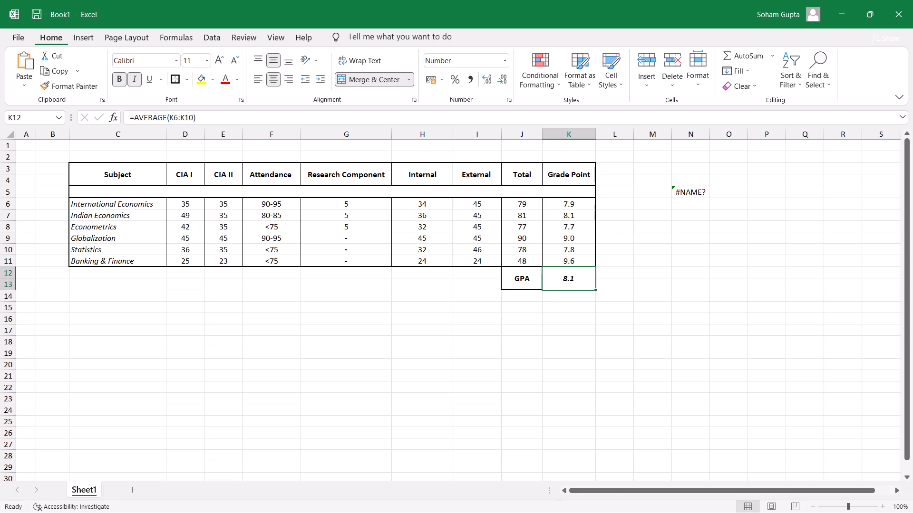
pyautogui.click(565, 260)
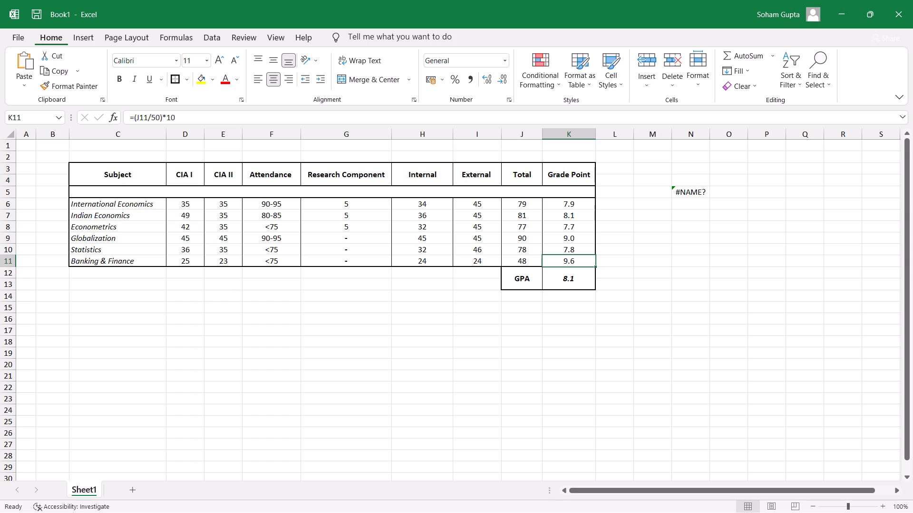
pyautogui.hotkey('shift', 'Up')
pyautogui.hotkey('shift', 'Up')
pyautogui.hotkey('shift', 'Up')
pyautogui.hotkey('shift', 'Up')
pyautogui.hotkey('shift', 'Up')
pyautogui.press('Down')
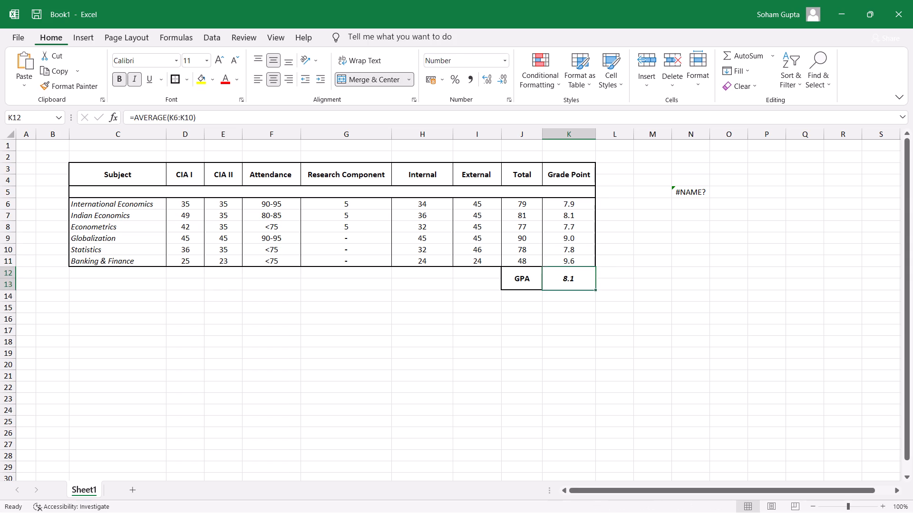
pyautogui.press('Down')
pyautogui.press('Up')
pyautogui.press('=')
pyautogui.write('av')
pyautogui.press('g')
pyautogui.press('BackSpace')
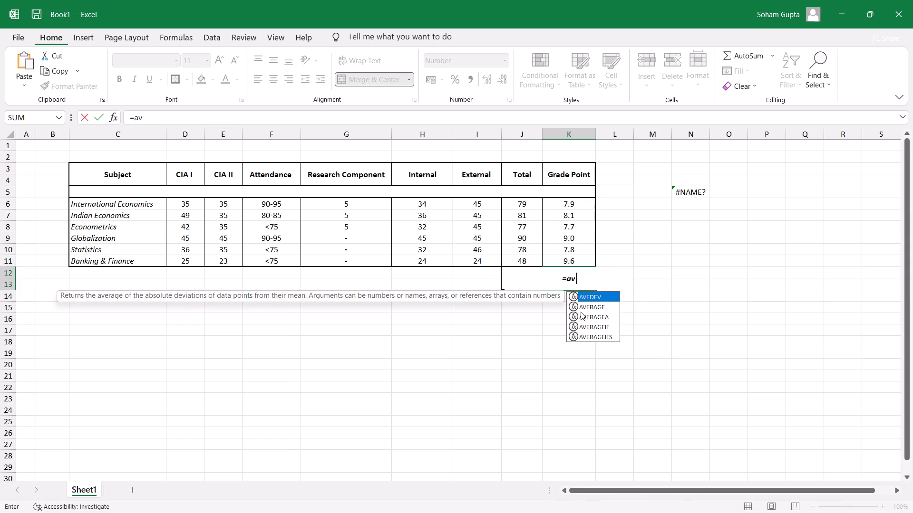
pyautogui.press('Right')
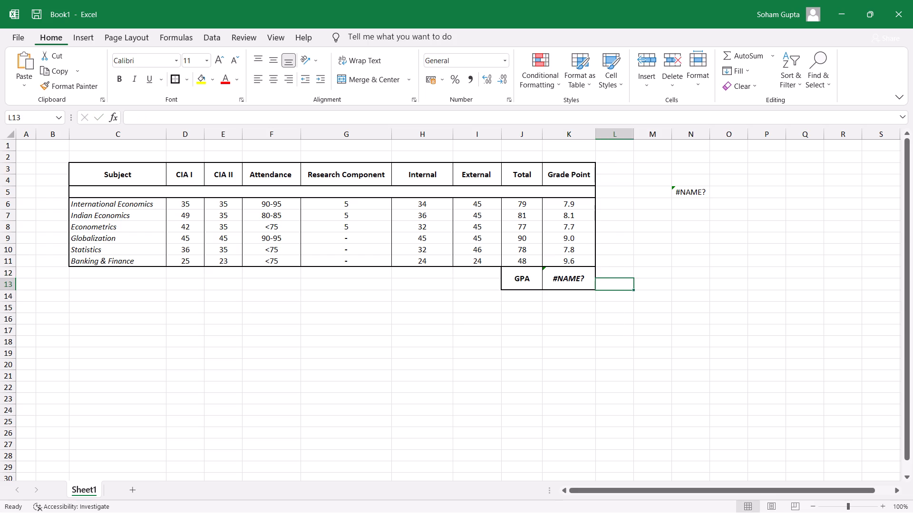
# Replace the GPA formula in K12 with =AVERAGE(K6:K11) so it includes the Banking & Finance grade point.
pyautogui.press('Down')
pyautogui.press('Down')
pyautogui.press('Left')
pyautogui.press('Up')
pyautogui.press('Up')
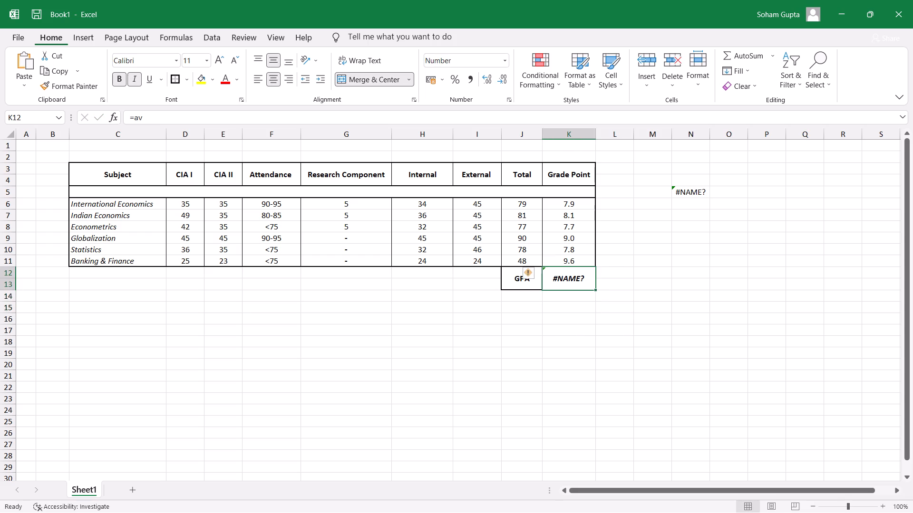
pyautogui.write('=aver')
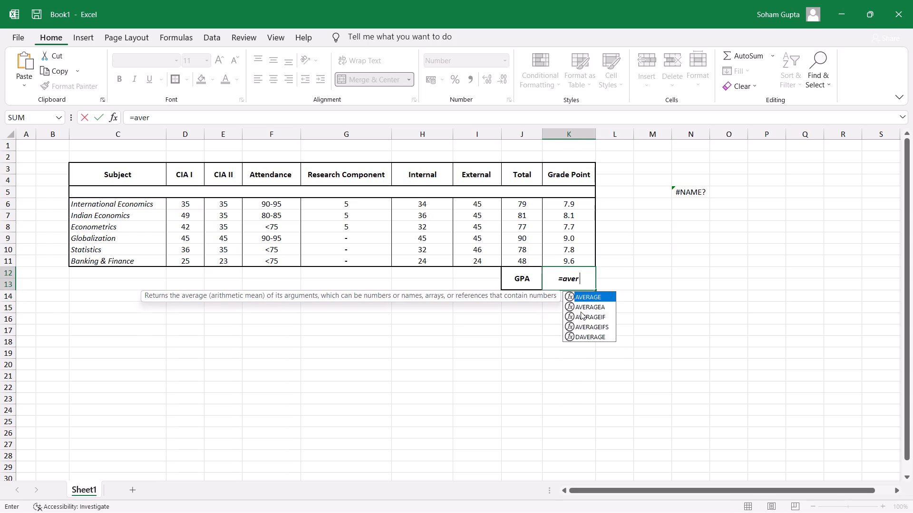
pyautogui.press('Tab')
pyautogui.press('Up')
pyautogui.press('Up')
pyautogui.press('Down')
pyautogui.press('Up')
pyautogui.press('Down')
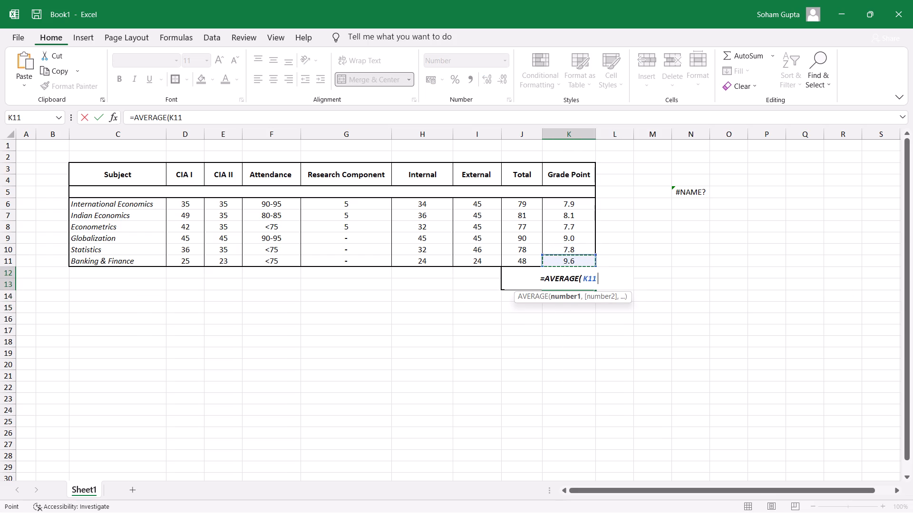
pyautogui.hotkey('shift', 'Up')
pyautogui.hotkey('shift', 'Up')
pyautogui.hotkey('shift', 'Up')
pyautogui.hotkey('shift', 'Up')
pyautogui.hotkey('shift', 'Up')
pyautogui.hotkey('shift', ')')
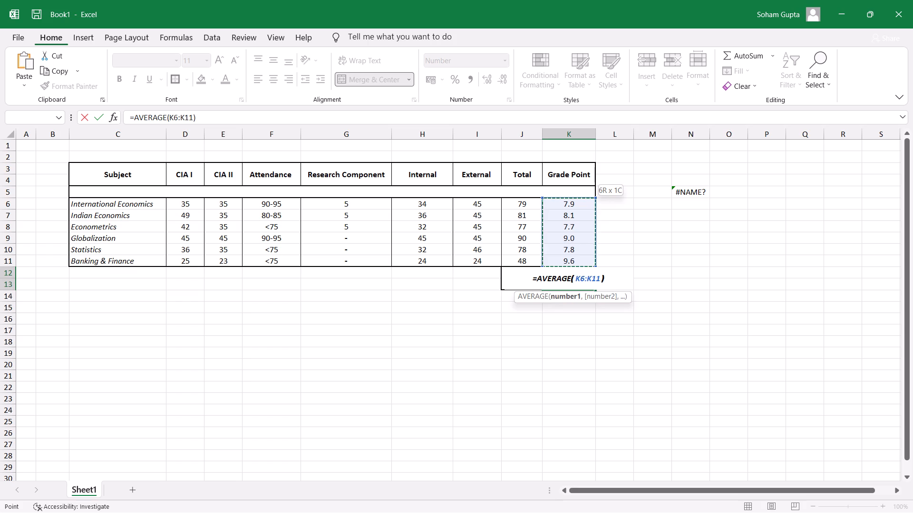
pyautogui.press('Return')
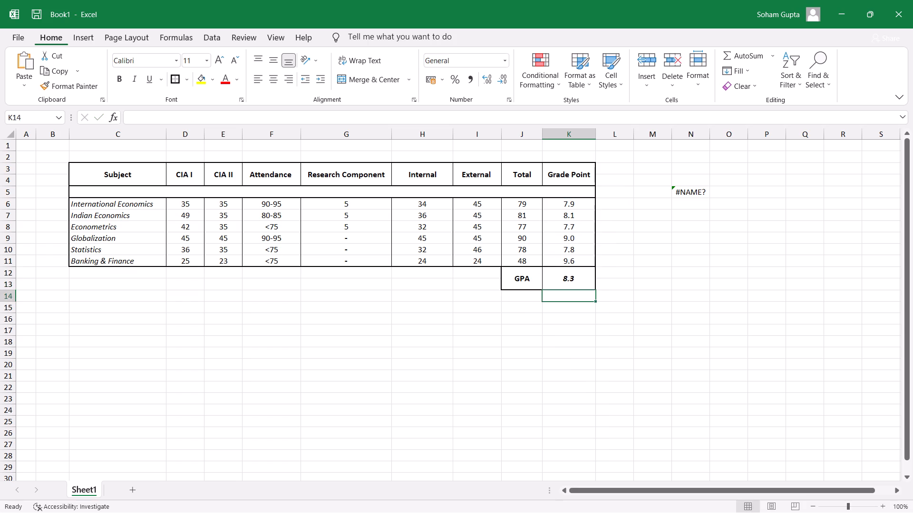
# Set the multipliers of both CIA terms in the Banking & Finance Internal formula in H11 to 10.
pyautogui.click(440, 260)
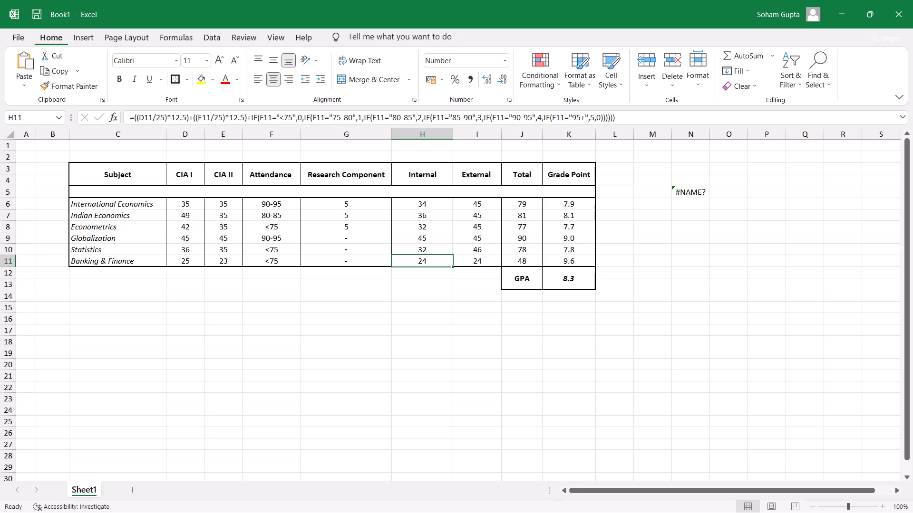
pyautogui.click(186, 116)
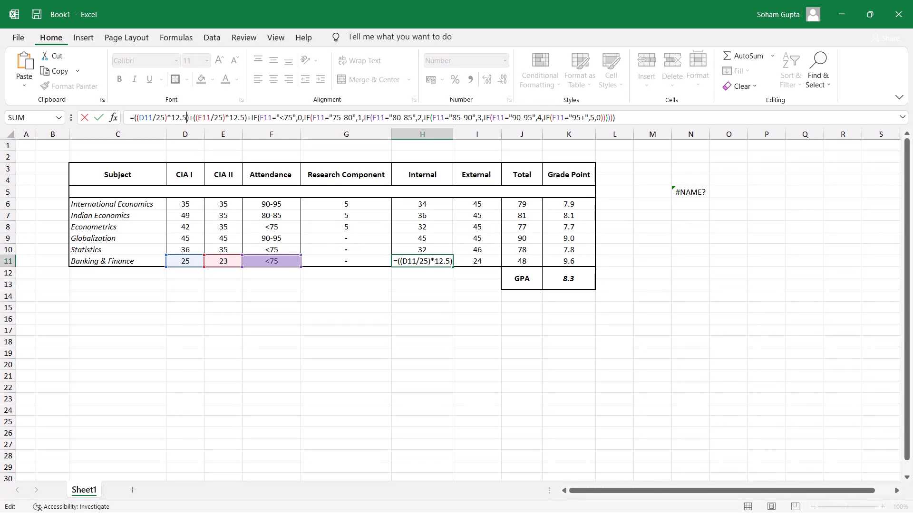
pyautogui.press('BackSpace')
pyautogui.press('BackSpace')
pyautogui.press('BackSpace')
pyautogui.press('BackSpace')
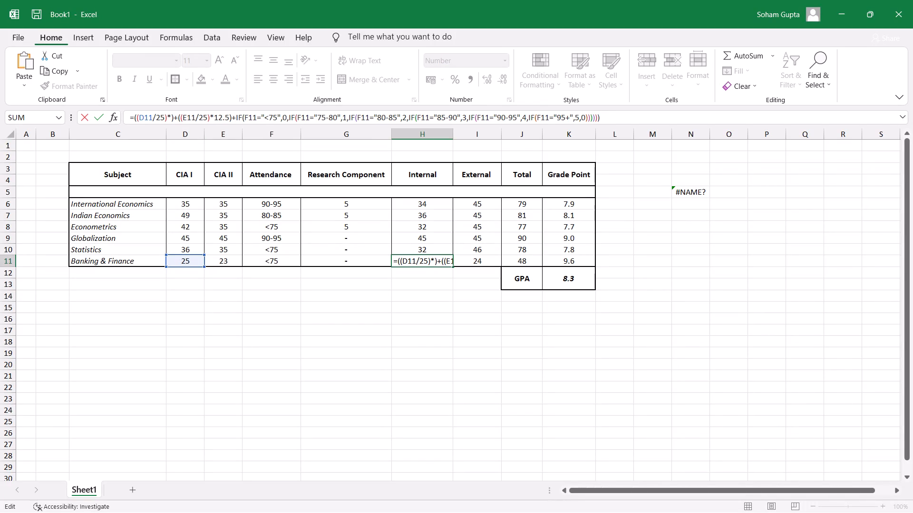
pyautogui.write('10')
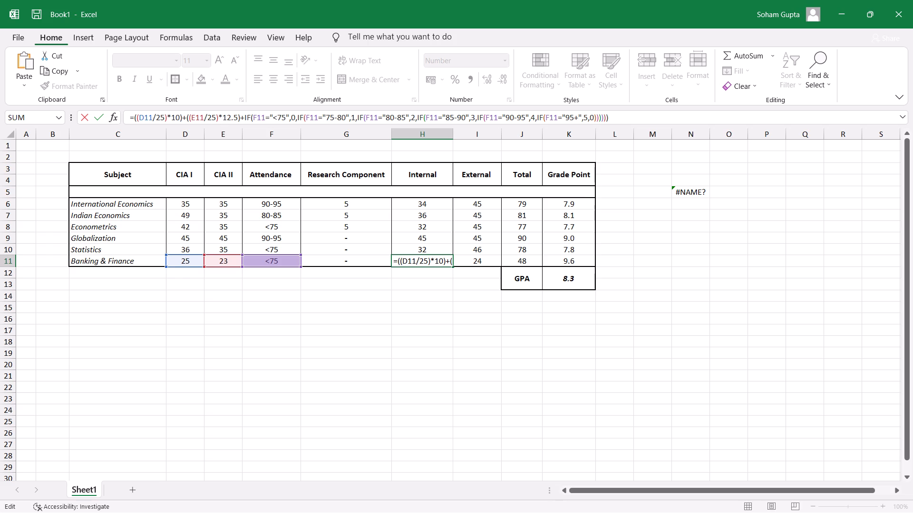
pyautogui.click(237, 118)
pyautogui.press('BackSpace')
pyautogui.press('BackSpace')
pyautogui.press('BackSpace')
pyautogui.press('BackSpace')
pyautogui.write('10')
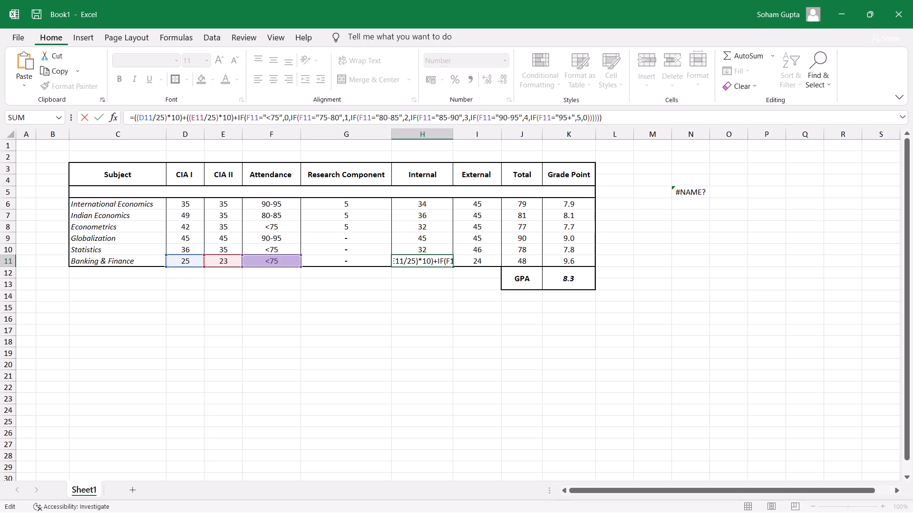
pyautogui.press('Return')
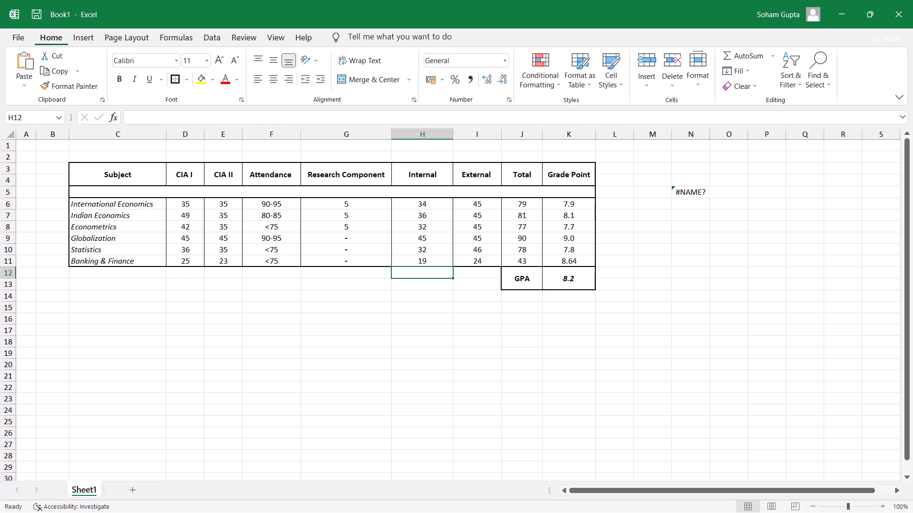
# Reduce the Banking & Finance Grade Point in K11 to one decimal place.
pyautogui.click(579, 261)
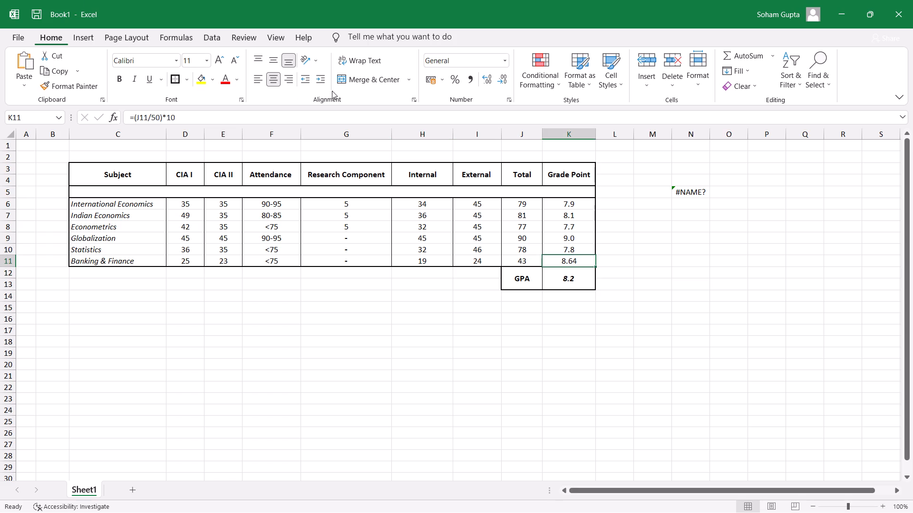
pyautogui.click(505, 75)
pyautogui.click(664, 343)
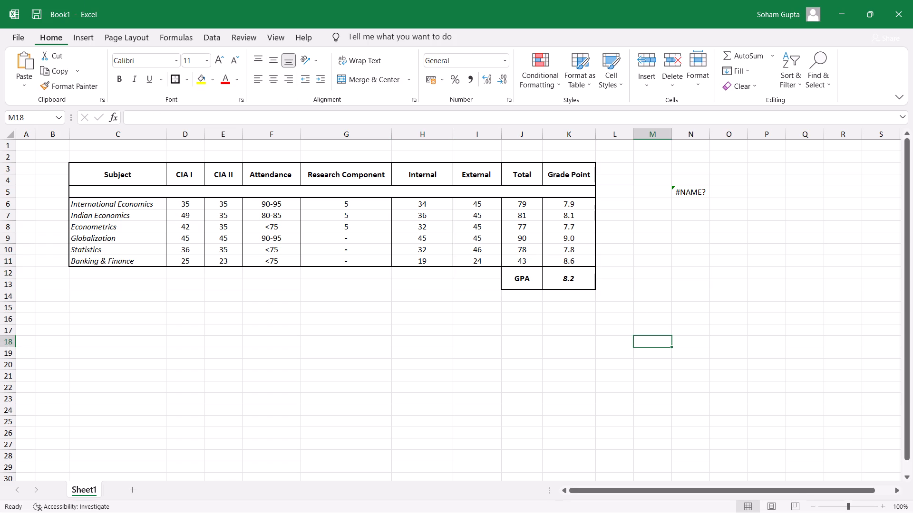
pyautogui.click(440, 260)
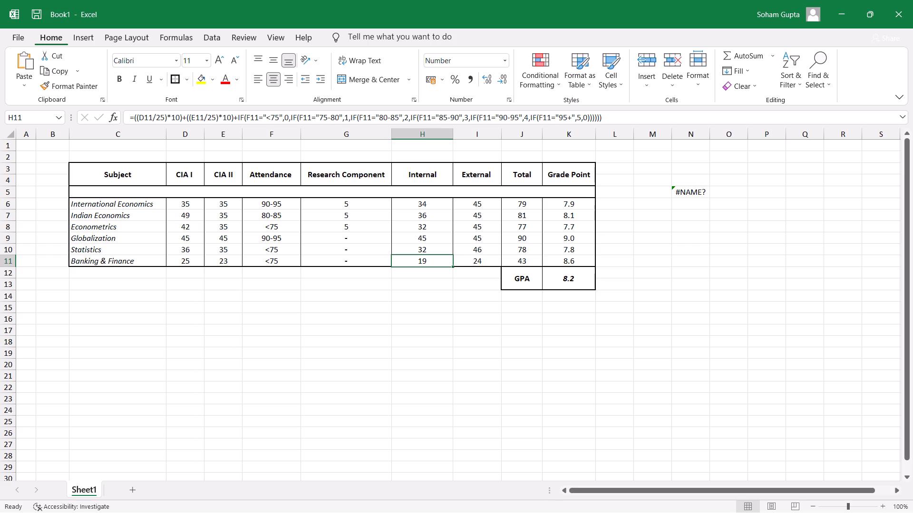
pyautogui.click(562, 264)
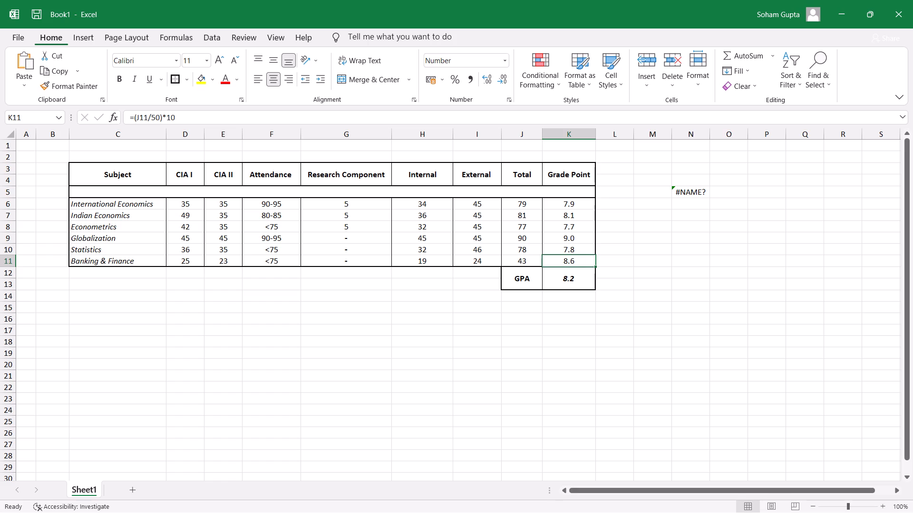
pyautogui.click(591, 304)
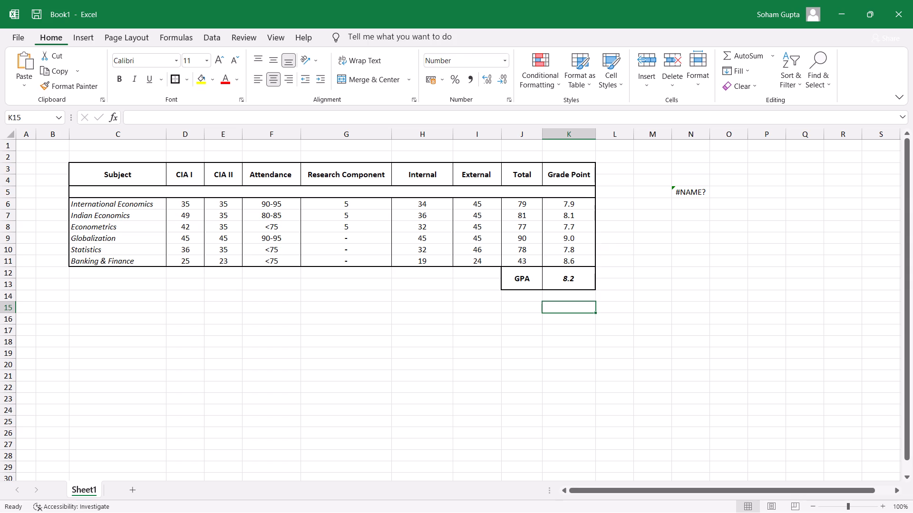
# Widen the Subject column slightly.
pyautogui.click(166, 133)
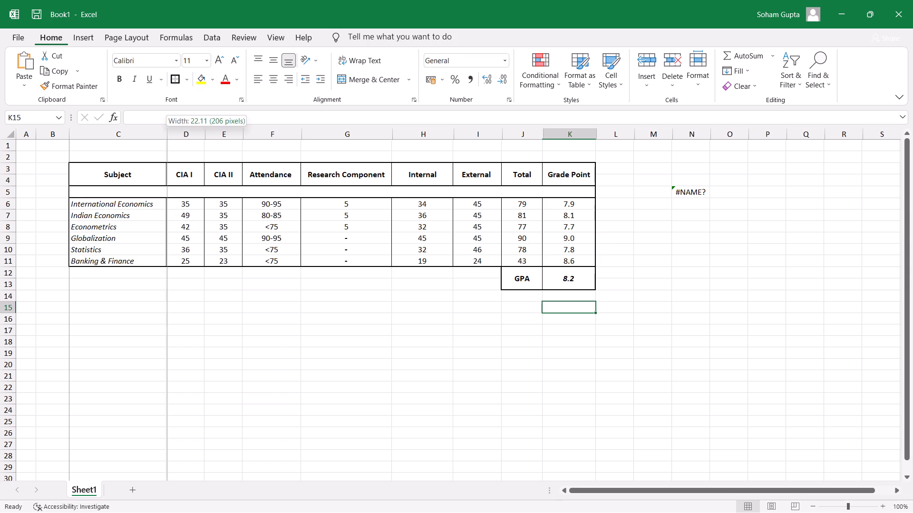
pyautogui.click(233, 371)
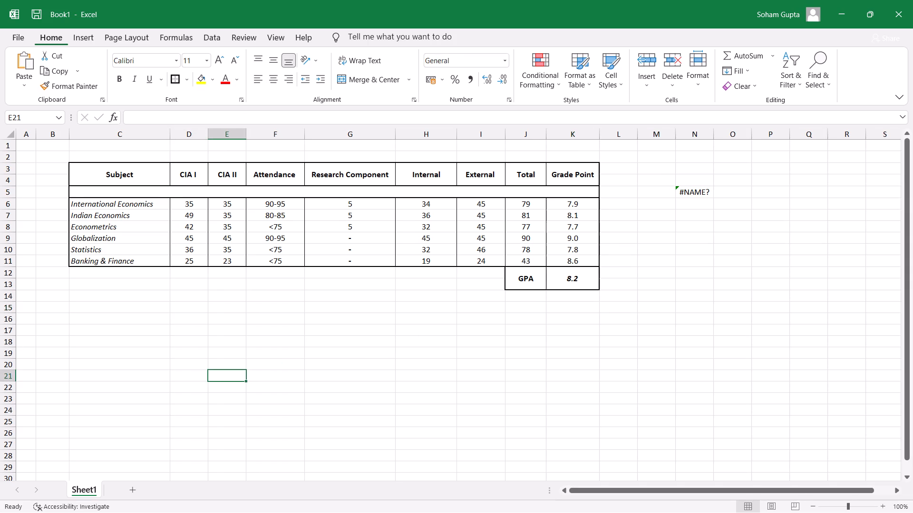
# Delete the stray #NAME? formula from cell N5.
pyautogui.click(688, 191)
pyautogui.press('Delete')
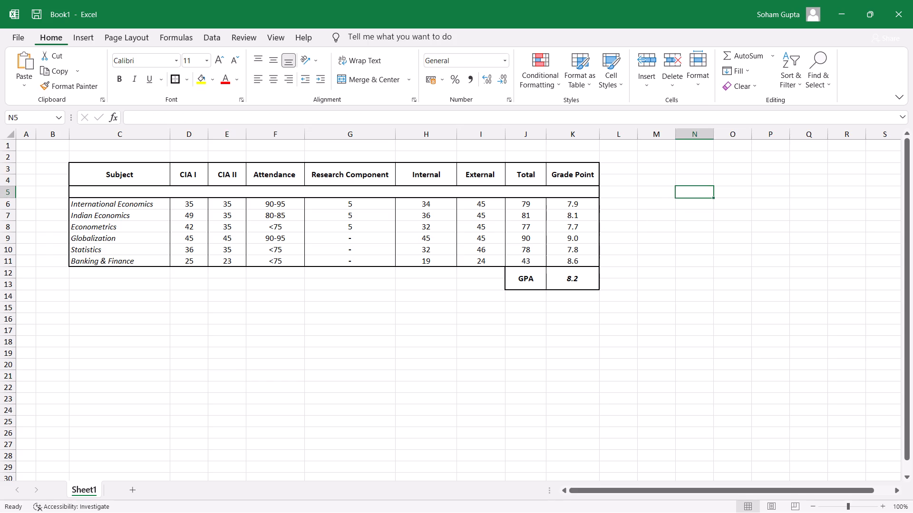
pyautogui.click(746, 347)
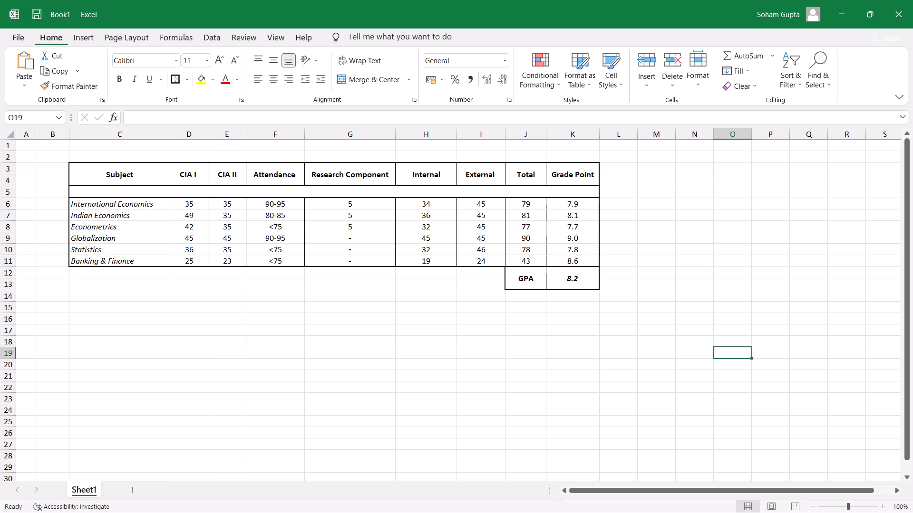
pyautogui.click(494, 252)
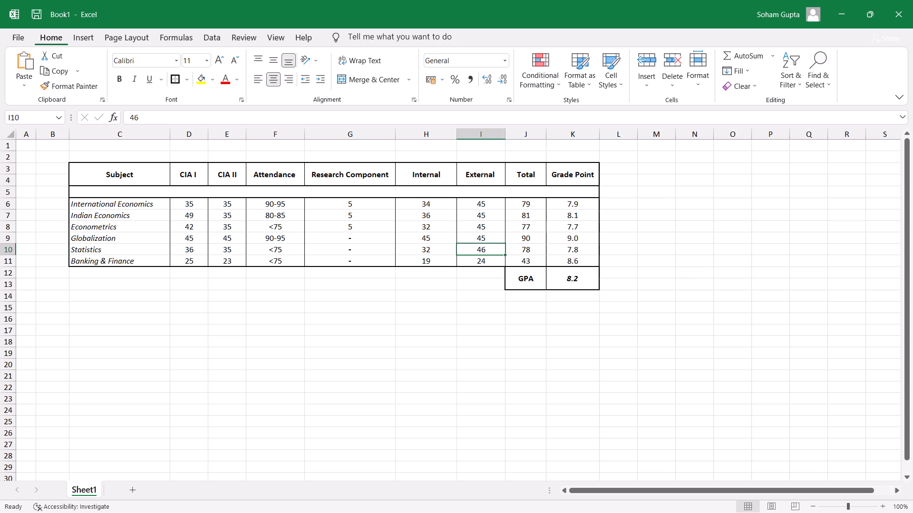
# Set the Statistics External mark in I10 to 45.
pyautogui.write('45')
pyautogui.press('Return')
pyautogui.click(660, 324)
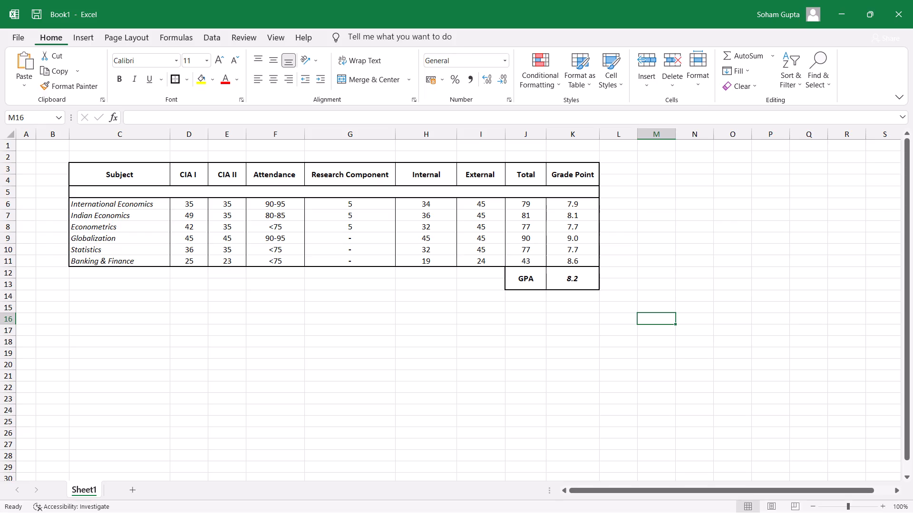
# Start saving the workbook and choose the Padhai folder on the Desktop as its location.
pyautogui.click(34, 14)
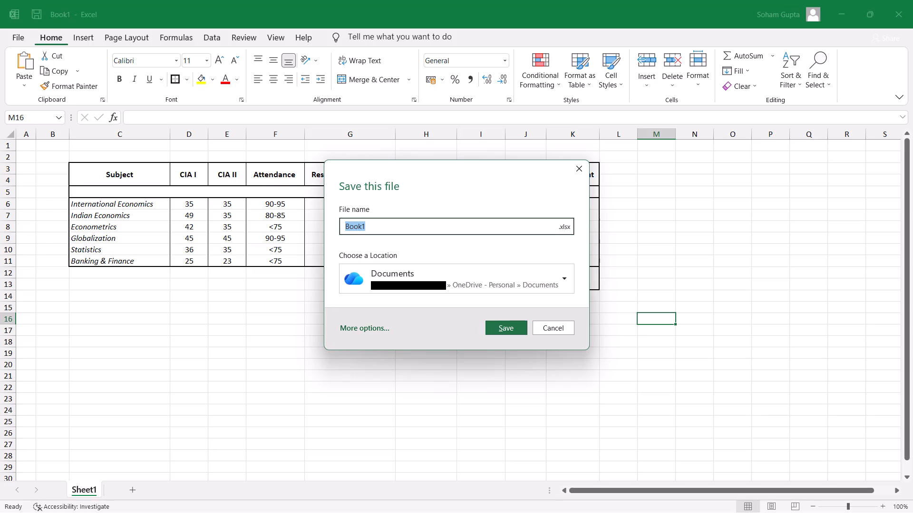
pyautogui.click(547, 278)
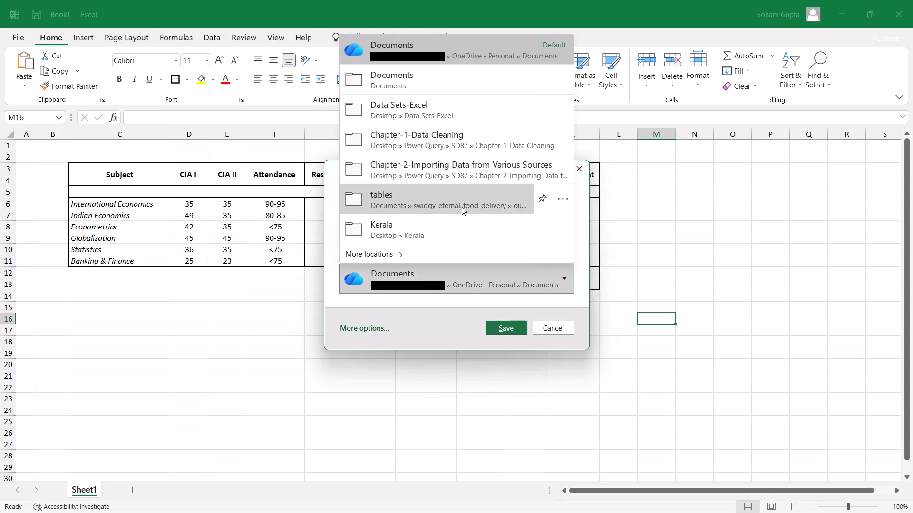
pyautogui.scroll(-1, 461, 209)
pyautogui.click(411, 249)
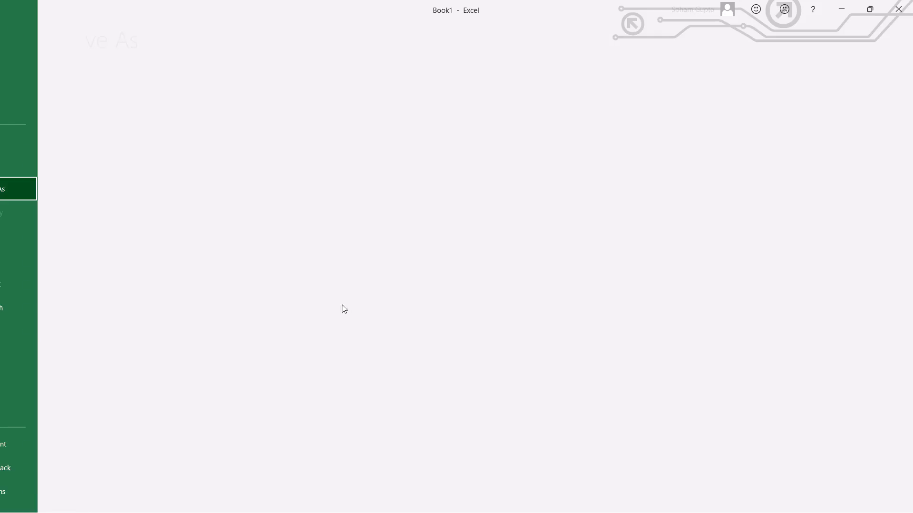
pyautogui.scroll(-4, 466, 354)
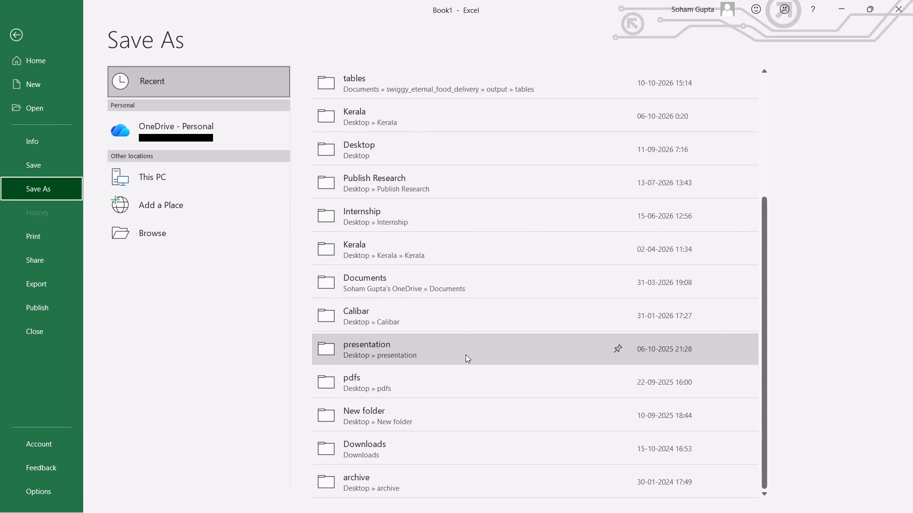
pyautogui.scroll(-2, 466, 354)
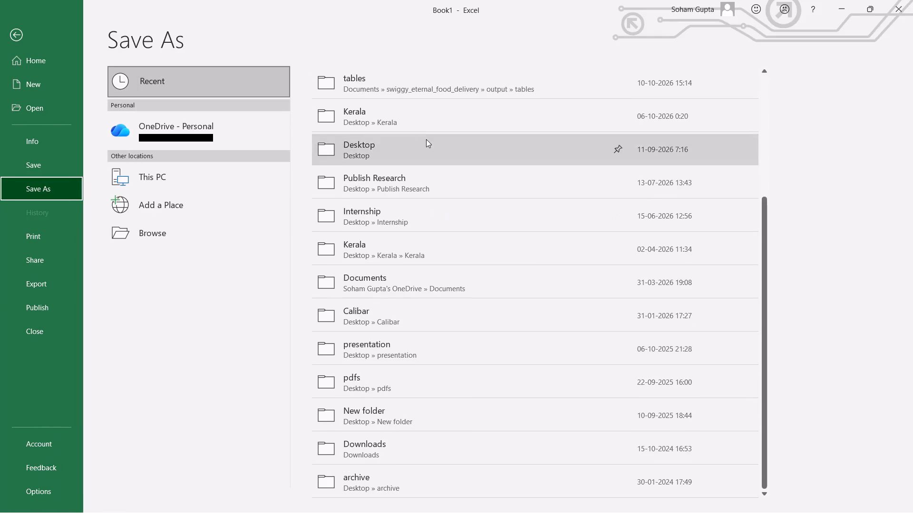
pyautogui.click(426, 140)
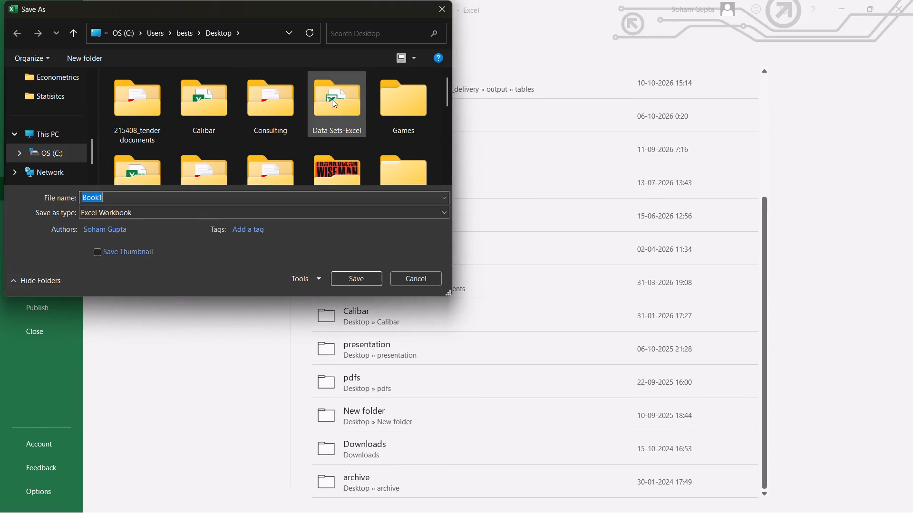
pyautogui.moveTo(447, 93); pyautogui.dragTo(445, 110)
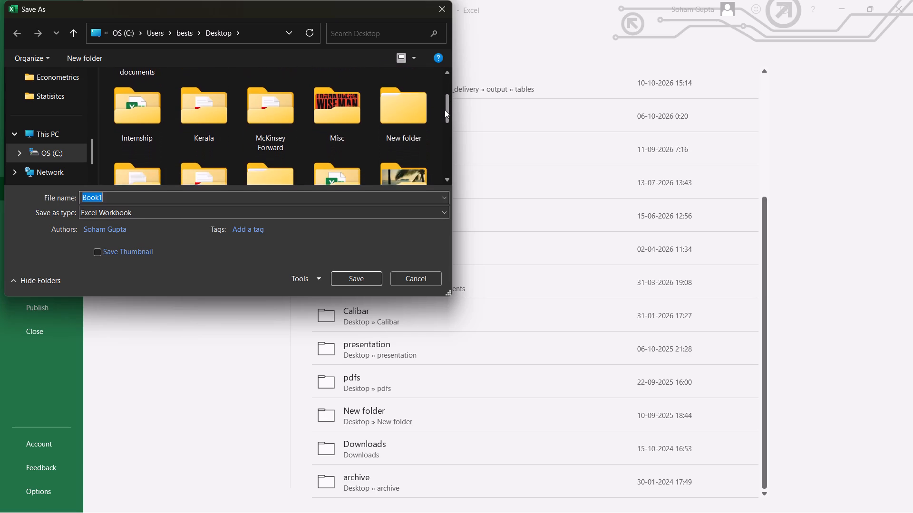
pyautogui.moveTo(445, 110); pyautogui.dragTo(444, 125)
pyautogui.doubleClick(197, 98)
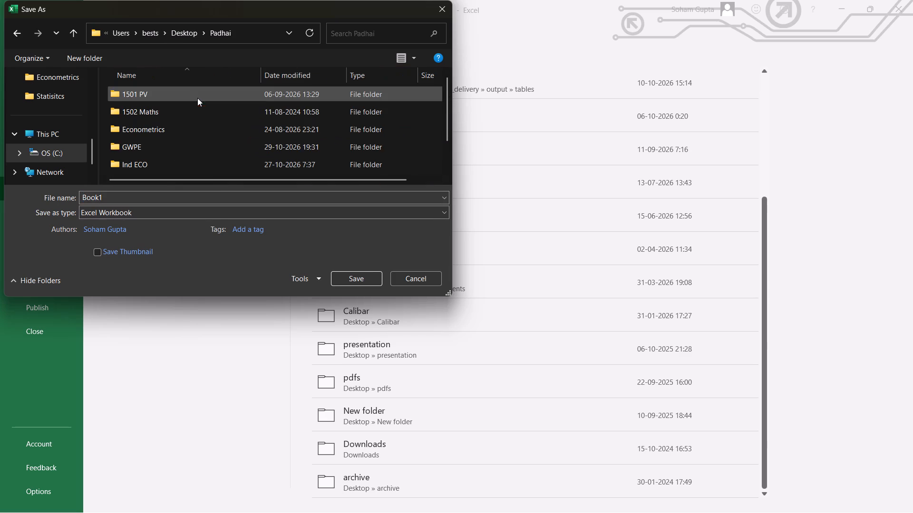
# Name the workbook Result Calculator and save it as an Excel Workbook in the Padhai folder.
pyautogui.click(215, 194)
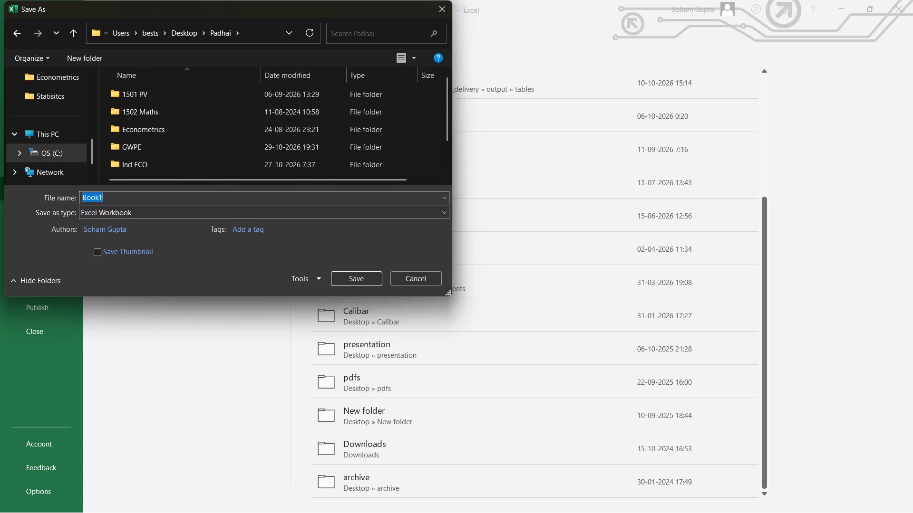
pyautogui.write('Result Cal')
pyautogui.write('cul')
pyautogui.write('ator')
pyautogui.press('Return')
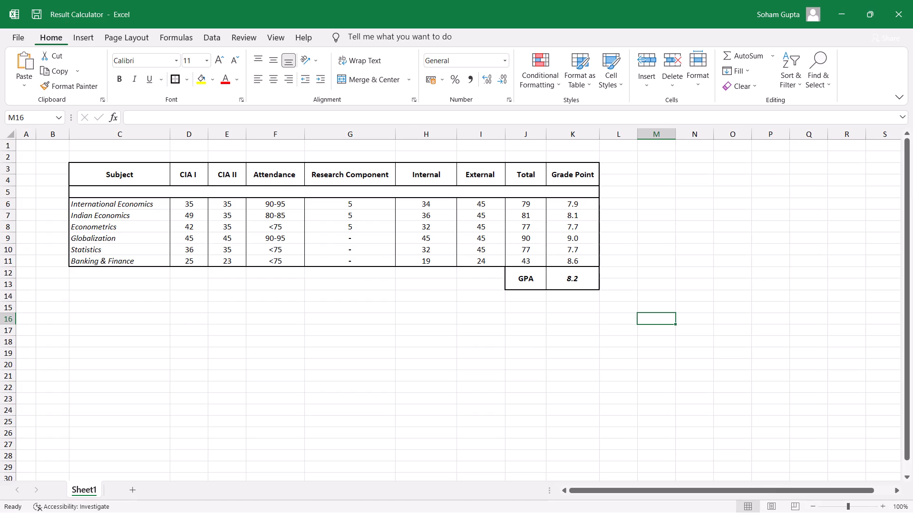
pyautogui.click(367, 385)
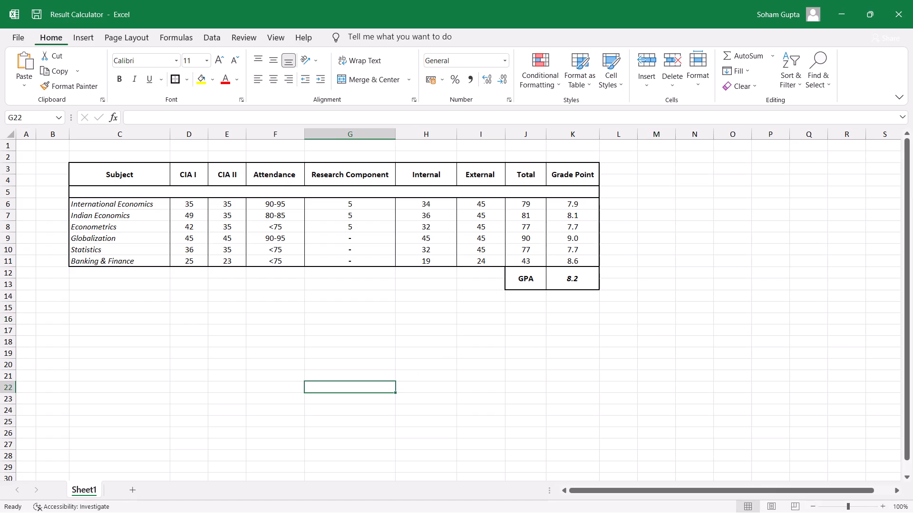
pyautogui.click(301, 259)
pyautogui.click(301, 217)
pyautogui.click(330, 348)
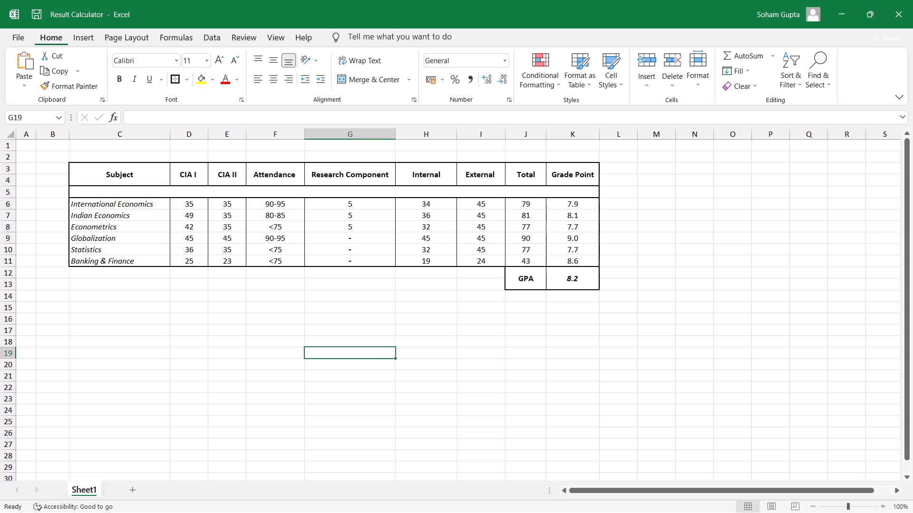
# Copy the whole marks table from the Subject header in C3 through the GPA row, range C3:K13.
pyautogui.click(126, 174)
pyautogui.hotkey('ctrl', 'shift', 'Right')
pyautogui.hotkey('ctrl', 'shift', 'Down')
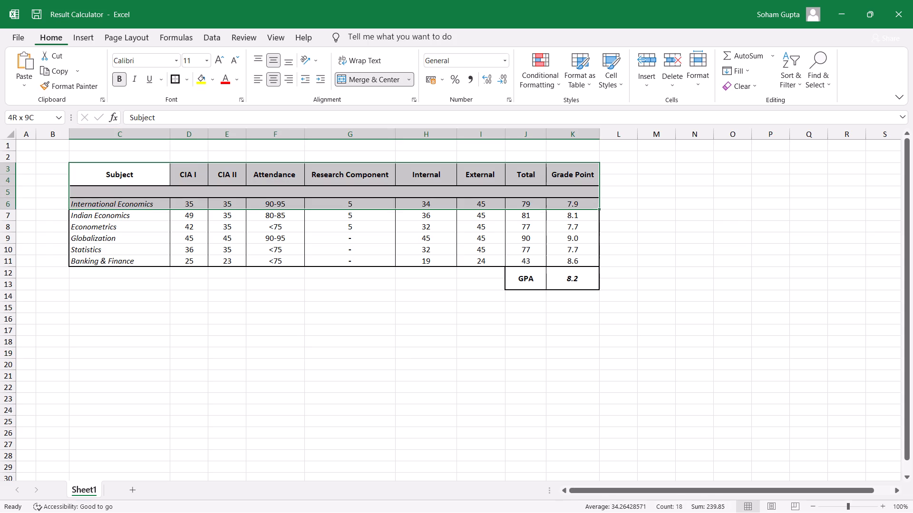
pyautogui.hotkey('ctrl', 'shift', 'Down')
pyautogui.hotkey('ctrl', 'shift', 'Down')
pyautogui.hotkey('ctrl', 'shift', 'Up')
pyautogui.hotkey('shift', 'Down')
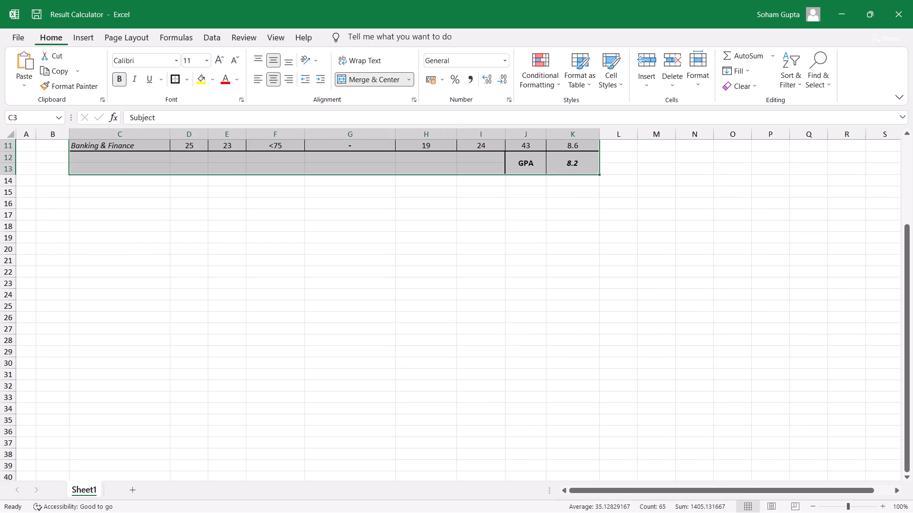
pyautogui.hotkey('ctrl', 'c')
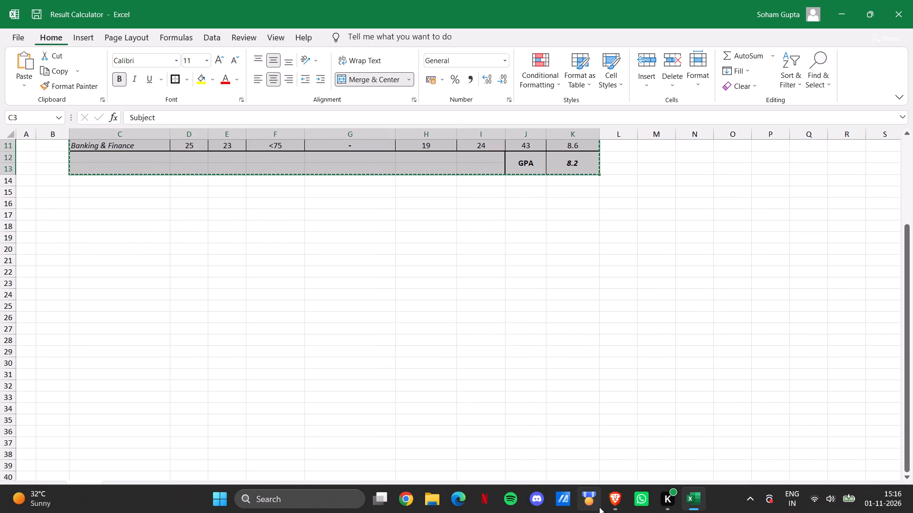
# Switch to the Brave browser and open the Google home page in a new tab.
pyautogui.click(615, 499)
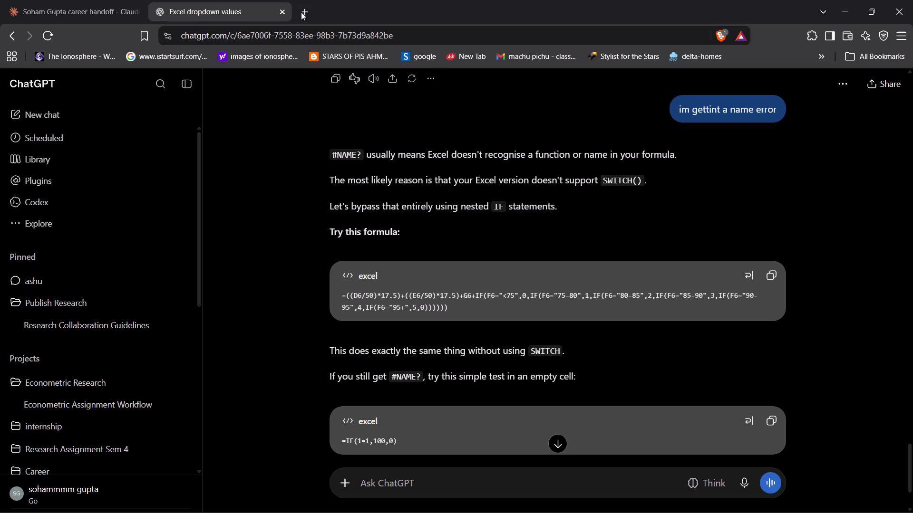
pyautogui.click(301, 12)
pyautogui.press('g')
pyautogui.press('Return')
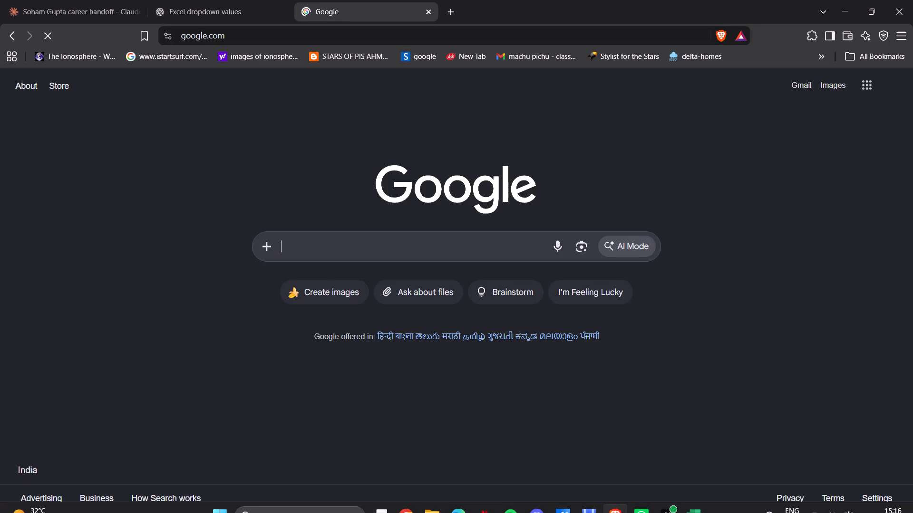
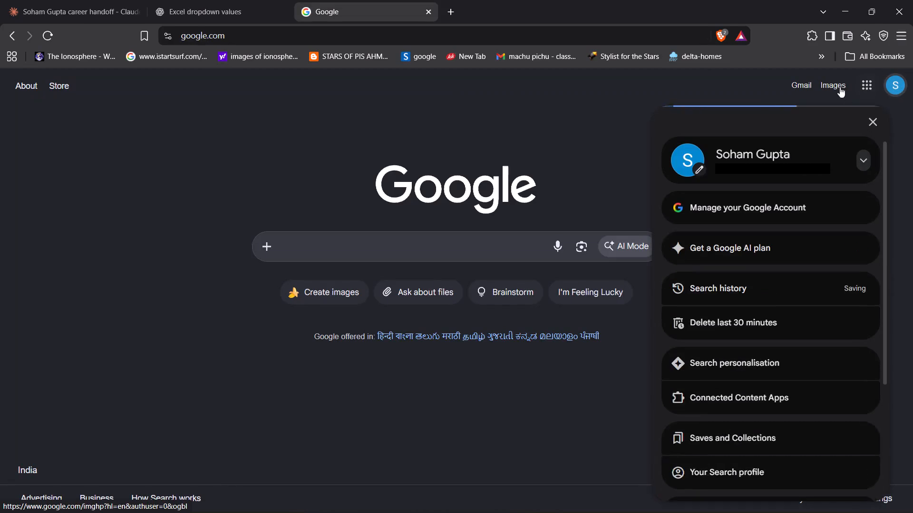
# Open Google Sheets from the Google apps list and create a blank spreadsheet.
pyautogui.click(863, 82)
pyautogui.click(871, 87)
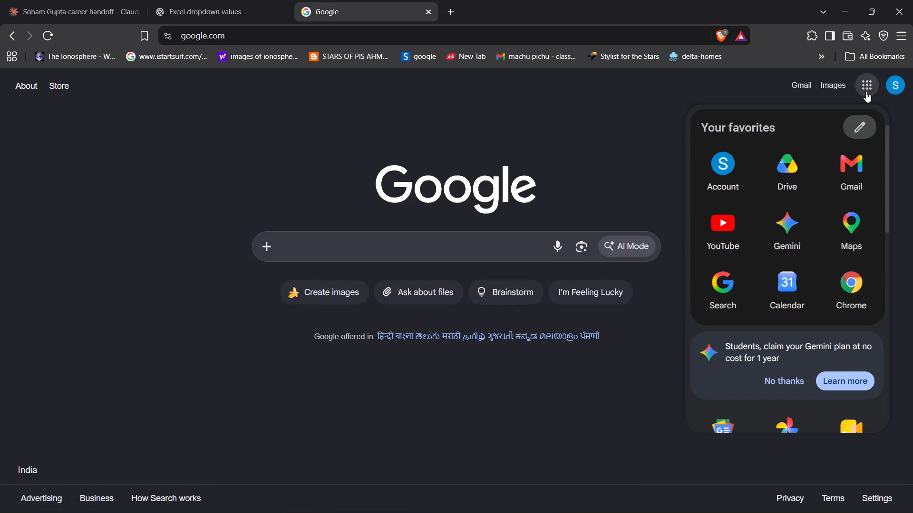
pyautogui.moveTo(889, 182); pyautogui.dragTo(888, 197)
pyautogui.moveTo(888, 197); pyautogui.dragTo(888, 213)
pyautogui.click(888, 213)
pyautogui.moveTo(887, 213); pyautogui.dragTo(882, 225)
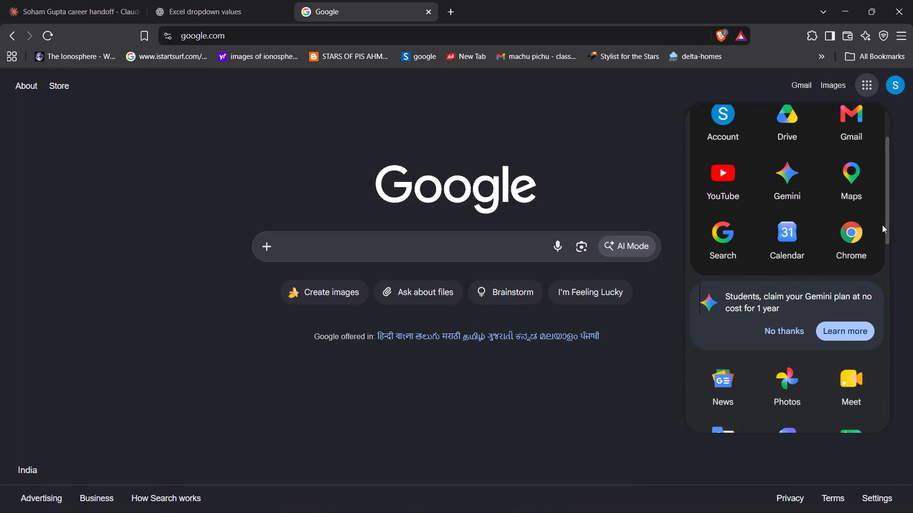
pyautogui.moveTo(882, 225); pyautogui.dragTo(886, 250)
pyautogui.click(850, 347)
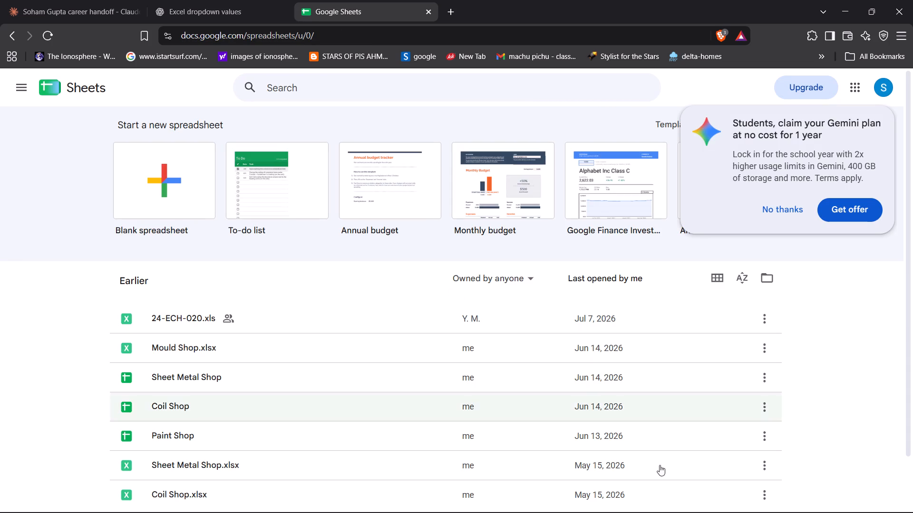
pyautogui.click(180, 171)
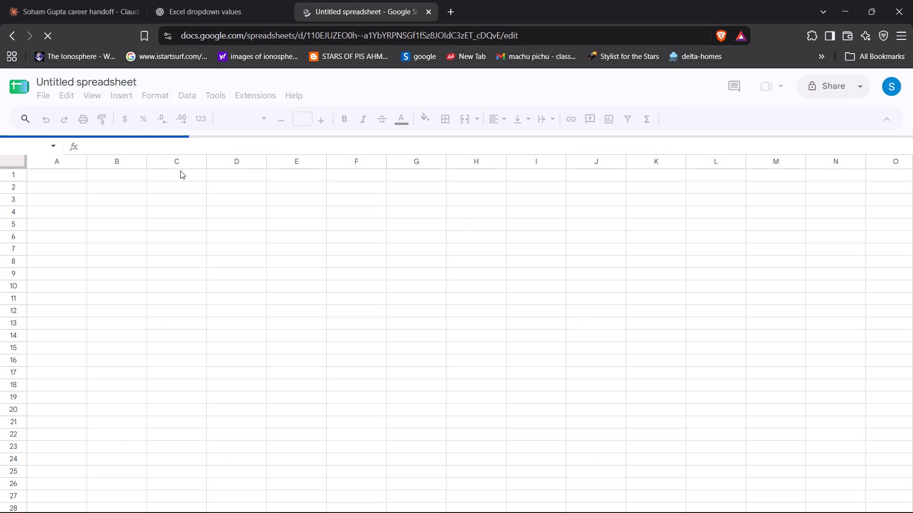
# Paste the copied marks table into the blank sheet starting at cell B2.
pyautogui.press('Down')
pyautogui.press('Down')
pyautogui.press('Right')
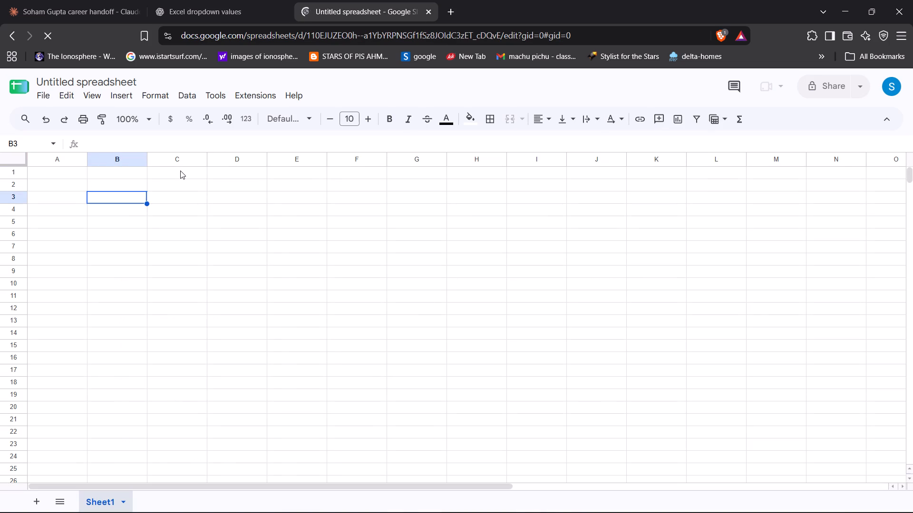
pyautogui.press('Up')
pyautogui.hotkey('ctrl', 'v')
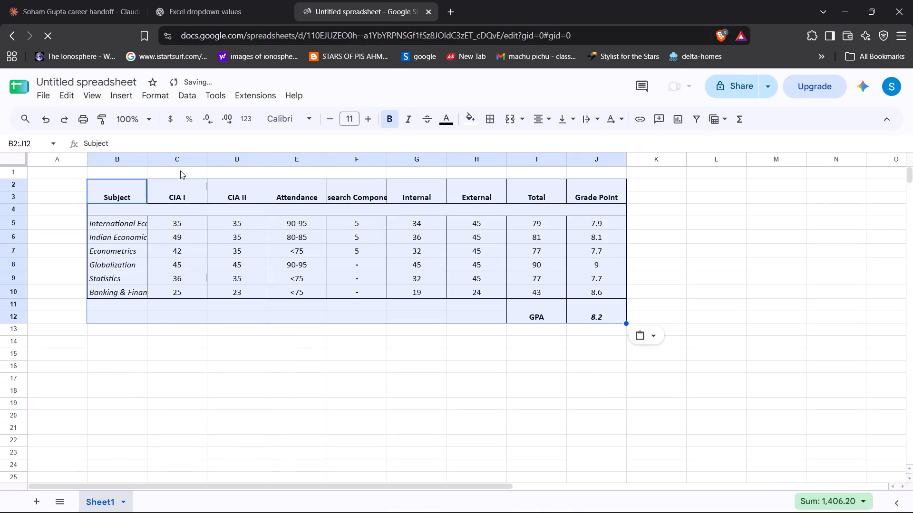
# Vertically centre the header row of the pasted table, from Subject to Grade Point in B2:J3.
pyautogui.press('Down')
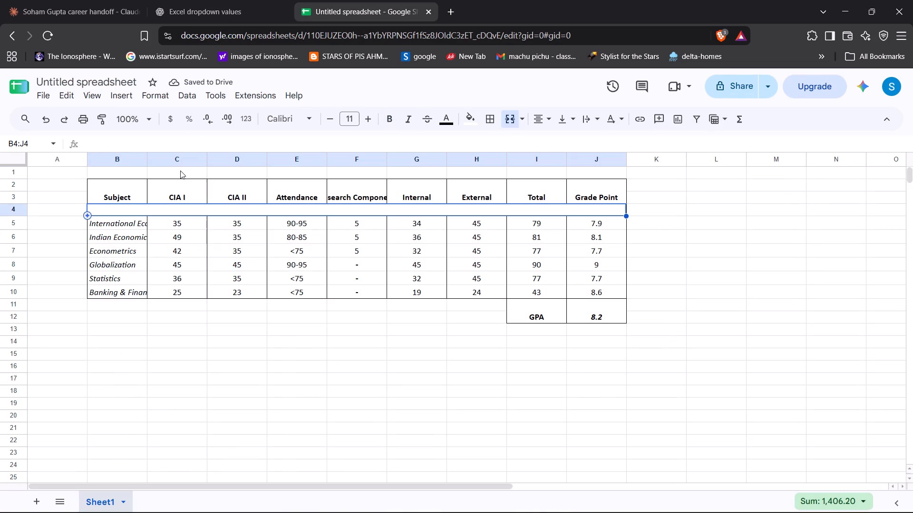
pyautogui.click(140, 182)
pyautogui.hotkey('shift', 'Right')
pyautogui.hotkey('shift', 'Right')
pyautogui.hotkey('shift', 'Right')
pyautogui.hotkey('shift', 'Right')
pyautogui.hotkey('shift', 'Right')
pyautogui.hotkey('shift', 'Right')
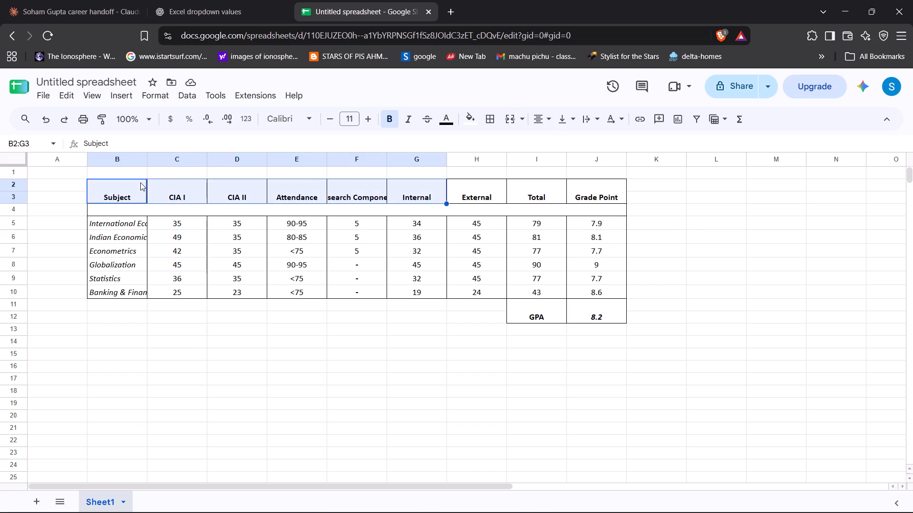
pyautogui.hotkey('shift', 'Right')
pyautogui.hotkey('shift', 'Right')
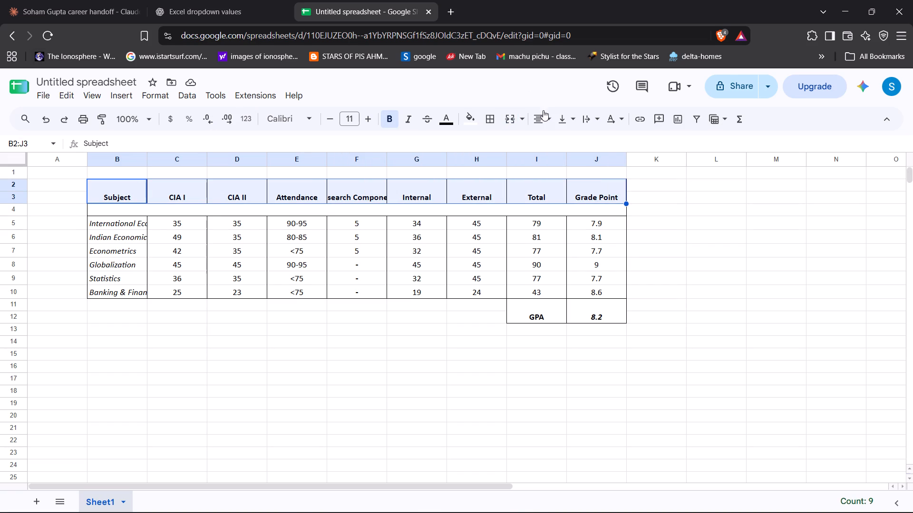
pyautogui.click(523, 119)
pyautogui.click(523, 118)
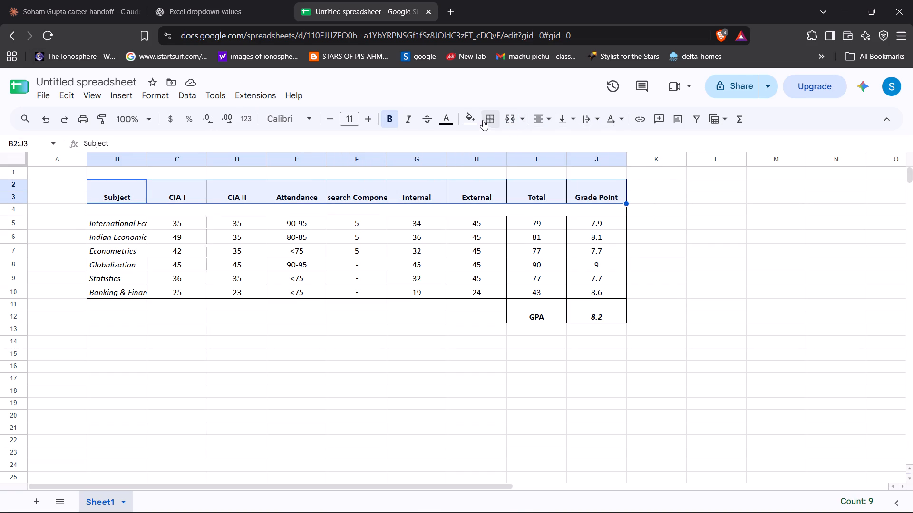
pyautogui.click(482, 121)
pyautogui.click(484, 121)
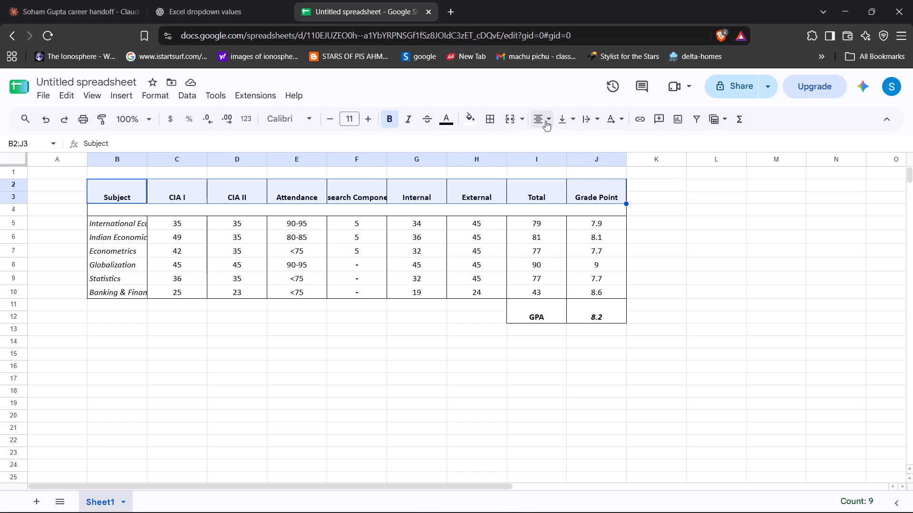
pyautogui.click(545, 121)
pyautogui.click(545, 121)
pyautogui.click(568, 117)
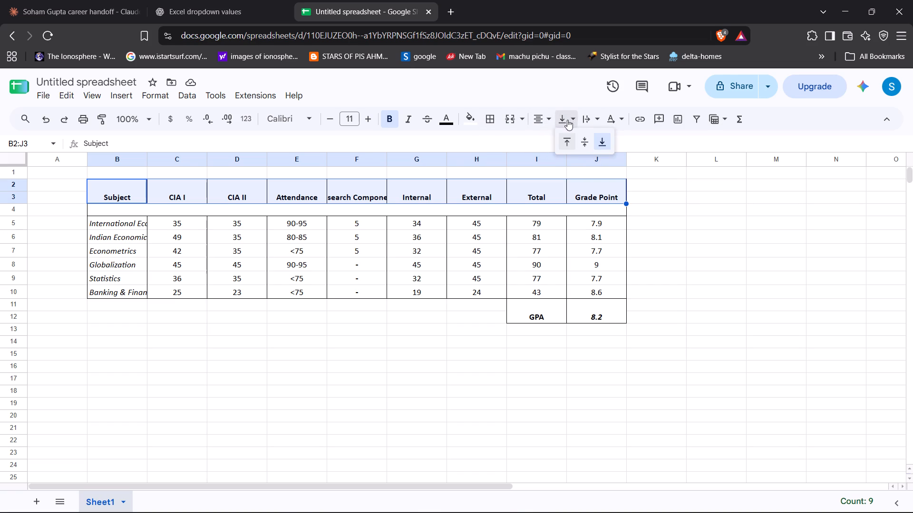
pyautogui.click(578, 137)
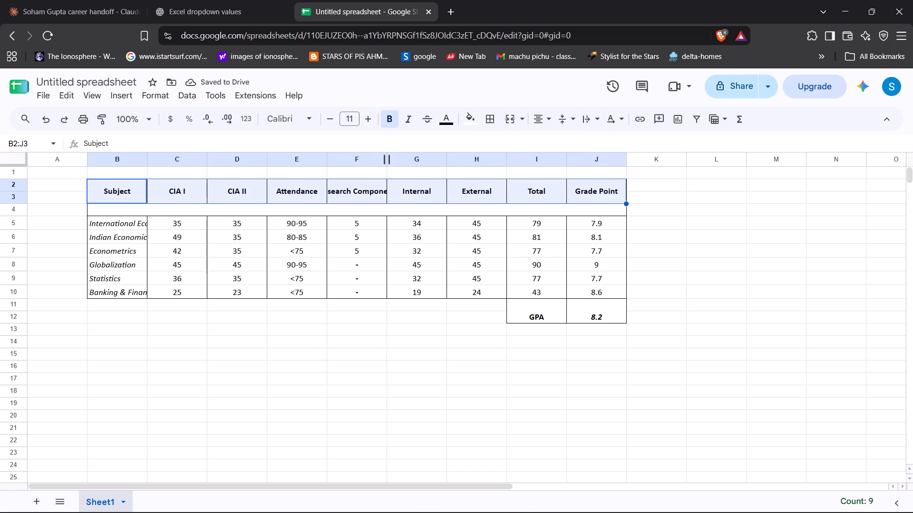
# Widen column F until the full Research Component header fits with some space around it.
pyautogui.moveTo(385, 156); pyautogui.dragTo(399, 156)
pyautogui.moveTo(399, 157); pyautogui.dragTo(408, 158)
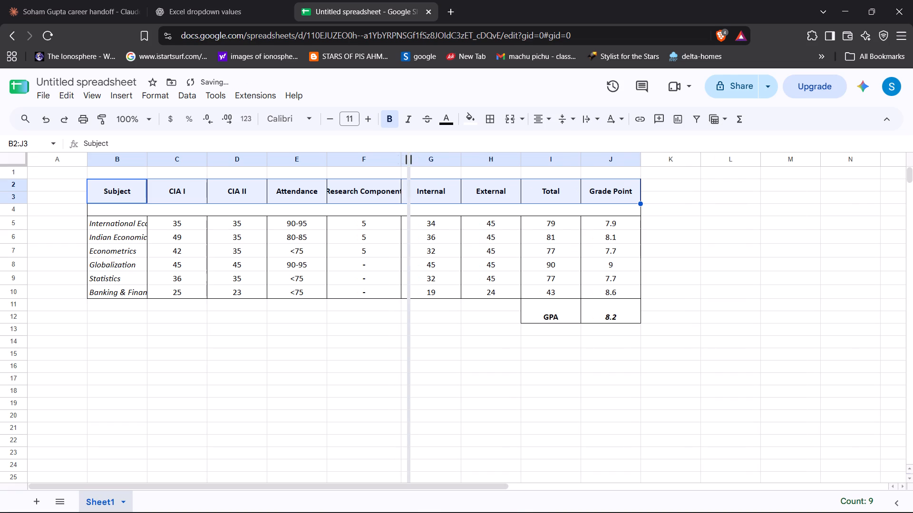
pyautogui.moveTo(408, 158); pyautogui.dragTo(412, 158)
pyautogui.moveTo(413, 158); pyautogui.dragTo(427, 160)
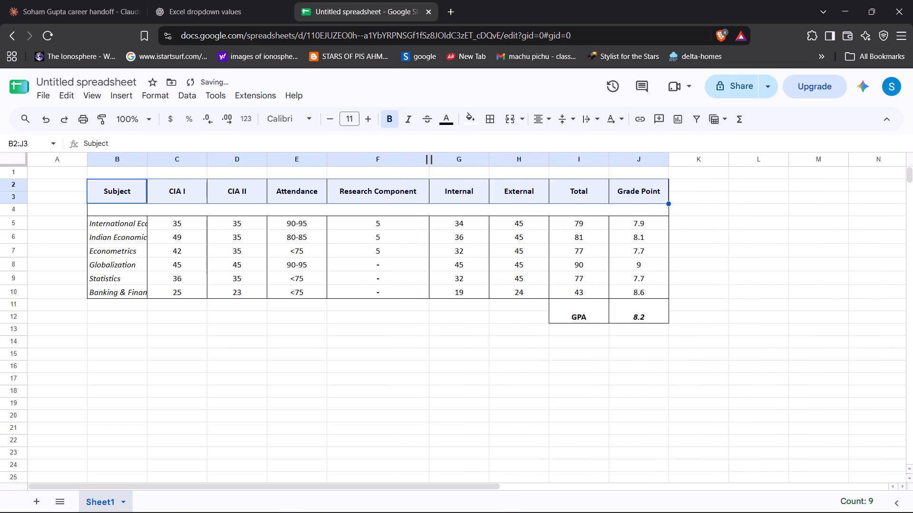
pyautogui.click(420, 334)
# Widen column B so that the full subject names fit, including International Economics.
pyautogui.click(125, 156)
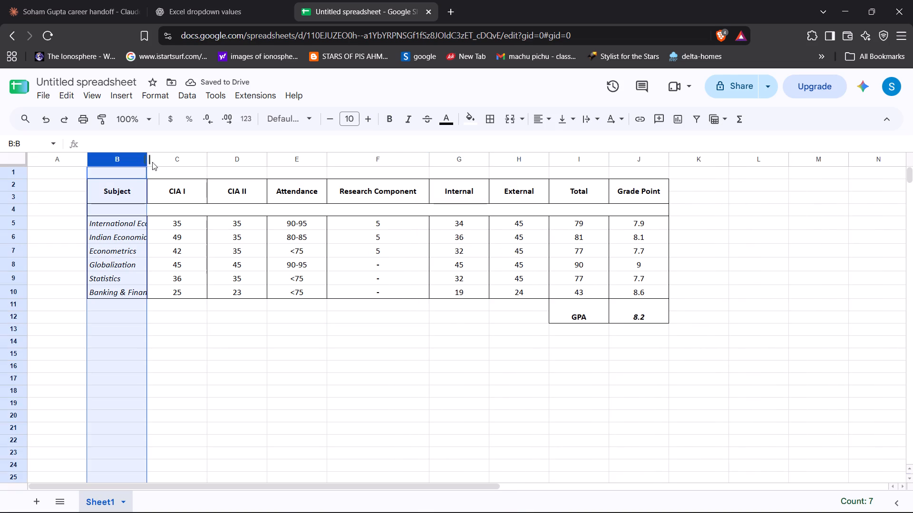
pyautogui.moveTo(146, 160); pyautogui.dragTo(187, 161)
pyautogui.moveTo(187, 161); pyautogui.dragTo(197, 163)
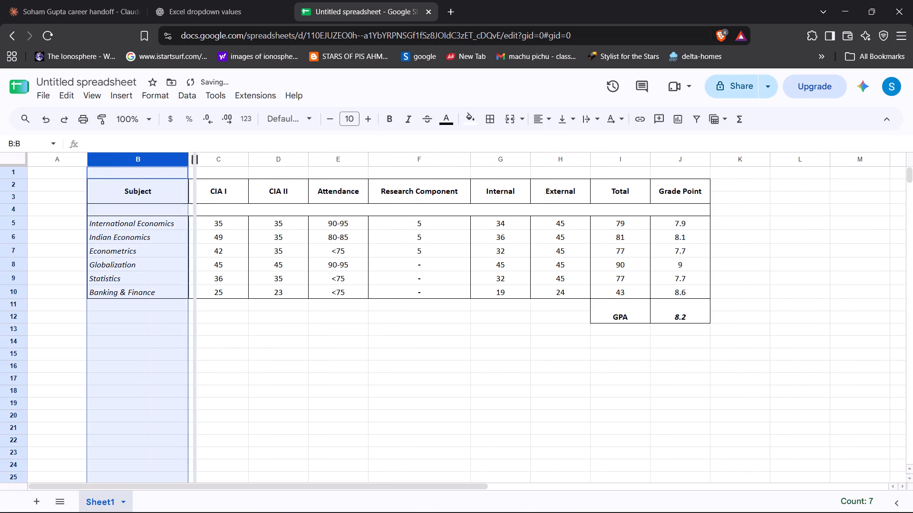
pyautogui.moveTo(197, 163); pyautogui.dragTo(198, 164)
pyautogui.click(198, 164)
pyautogui.click(208, 354)
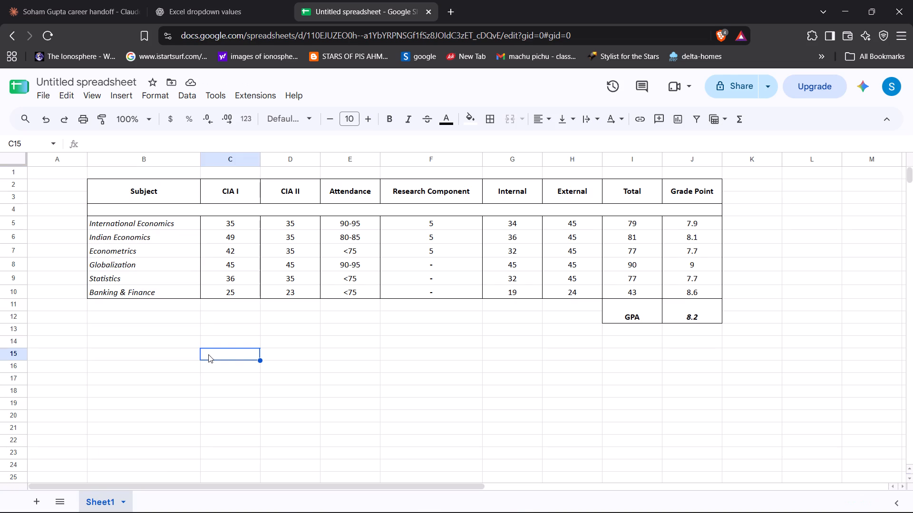
# Vertically centre the GPA label and its value in the merged cells I11:J12.
pyautogui.click(642, 319)
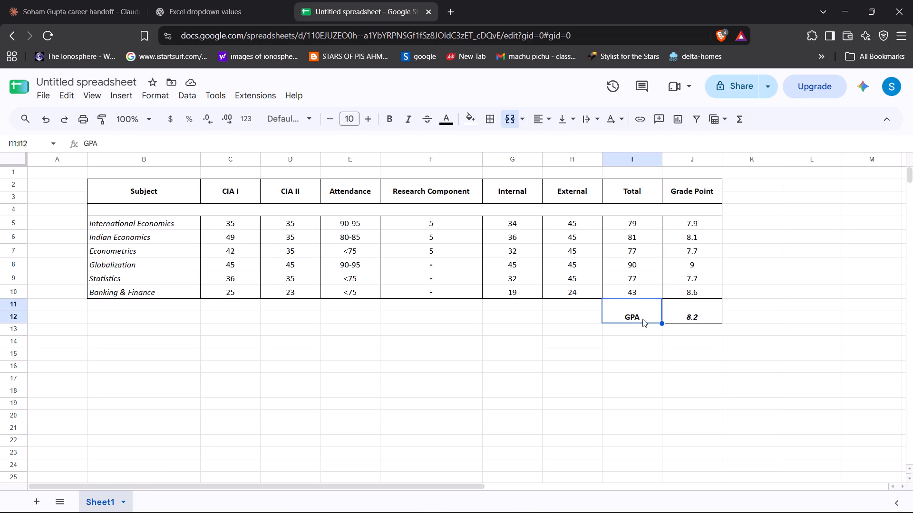
pyautogui.hotkey('shift', 'Right')
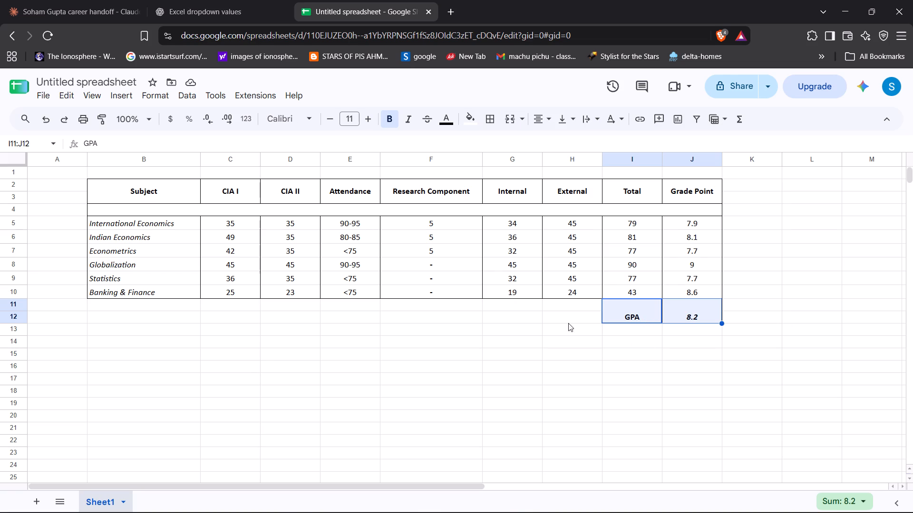
pyautogui.click(566, 117)
pyautogui.click(583, 140)
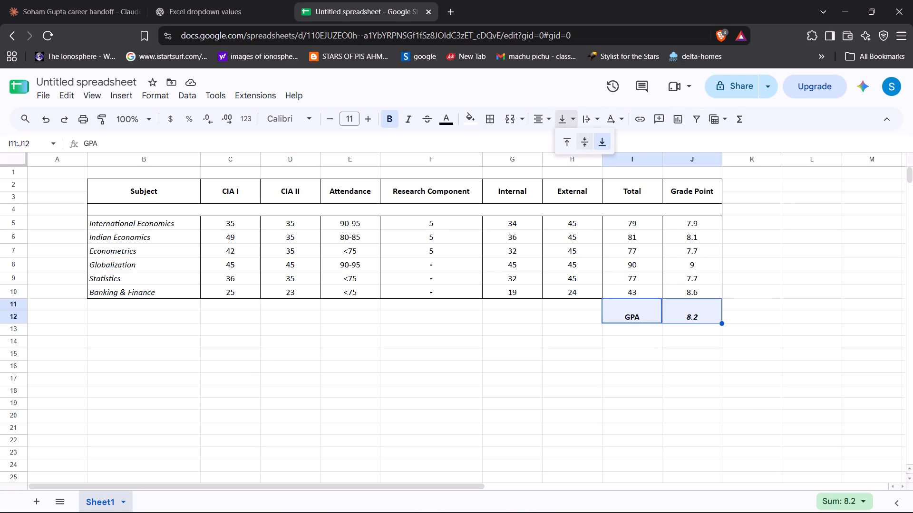
pyautogui.click(540, 338)
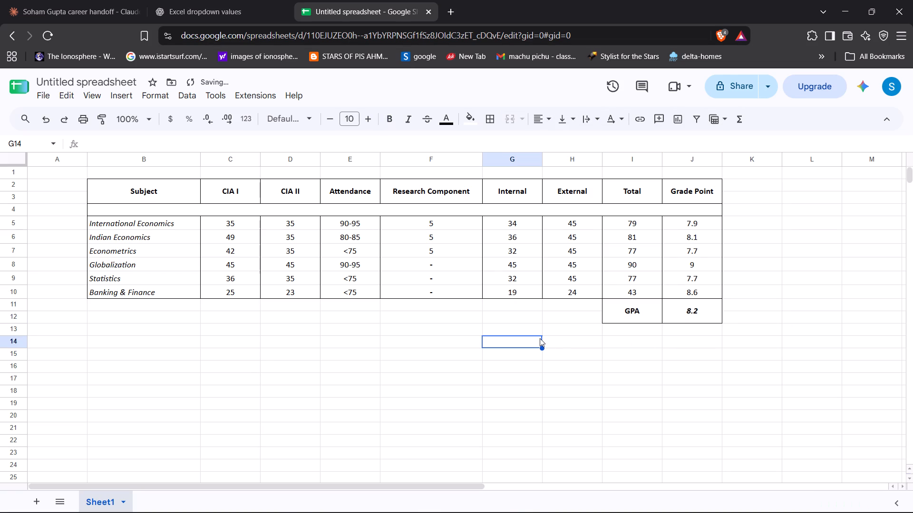
# Check the contents of the pasted GPA, Total, Internal, External and CIA I cells for formulas or plain values.
pyautogui.click(690, 314)
pyautogui.click(657, 306)
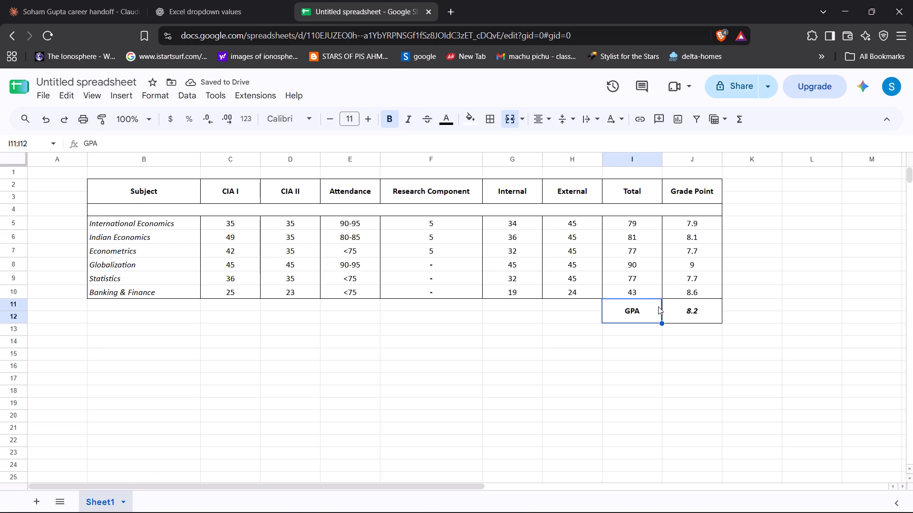
pyautogui.click(625, 257)
pyautogui.click(520, 235)
pyautogui.click(516, 265)
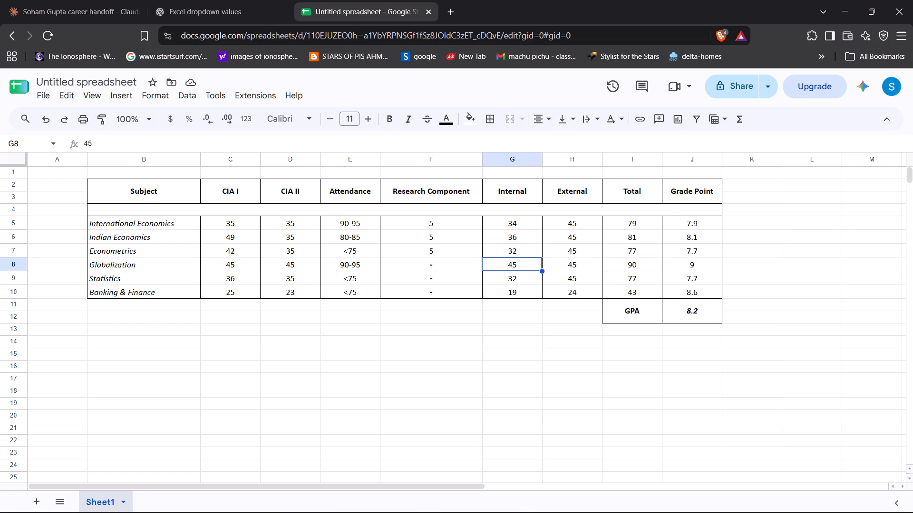
pyautogui.click(515, 287)
pyautogui.click(582, 270)
pyautogui.click(569, 217)
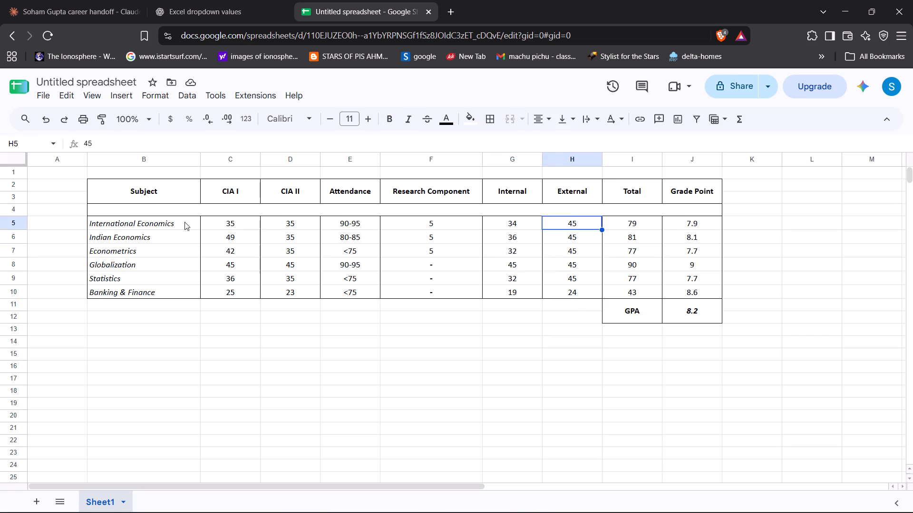
pyautogui.click(231, 226)
# Switch to the Result Calculator workbook in Excel and review the CIA I, CIA II and Attendance entries across the subject rows.
pyautogui.hotkey('alt', 'Tab')
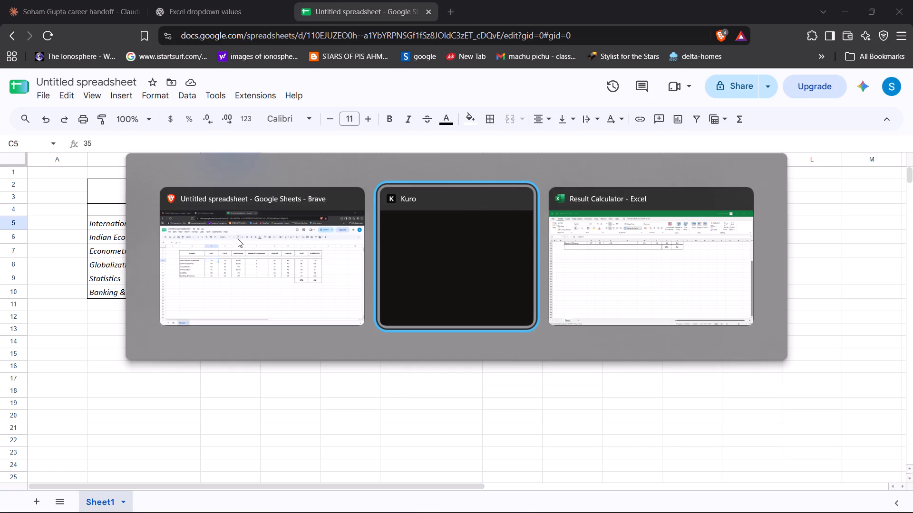
pyautogui.hotkey('alt', 'Tab')
pyautogui.click(238, 239)
pyautogui.scroll(4, 238, 239)
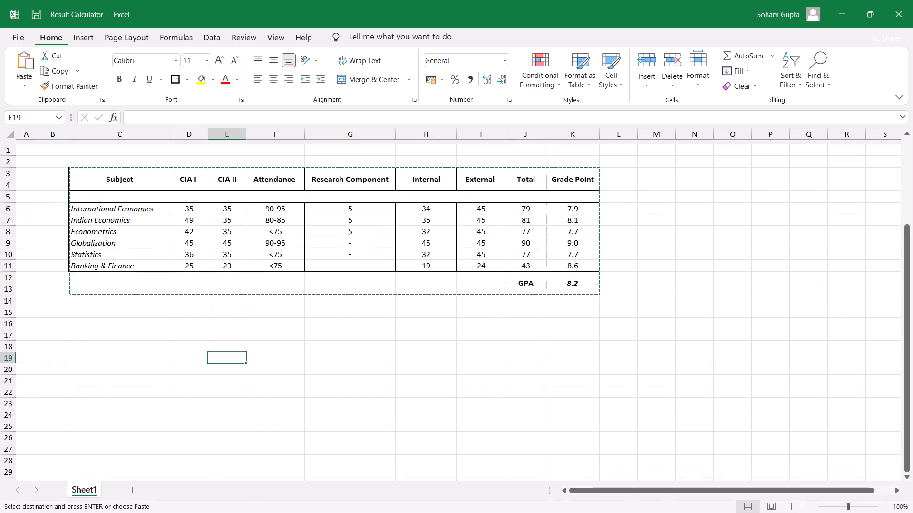
pyautogui.click(197, 205)
pyautogui.press('Right')
pyautogui.press('Right')
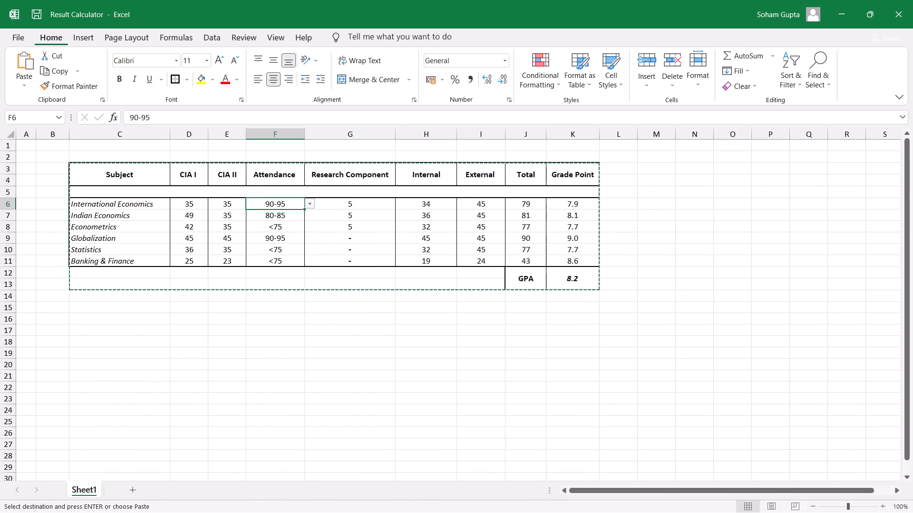
pyautogui.press('Left')
pyautogui.press('Left')
pyautogui.press('Right')
pyautogui.press('Left')
pyautogui.press('Down')
pyautogui.press('Down')
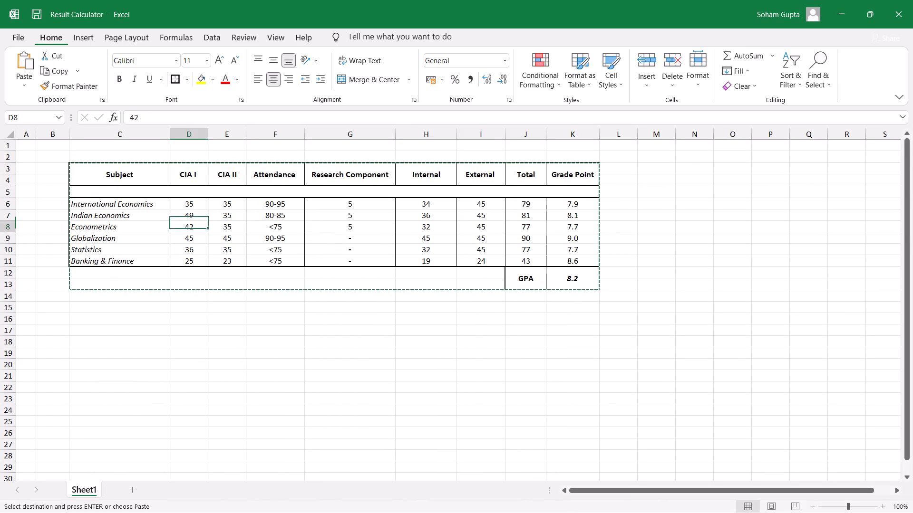
pyautogui.press('Right')
pyautogui.press('Down')
pyautogui.press('Left')
pyautogui.press('Down')
pyautogui.press('Right')
pyautogui.press('Right')
pyautogui.press('Left')
pyautogui.press('Down')
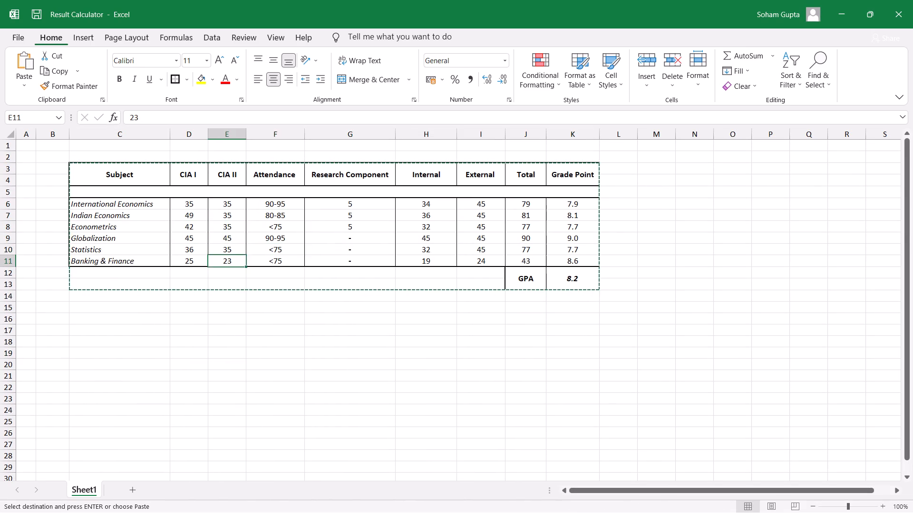
# Examine the Internal formulas in H6:H11, comparing the subjects that have a research component with those that do not.
pyautogui.press('Left')
pyautogui.press('Right')
pyautogui.press('Right')
pyautogui.press('Right')
pyautogui.press('Up')
pyautogui.press('Up')
pyautogui.press('Up')
pyautogui.press('Up')
pyautogui.press('Up')
pyautogui.press('Right')
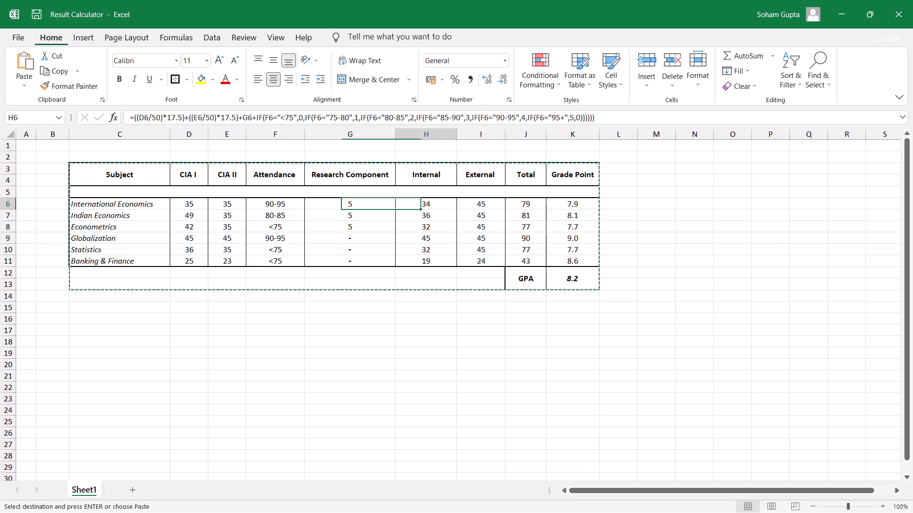
pyautogui.press('Right')
pyautogui.press('Left')
pyautogui.press('Right')
pyautogui.press('Left')
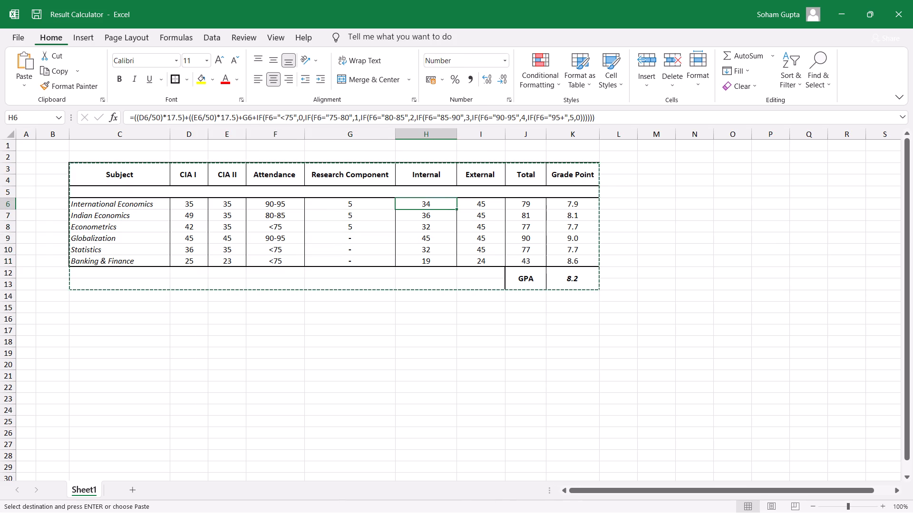
pyautogui.press('Down')
pyautogui.press('Down')
pyautogui.press('Down')
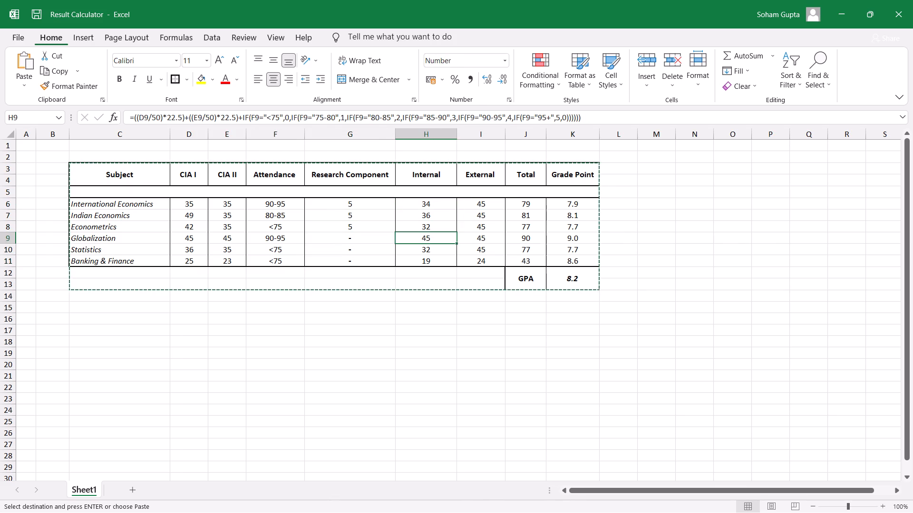
pyautogui.press('Down')
pyautogui.press('Down')
pyautogui.press('Up')
pyautogui.press('Up')
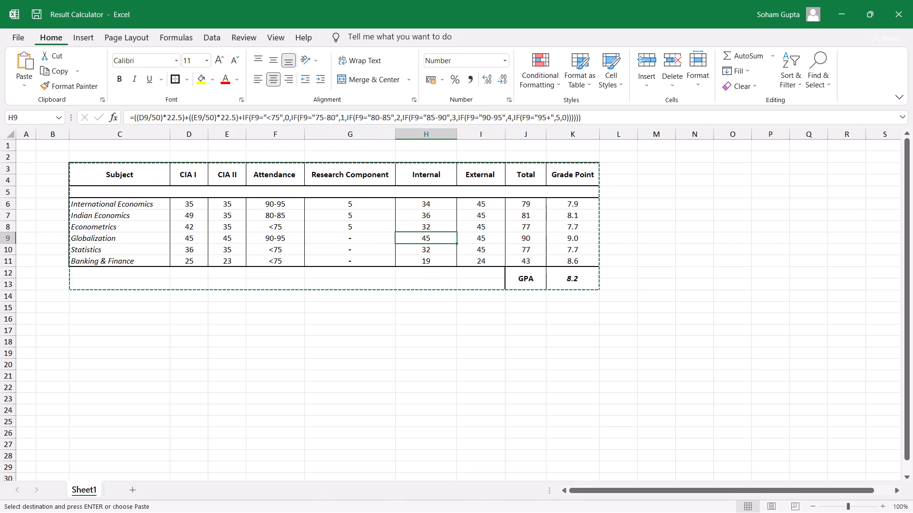
pyautogui.press('Up')
pyautogui.press('Up')
pyautogui.press('Up')
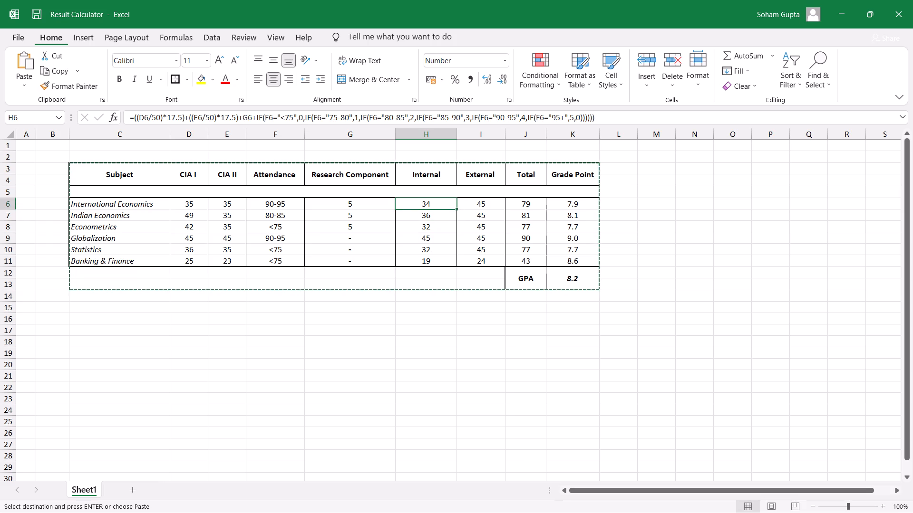
pyautogui.press('Down')
pyautogui.press('Down')
pyautogui.press('Up')
pyautogui.press('Up')
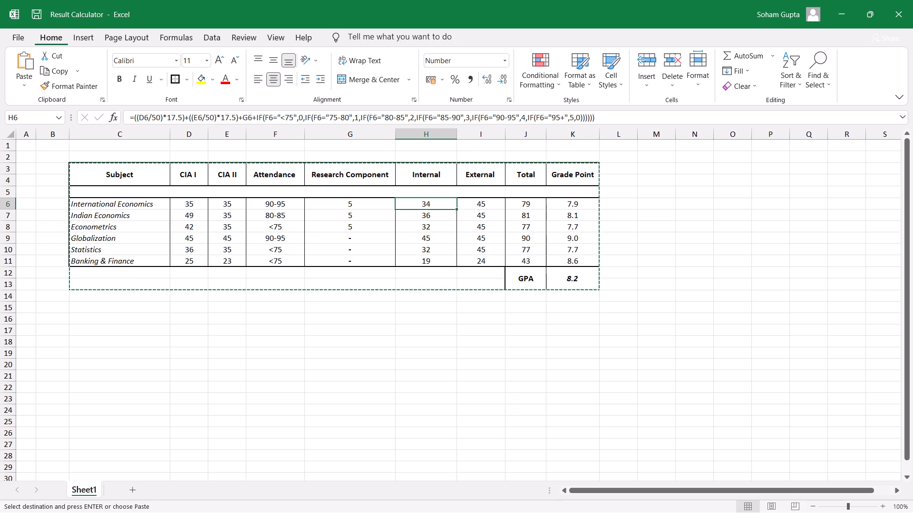
# Open the International Economics Internal formula in H6 to inspect its cell references, leave it unedited, and reselect H6.
pyautogui.moveTo(638, 115); pyautogui.dragTo(601, 119)
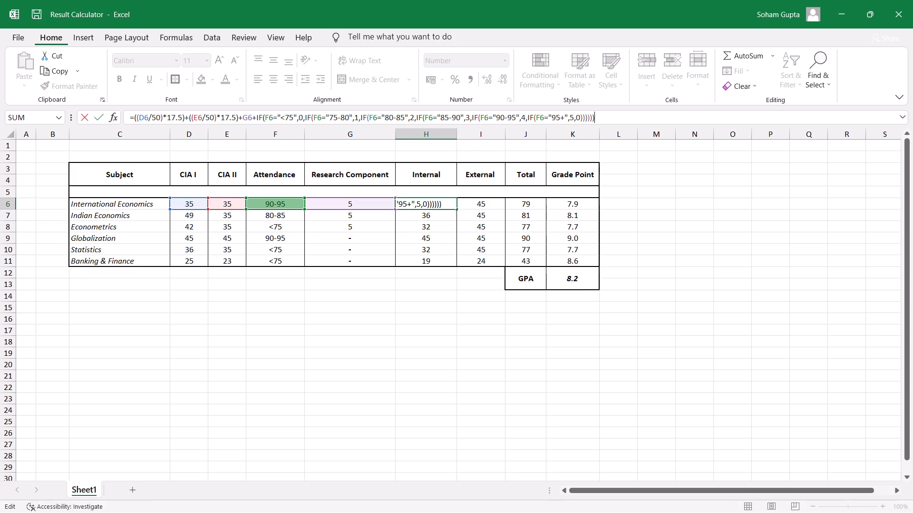
pyautogui.press('Return')
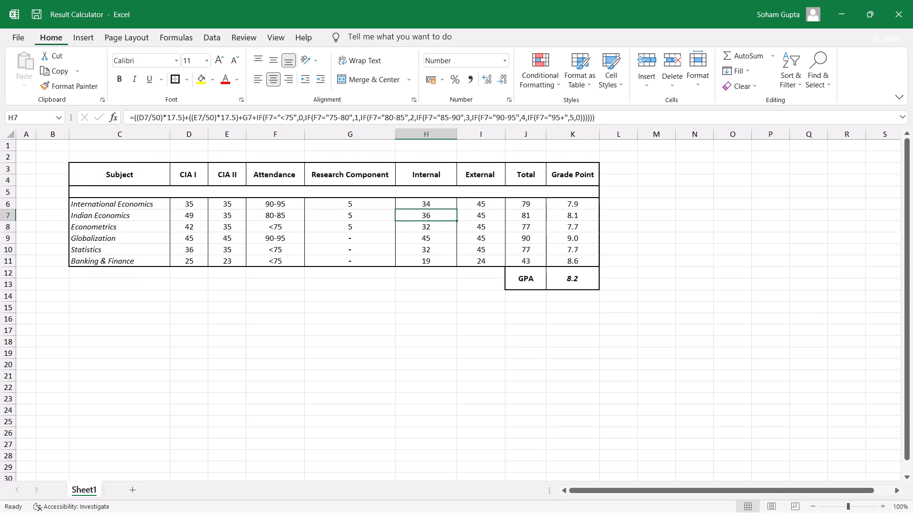
pyautogui.click(655, 275)
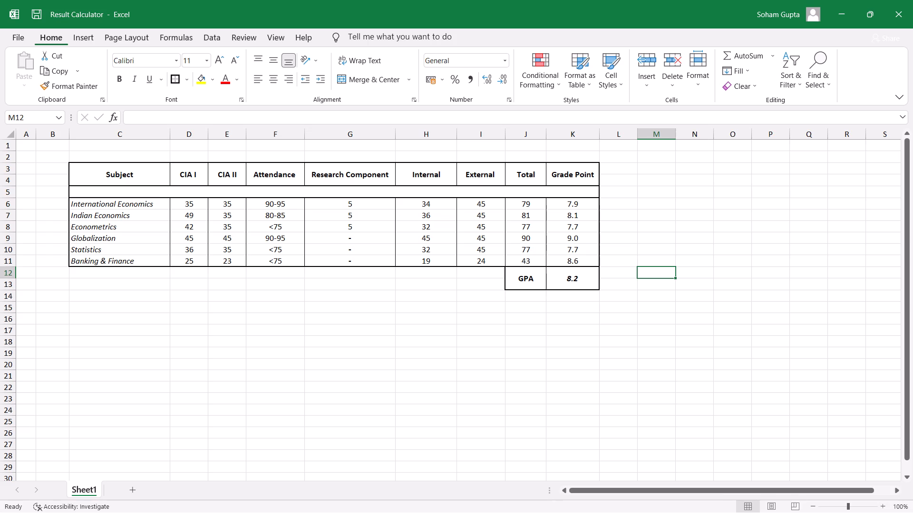
pyautogui.click(431, 202)
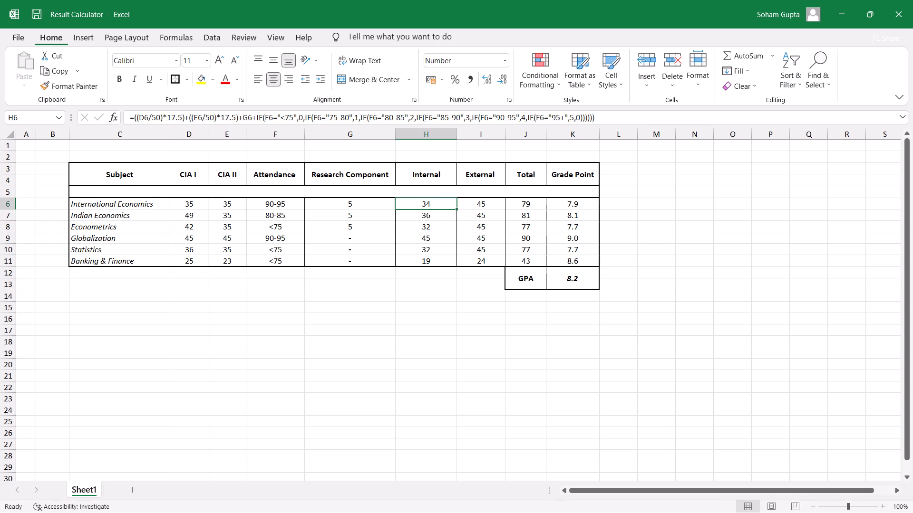
pyautogui.scroll(3, 460, 267)
# Switch back to the untitled Google Sheets spreadsheet holding the marks table.
pyautogui.hotkey('alt', 'Tab')
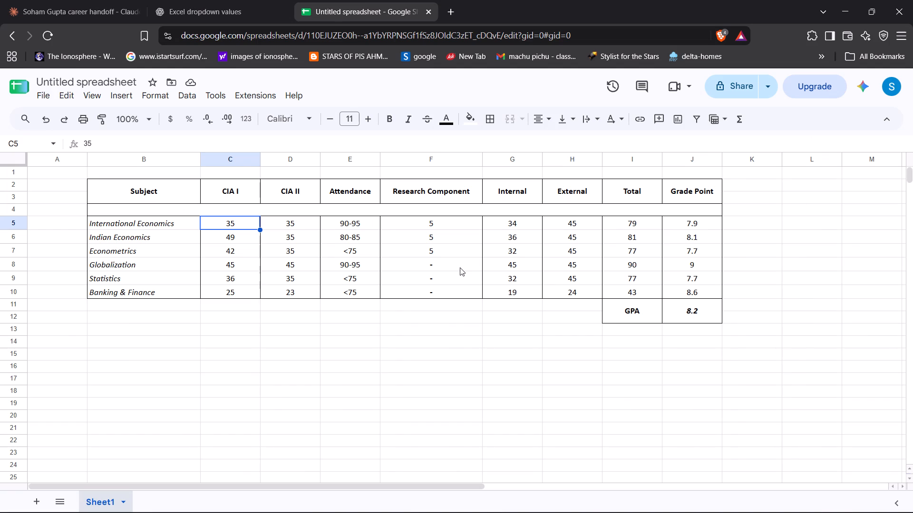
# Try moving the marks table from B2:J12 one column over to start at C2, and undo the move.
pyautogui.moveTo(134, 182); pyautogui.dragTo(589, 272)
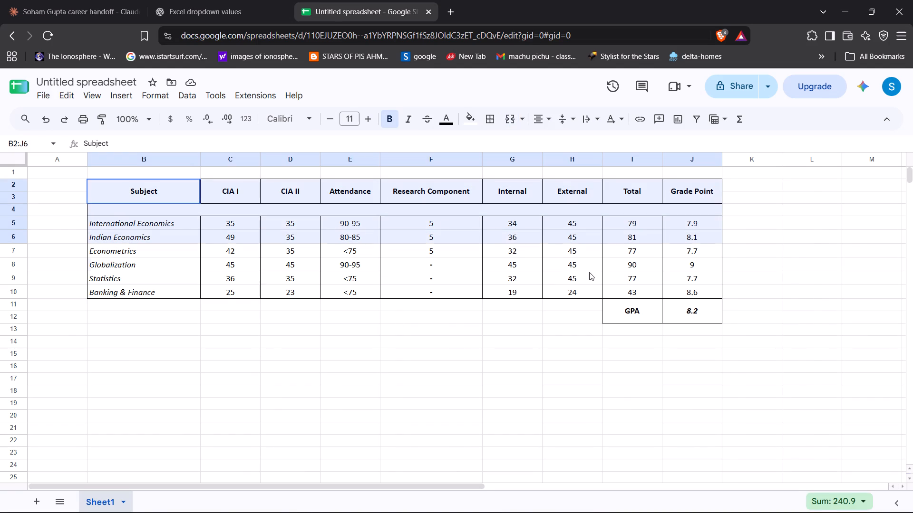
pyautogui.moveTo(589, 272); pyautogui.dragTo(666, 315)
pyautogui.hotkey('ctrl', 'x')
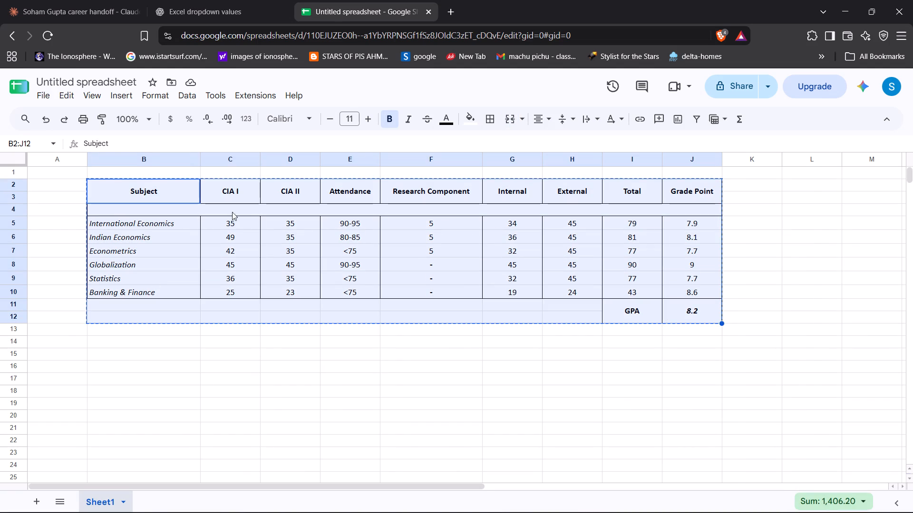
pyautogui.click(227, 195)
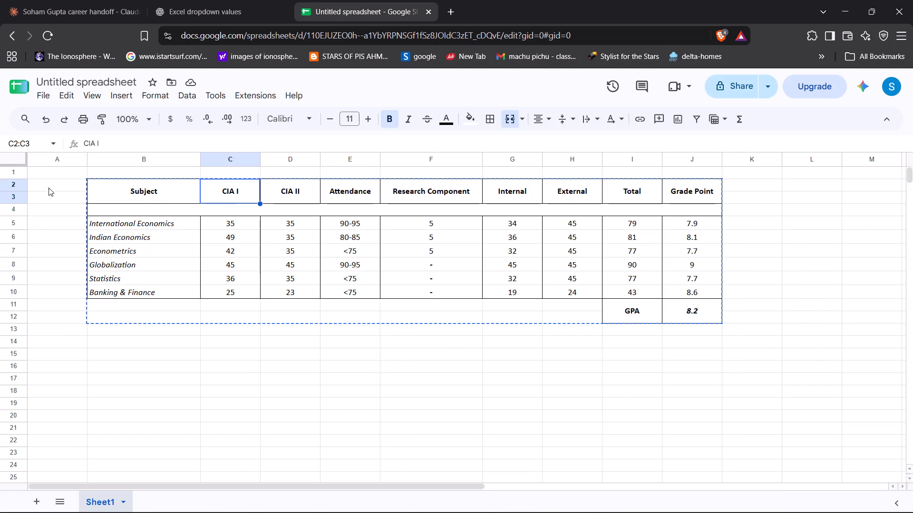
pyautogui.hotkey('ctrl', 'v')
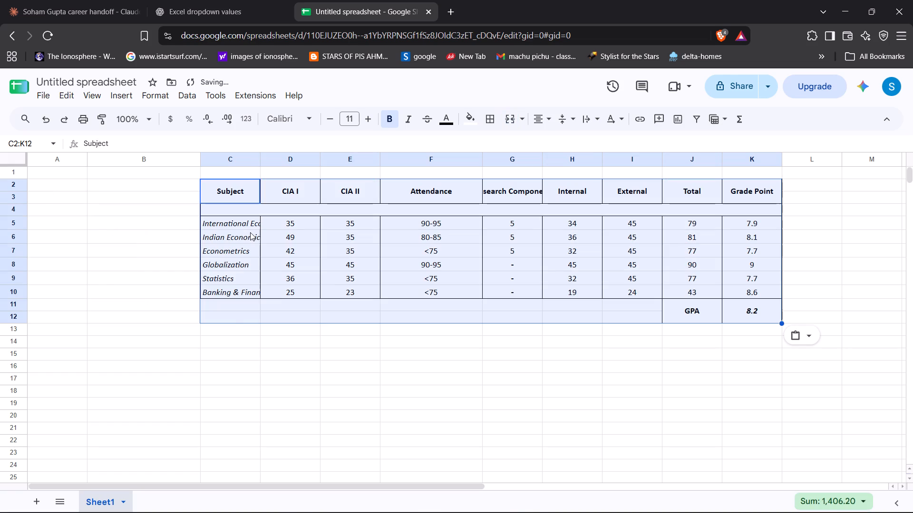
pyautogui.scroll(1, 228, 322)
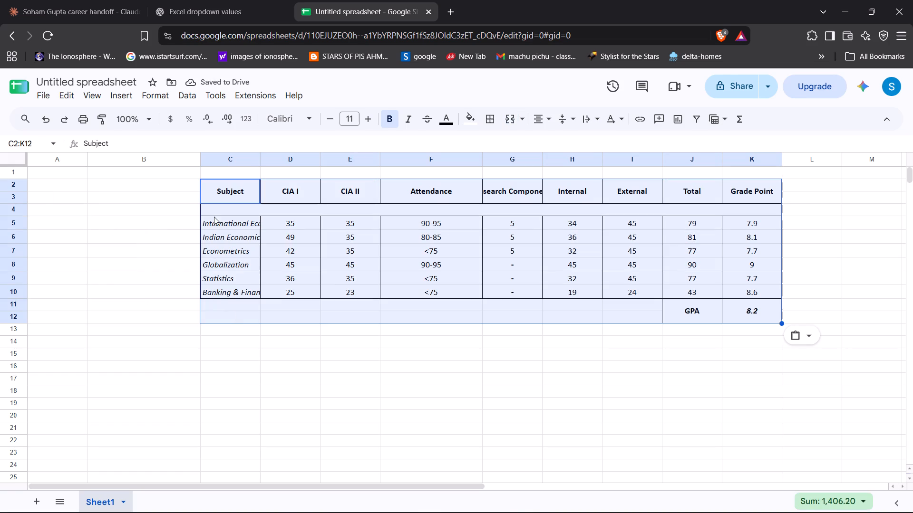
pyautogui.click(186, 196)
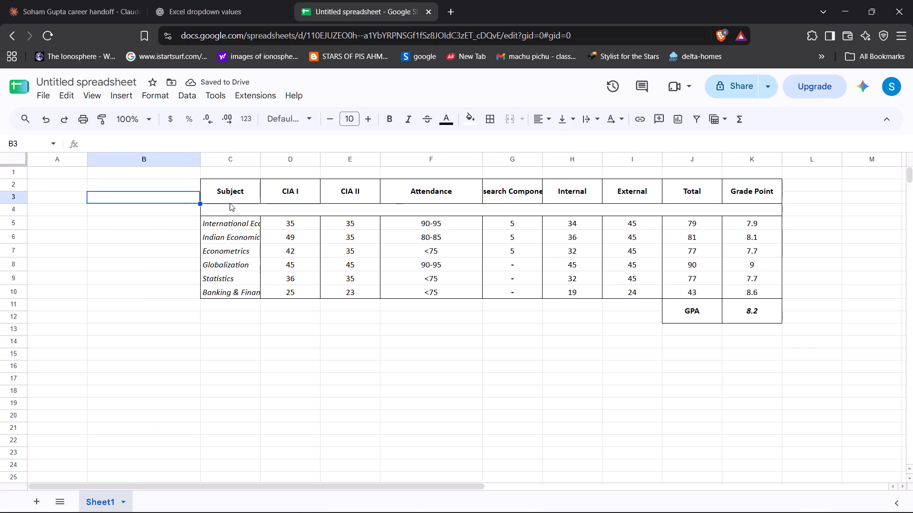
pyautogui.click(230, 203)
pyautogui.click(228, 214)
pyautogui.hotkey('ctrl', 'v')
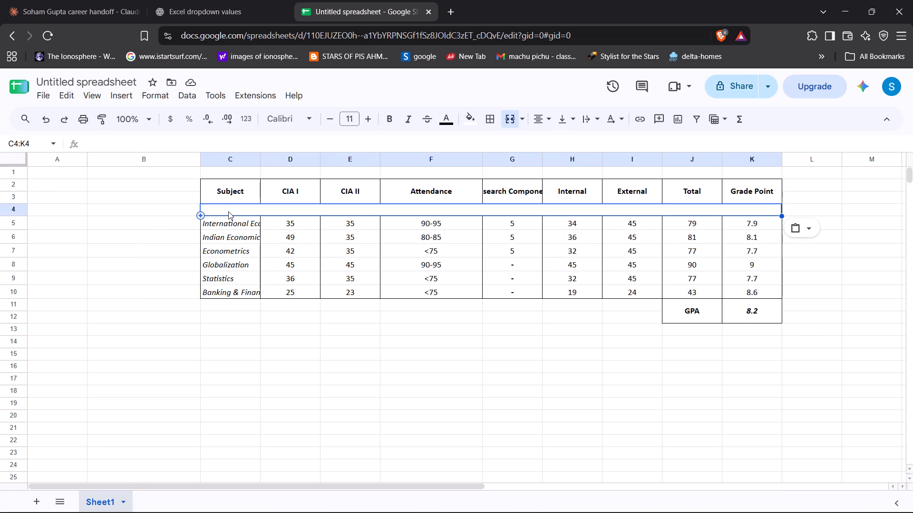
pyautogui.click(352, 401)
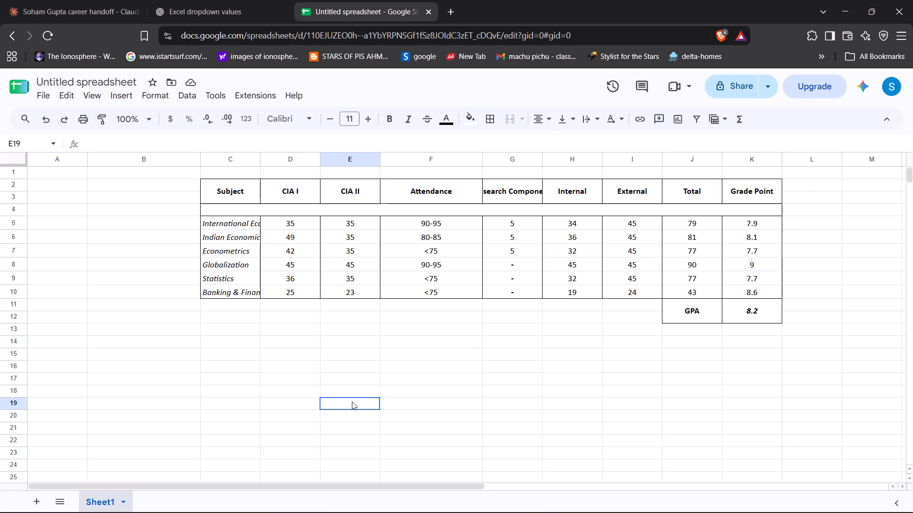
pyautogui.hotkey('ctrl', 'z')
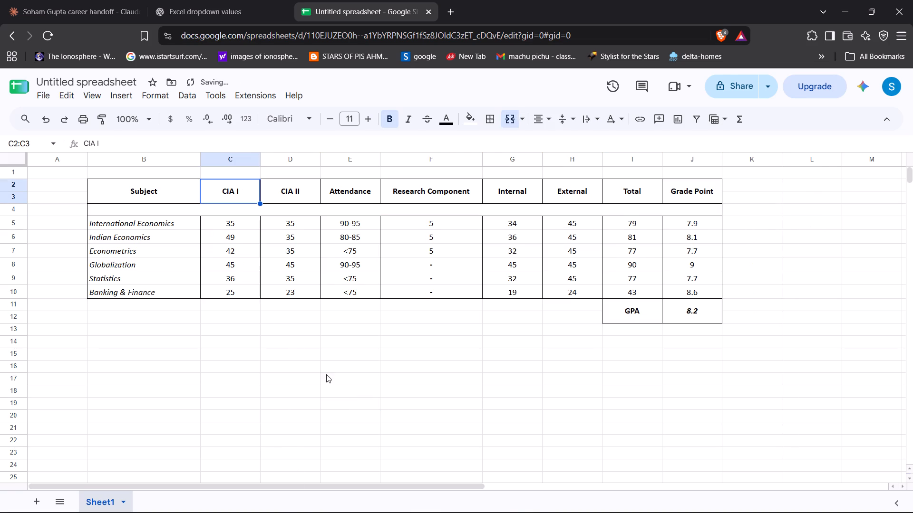
# Cut the marks table B2:J12, create a new blank spreadsheet, close the old one, and paste the table starting at C3.
pyautogui.moveTo(172, 184); pyautogui.dragTo(685, 309)
pyautogui.hotkey('ctrl', 'x')
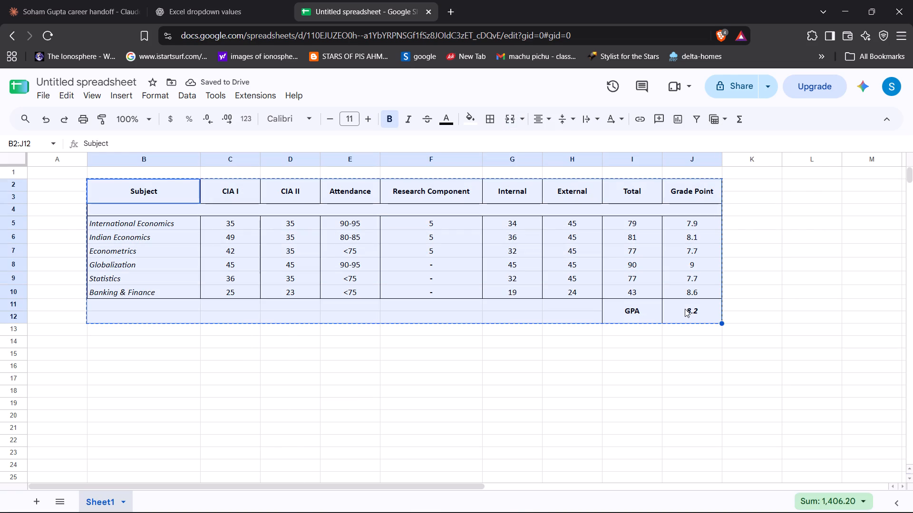
pyautogui.click(52, 98)
pyautogui.click(73, 116)
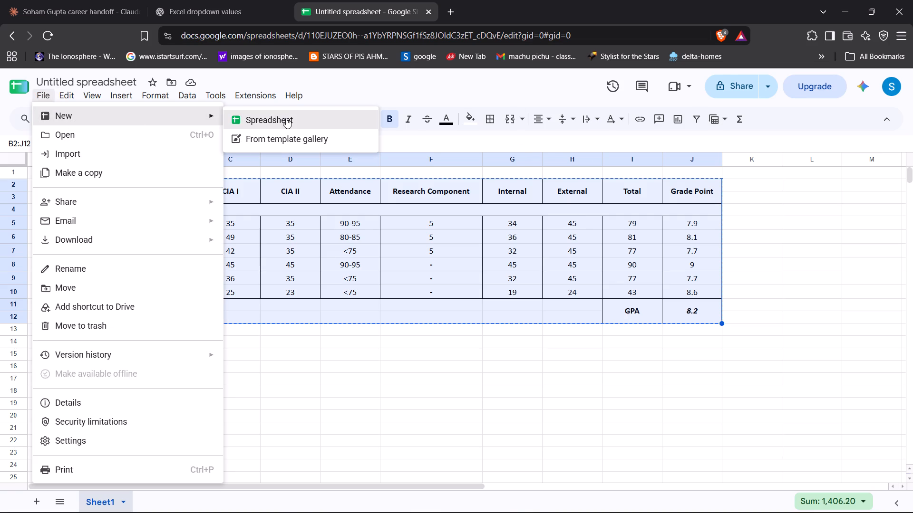
pyautogui.click(286, 118)
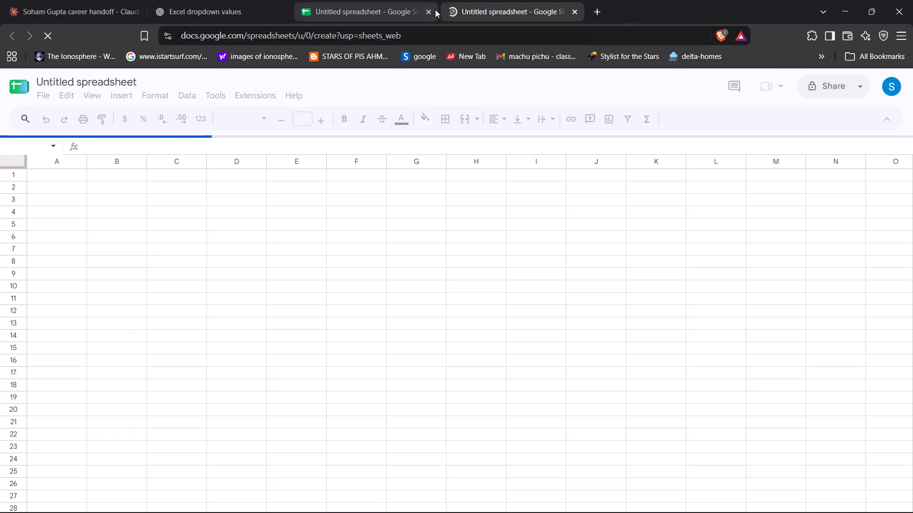
pyautogui.click(427, 10)
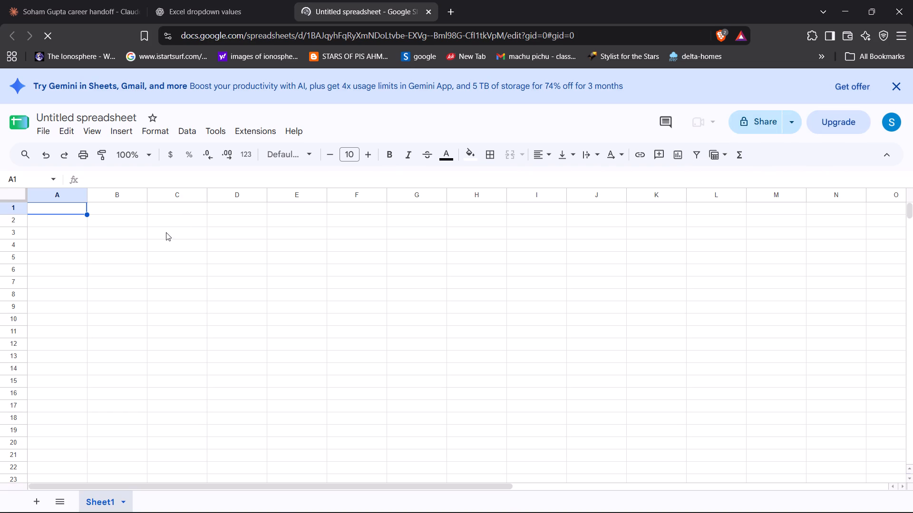
pyautogui.click(168, 235)
pyautogui.hotkey('ctrl', 'v')
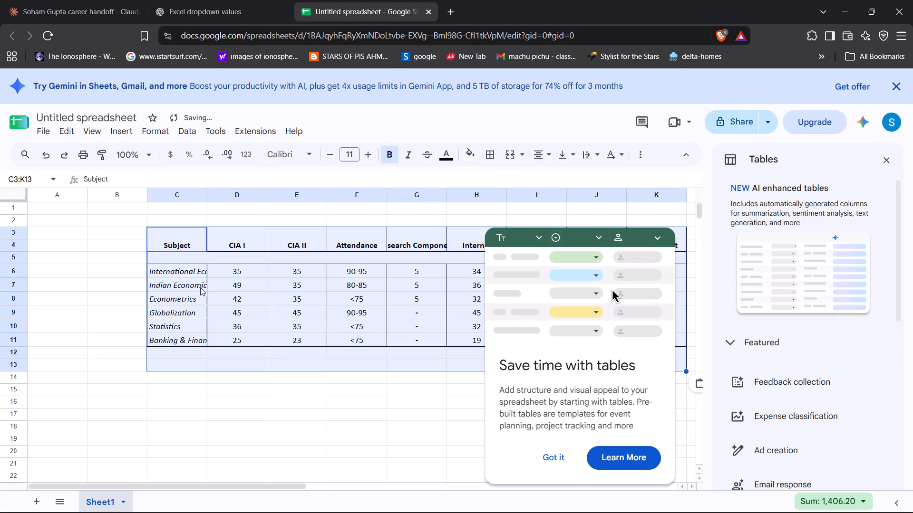
pyautogui.click(556, 453)
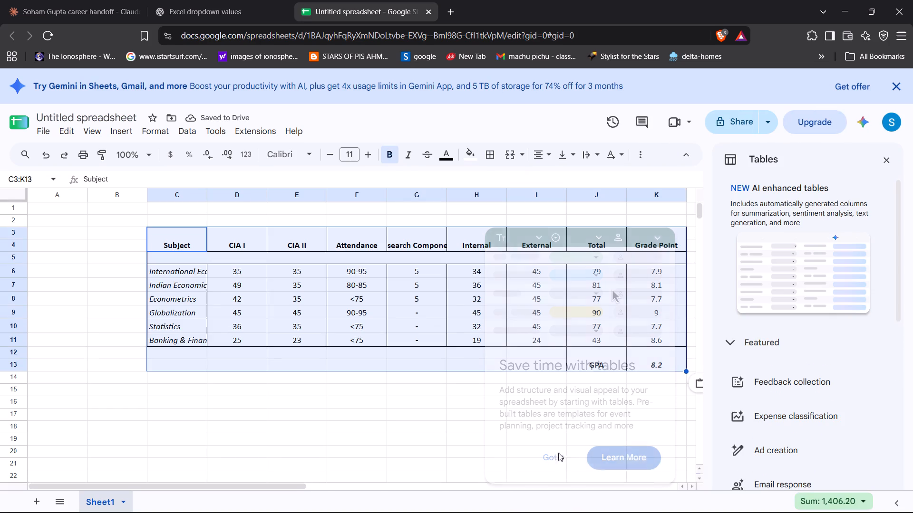
pyautogui.click(889, 158)
pyautogui.click(688, 475)
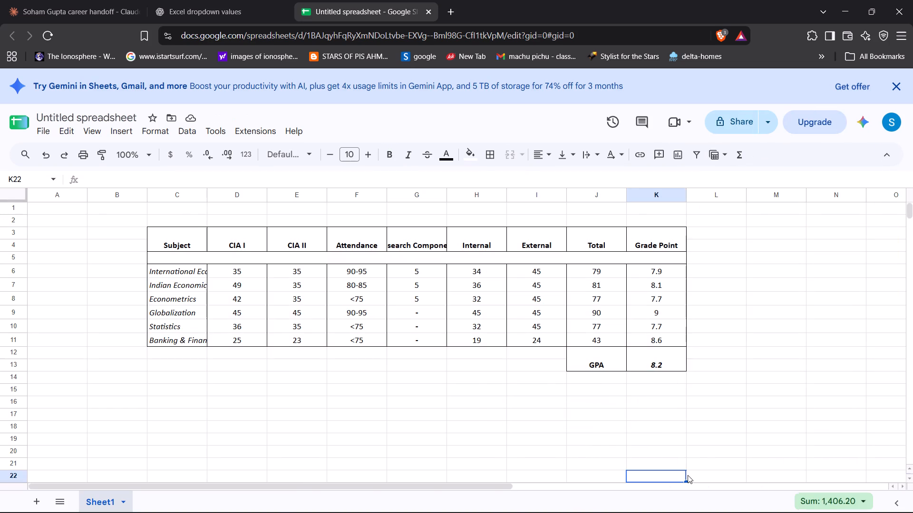
# Align the GPA label and value cells J12:K13 vertically to the middle.
pyautogui.click(605, 364)
pyautogui.hotkey('shift', 'Right')
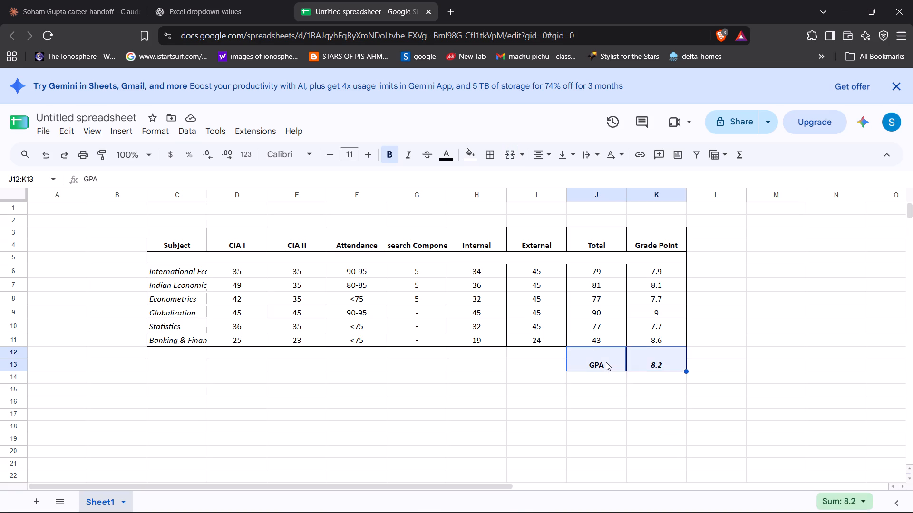
pyautogui.click(563, 151)
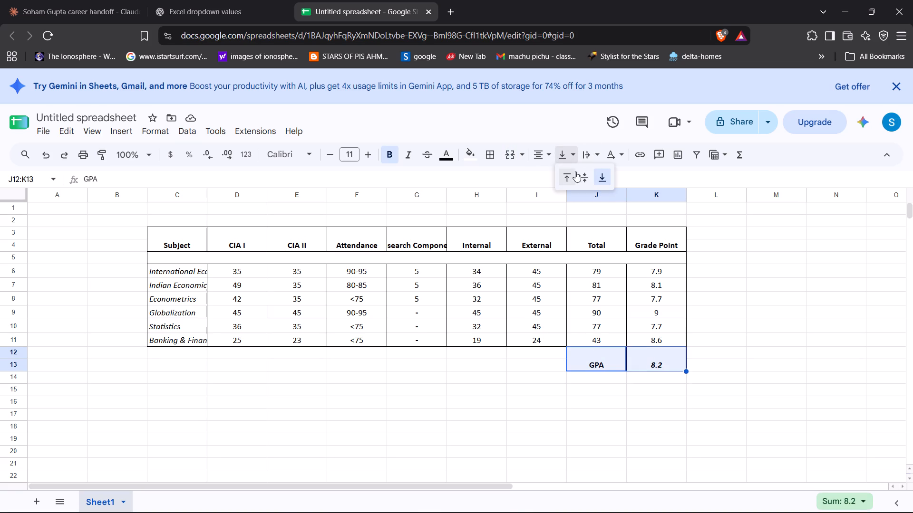
pyautogui.click(583, 173)
# Align the header cells C3:K4, from Subject to Grade Point, vertically to the middle.
pyautogui.click(657, 235)
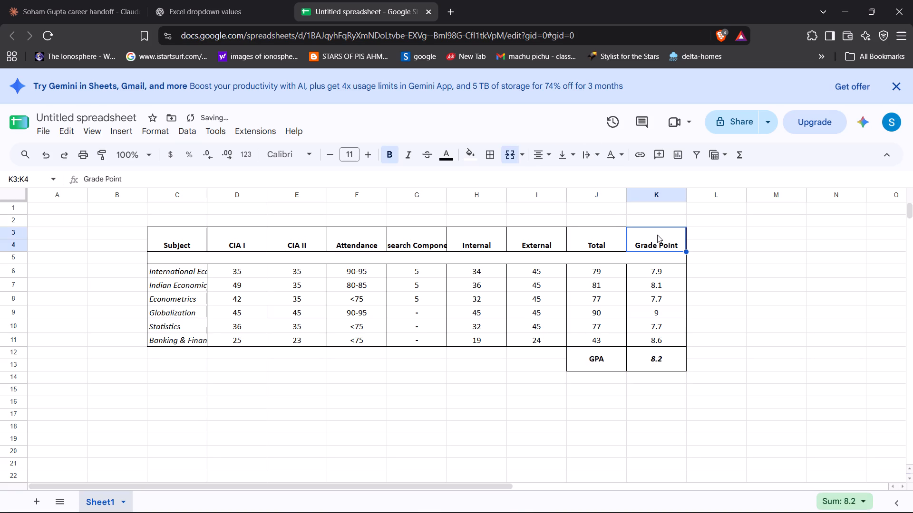
pyautogui.hotkey('shift', 'Left')
pyautogui.hotkey('shift', 'Left')
pyautogui.hotkey('shift', 'Left')
pyautogui.hotkey('shift', 'Left')
pyautogui.hotkey('shift', 'Left')
pyautogui.hotkey('shift', 'Left')
pyautogui.hotkey('shift', 'Left')
pyautogui.hotkey('shift', 'Left')
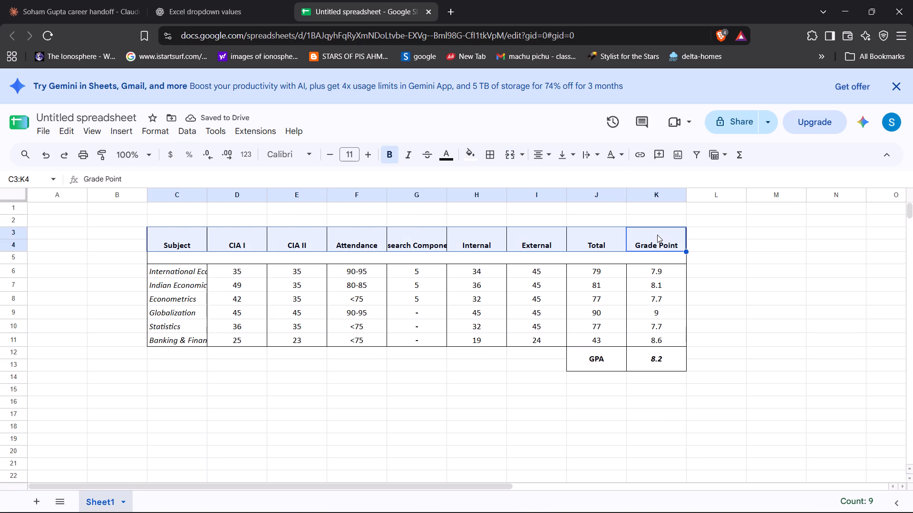
pyautogui.click(569, 154)
pyautogui.click(583, 175)
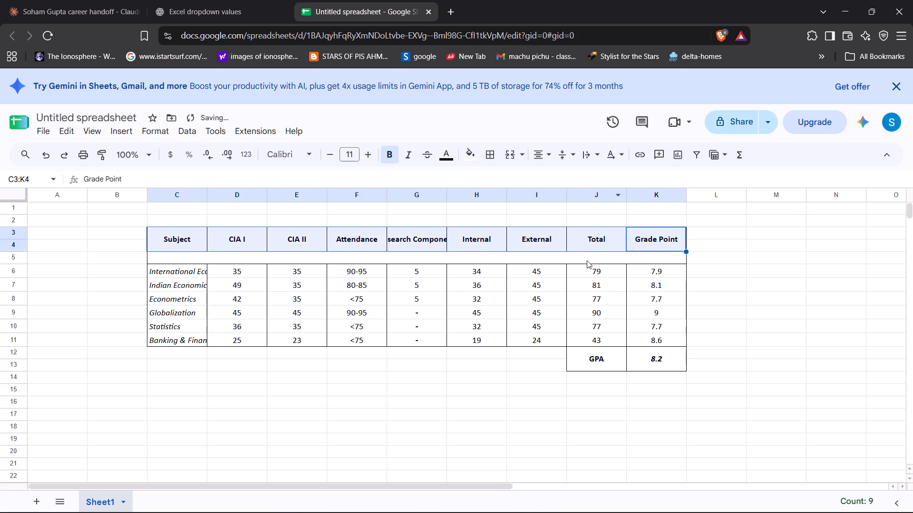
pyautogui.click(656, 401)
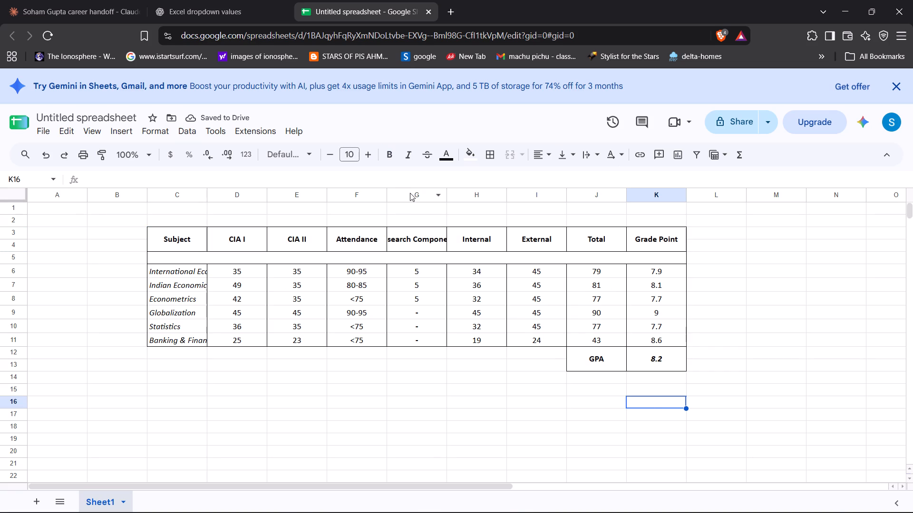
# Widen the Research Component and Subject columns so the header and all subject names fit in full.
pyautogui.moveTo(447, 195); pyautogui.dragTo(490, 199)
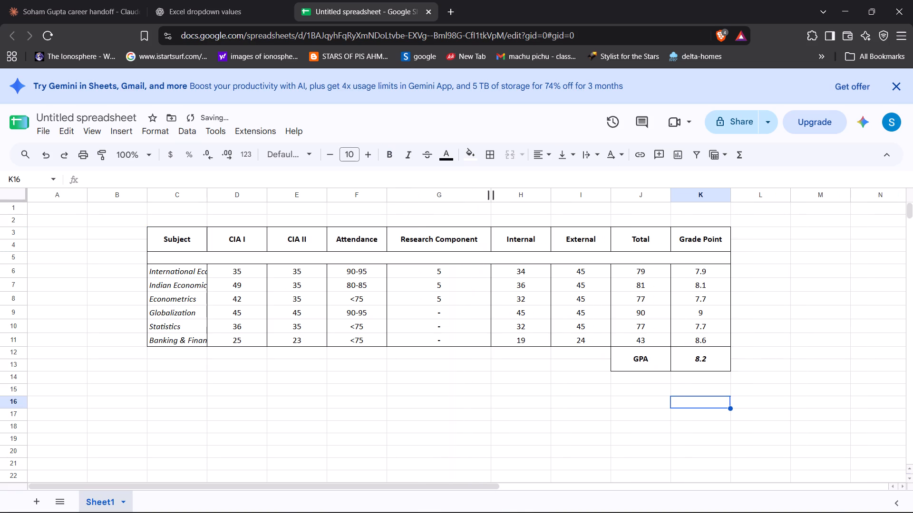
pyautogui.moveTo(492, 195); pyautogui.dragTo(486, 195)
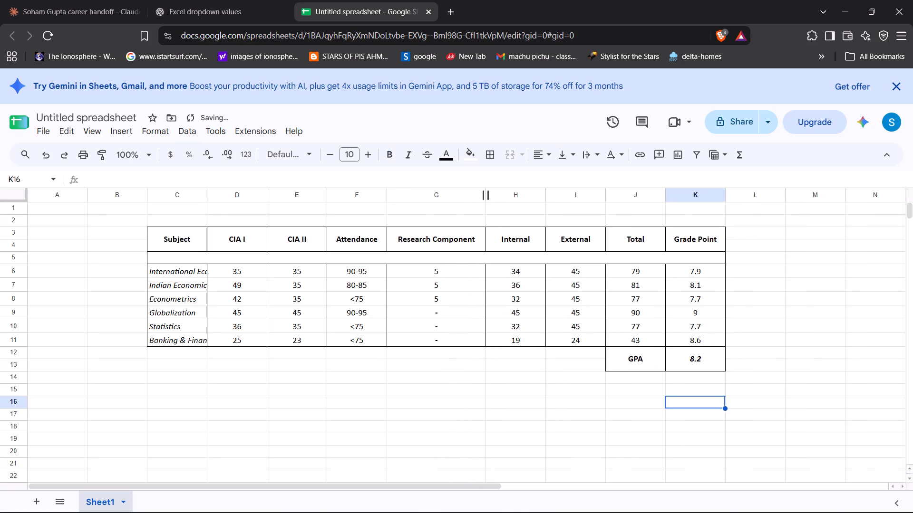
pyautogui.moveTo(206, 191); pyautogui.dragTo(212, 192)
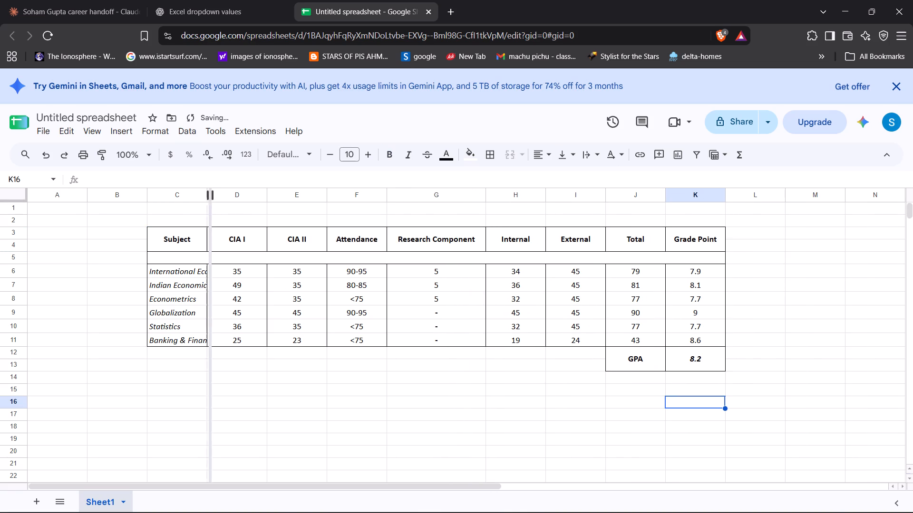
pyautogui.moveTo(212, 192); pyautogui.dragTo(253, 190)
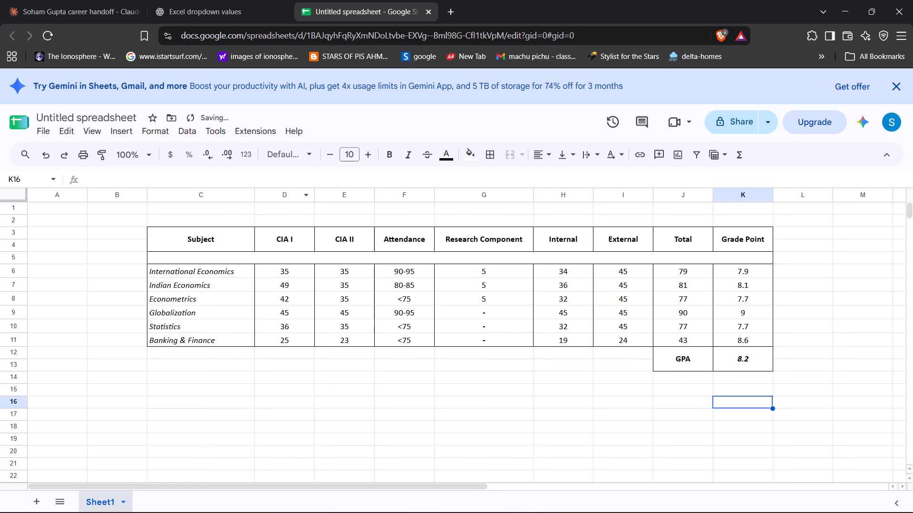
pyautogui.moveTo(253, 198); pyautogui.dragTo(259, 198)
pyautogui.click(332, 402)
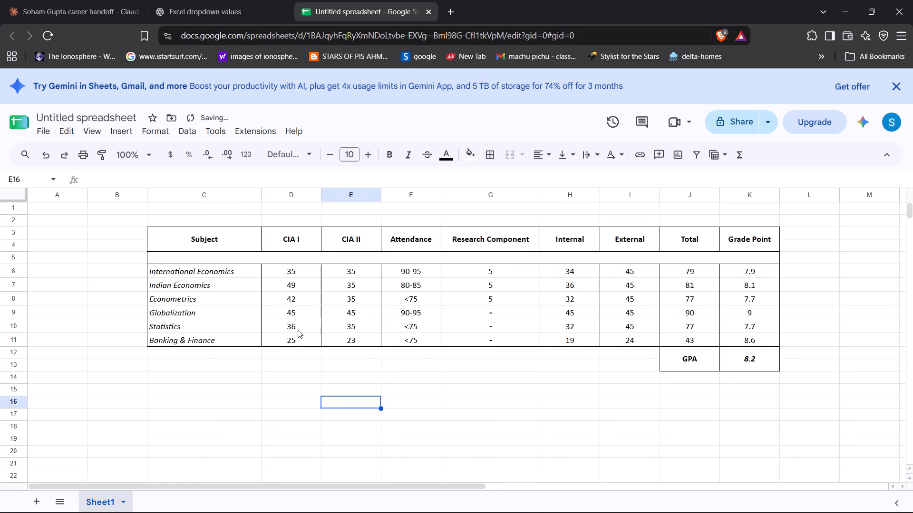
# Replace the fixed GPA value in K12 with the formula =AVERAGE(K6:K11).
pyautogui.click(298, 329)
pyautogui.click(397, 335)
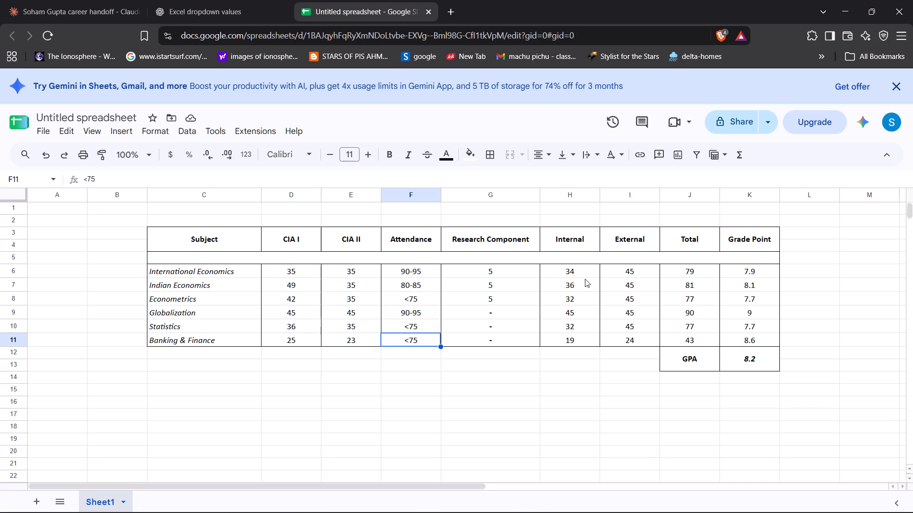
pyautogui.click(578, 266)
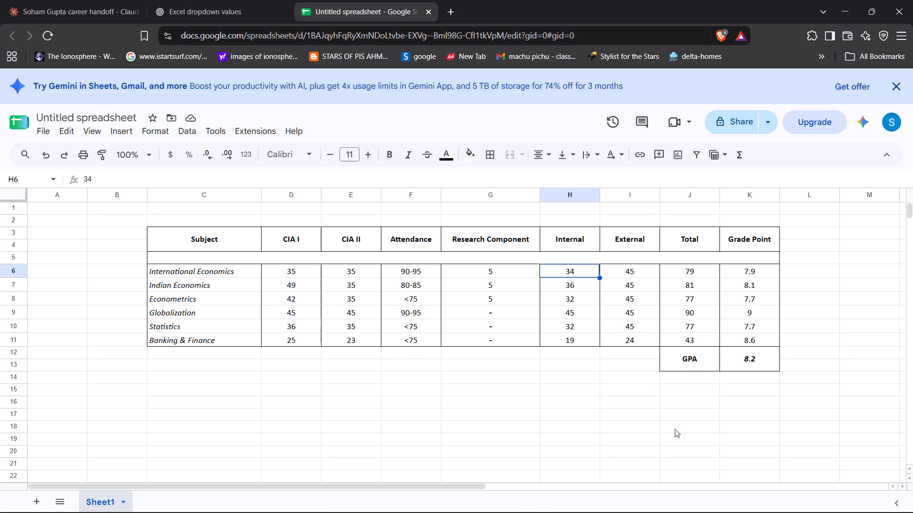
pyautogui.click(756, 358)
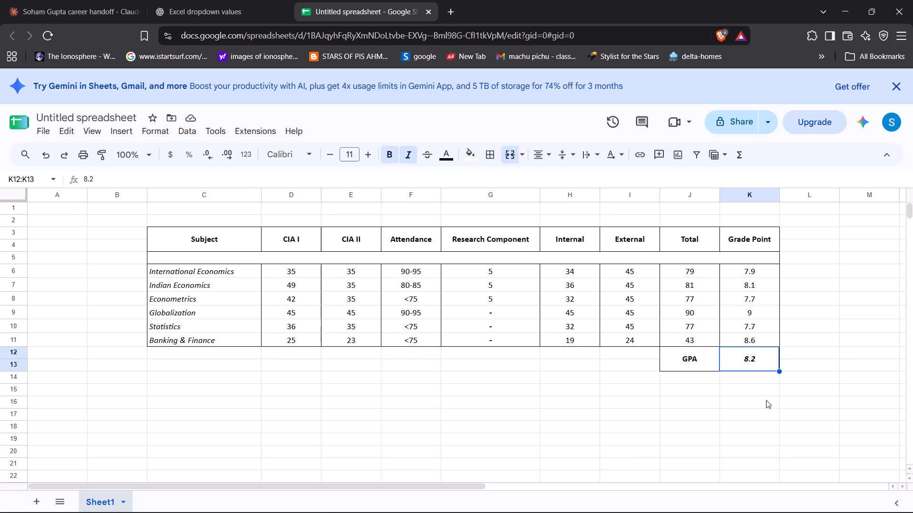
pyautogui.press('=')
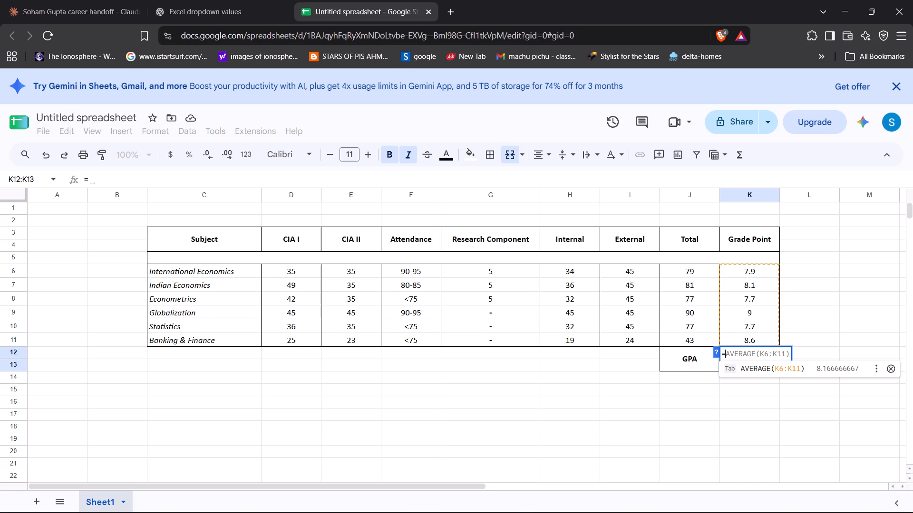
pyautogui.press('Tab')
pyautogui.press('Return')
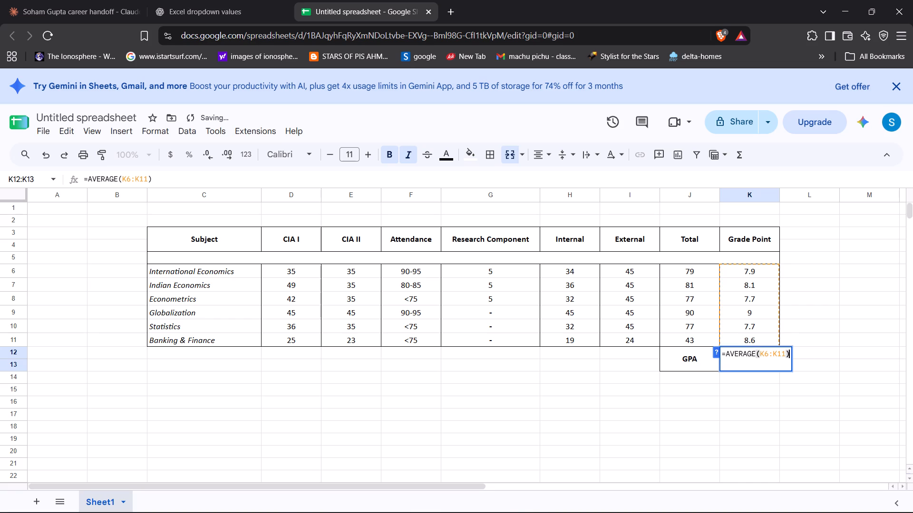
pyautogui.press('Return')
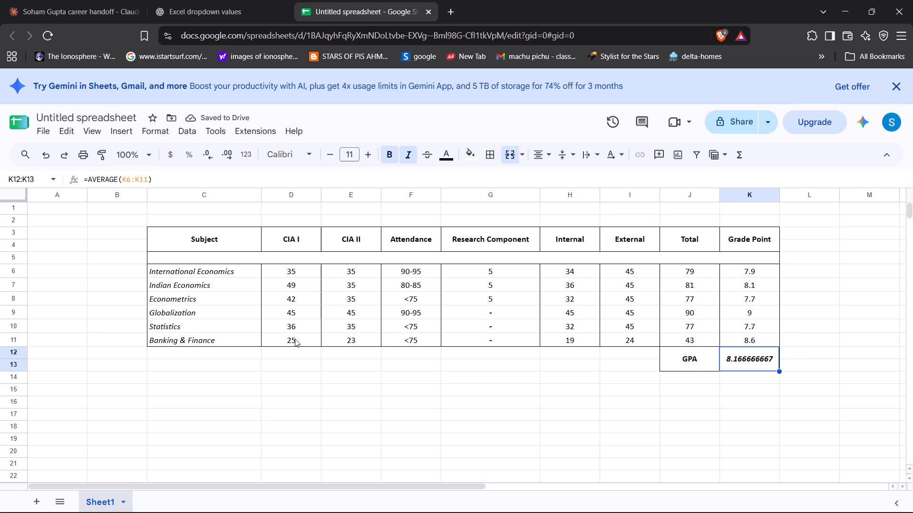
# Reduce the GPA value in K12 to one decimal place.
pyautogui.click(212, 156)
pyautogui.tripleClick(212, 156)
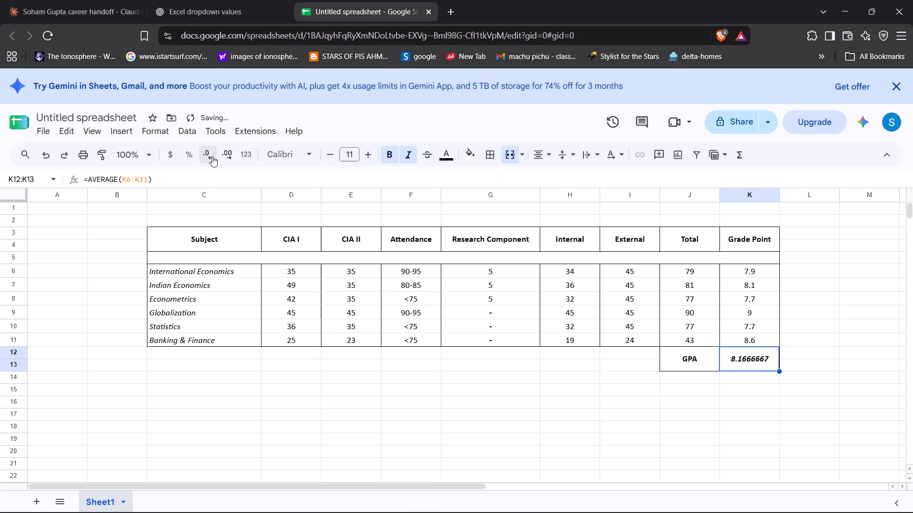
pyautogui.tripleClick(212, 156)
pyautogui.click(212, 156)
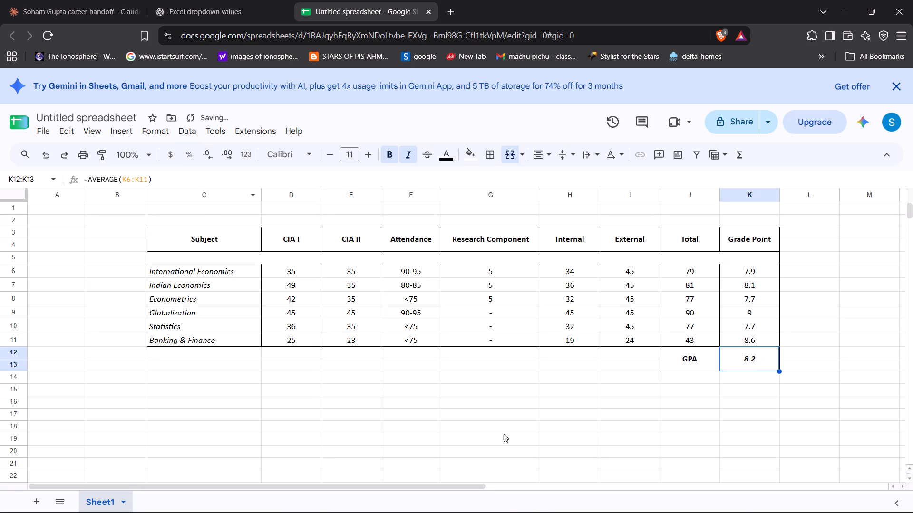
pyautogui.click(504, 433)
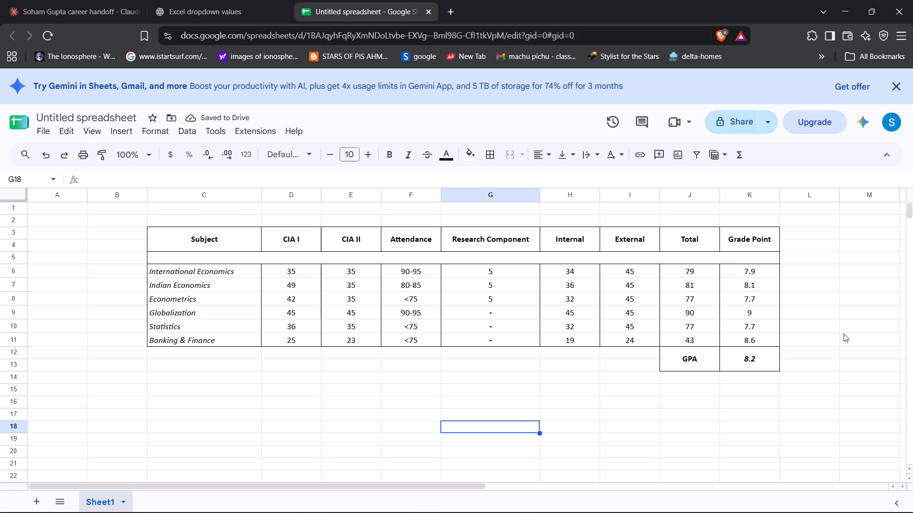
pyautogui.click(743, 356)
pyautogui.click(763, 339)
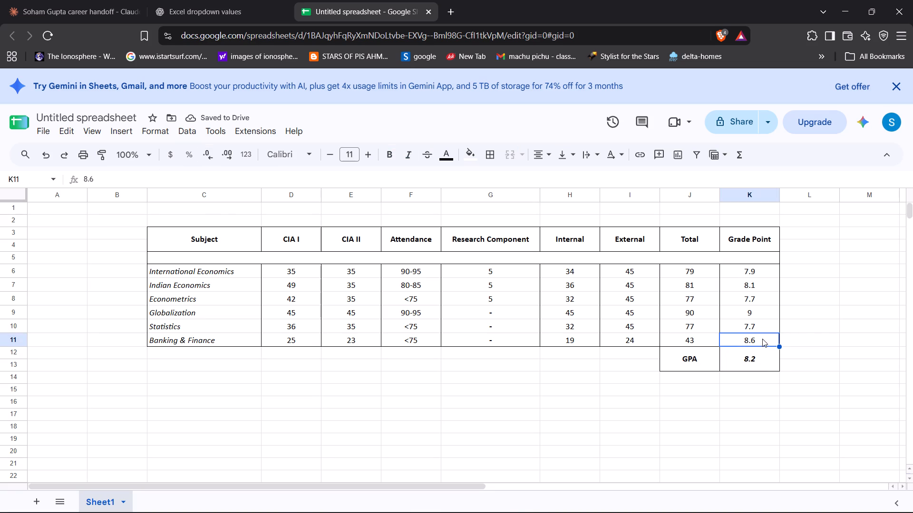
# Replace the fixed Internal value for International Economics in H6 with the formula copied from H6 of the Result Calculator workbook in Excel.
pyautogui.click(582, 271)
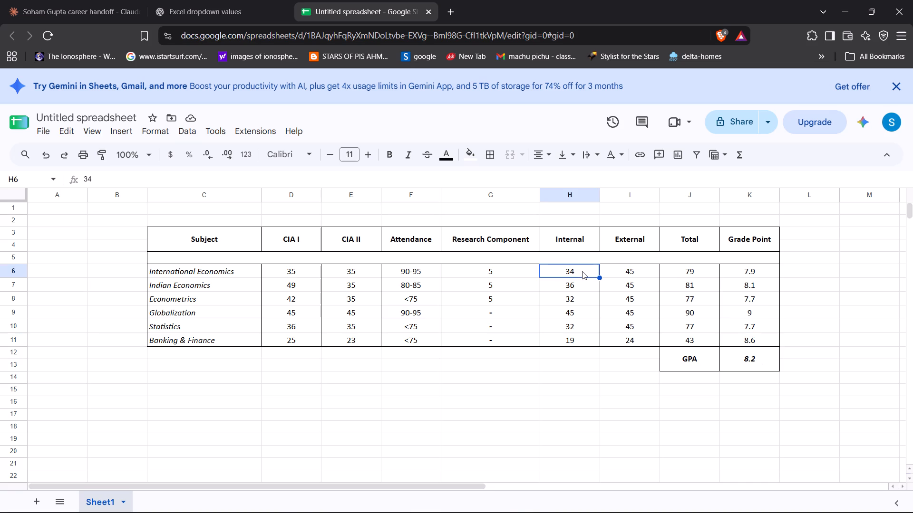
pyautogui.hotkey('alt', 'Tab')
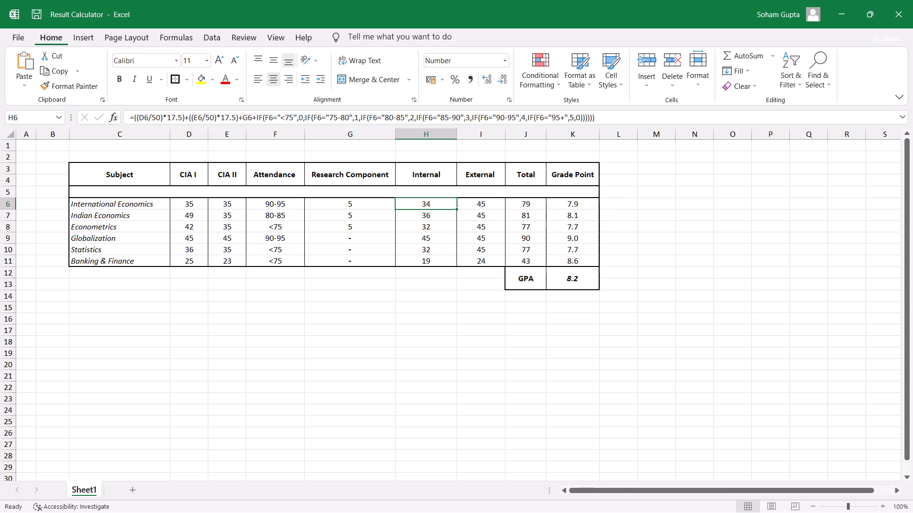
pyautogui.tripleClick(599, 117)
pyautogui.click(599, 117)
pyautogui.moveTo(599, 117); pyautogui.dragTo(219, 114)
pyautogui.moveTo(219, 114); pyautogui.dragTo(117, 113)
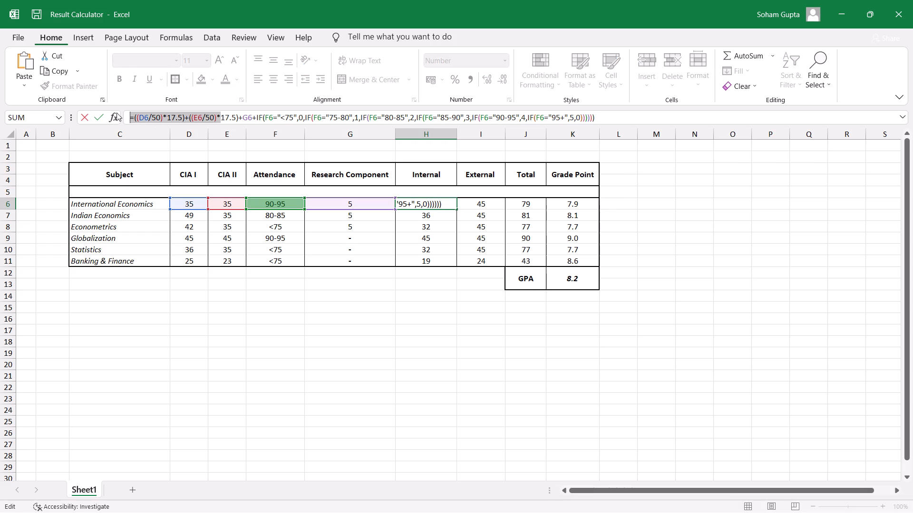
pyautogui.click(153, 120)
pyautogui.moveTo(130, 117); pyautogui.dragTo(560, 117)
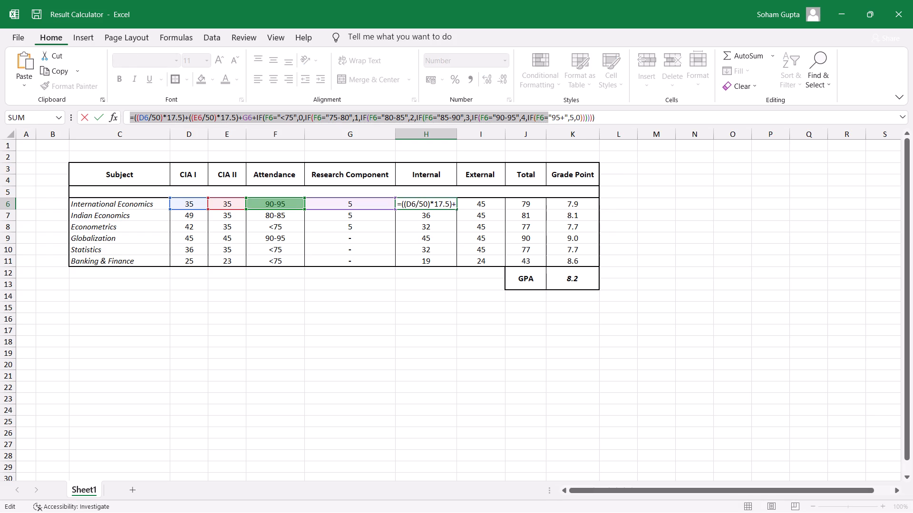
pyautogui.moveTo(560, 117); pyautogui.dragTo(611, 119)
pyautogui.hotkey('ctrl', 'c')
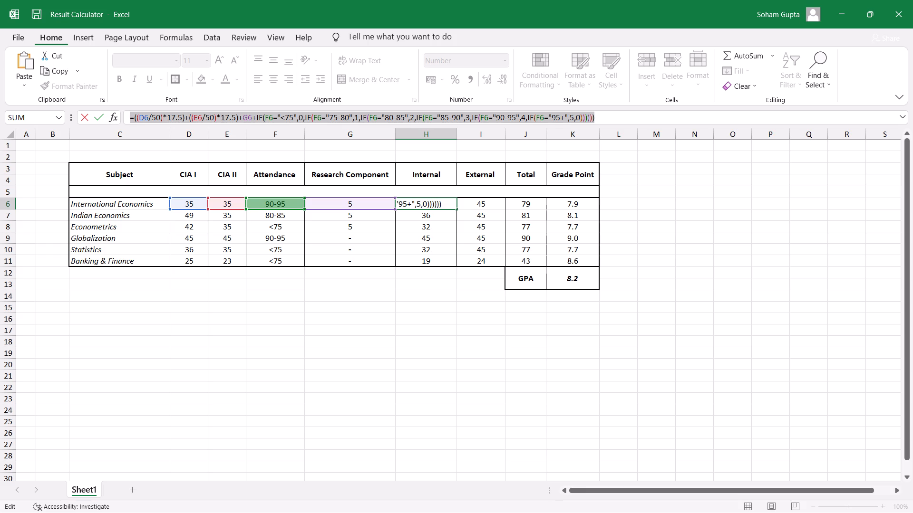
pyautogui.press('Return')
pyautogui.hotkey('alt', 'Tab')
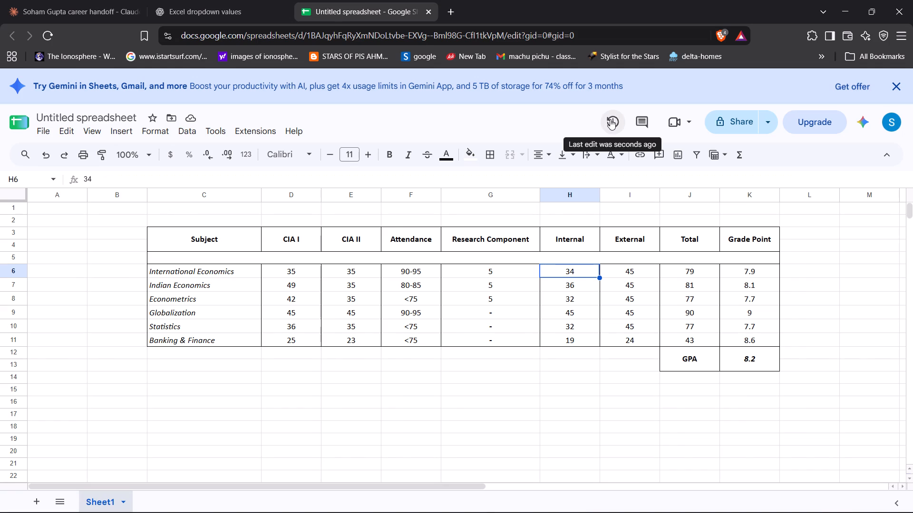
pyautogui.click(309, 181)
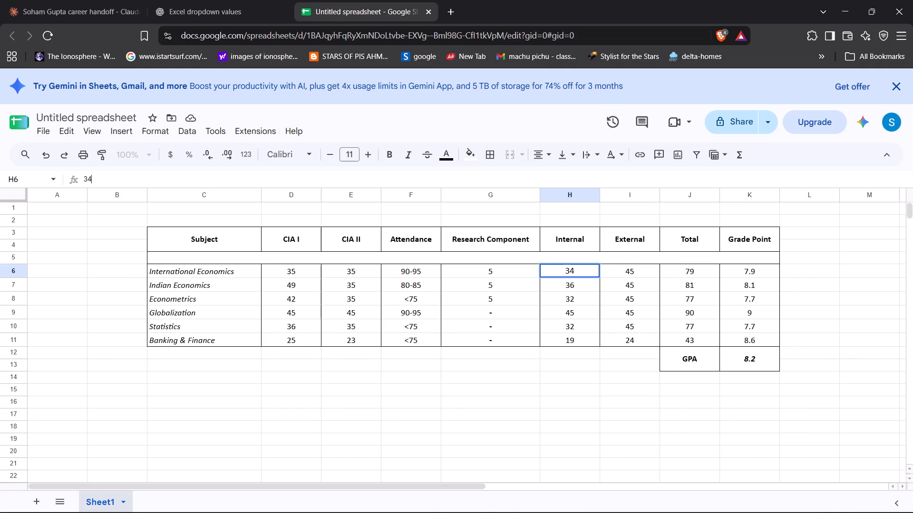
pyautogui.press('BackSpace')
pyautogui.press('BackSpace')
pyautogui.hotkey('ctrl', 'v')
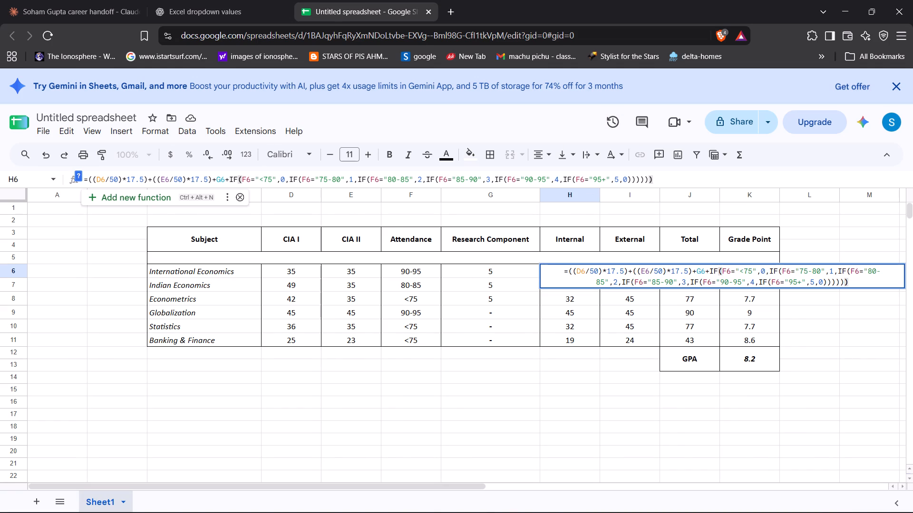
pyautogui.press('Return')
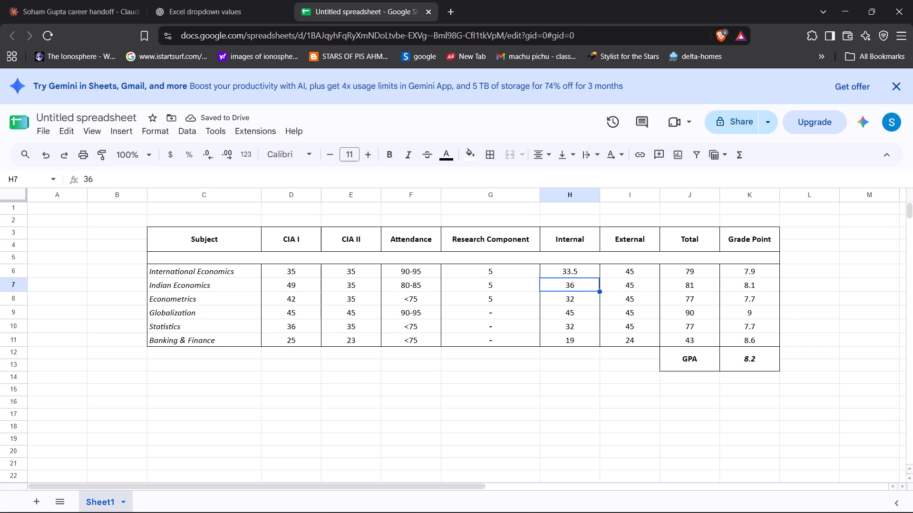
# Fill the Internal formula from H6 down to H8 for Indian Economics and Econometrics.
pyautogui.press('Down')
pyautogui.hotkey('shift', 'Up')
pyautogui.hotkey('shift', 'Up')
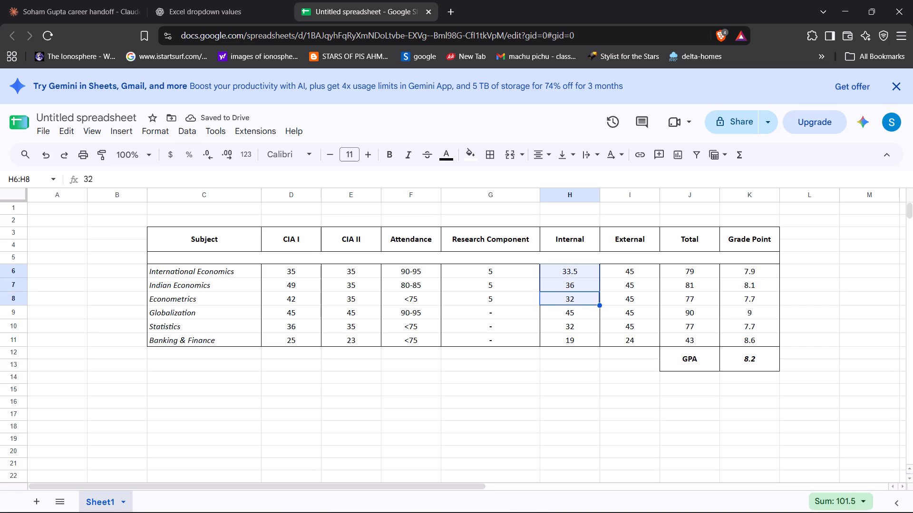
pyautogui.hotkey('ctrl', 'd')
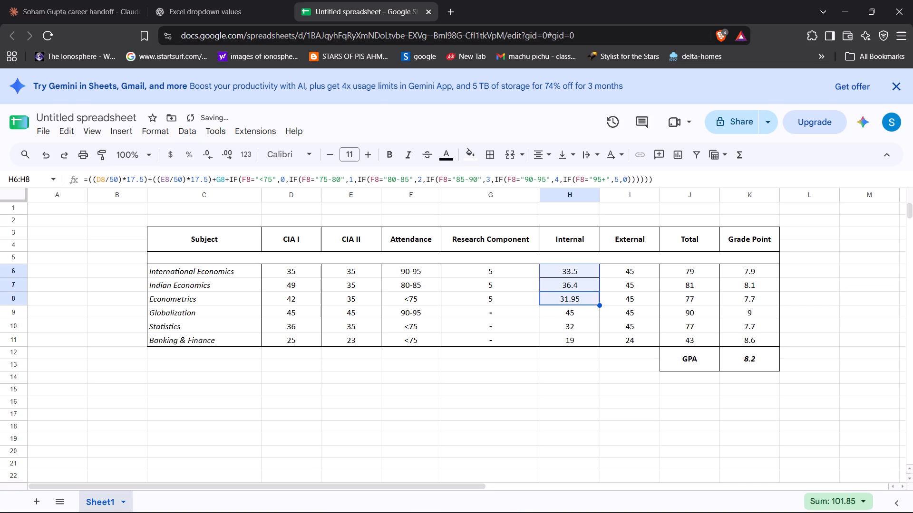
# Replace the fixed Internal value for Globalization in H9 with the formula copied from H9 of the Excel workbook.
pyautogui.hotkey('alt', 'Tab')
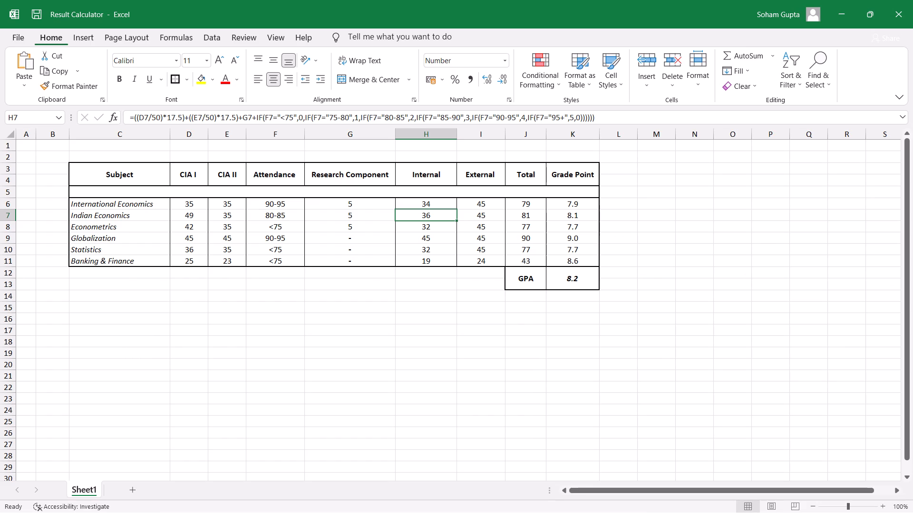
pyautogui.click(435, 239)
pyautogui.moveTo(606, 116); pyautogui.dragTo(547, 112)
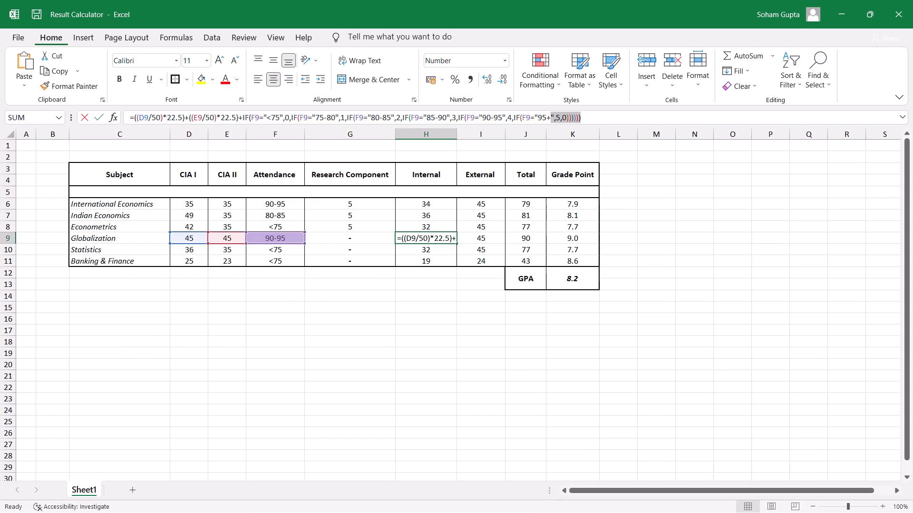
pyautogui.moveTo(547, 112); pyautogui.dragTo(120, 120)
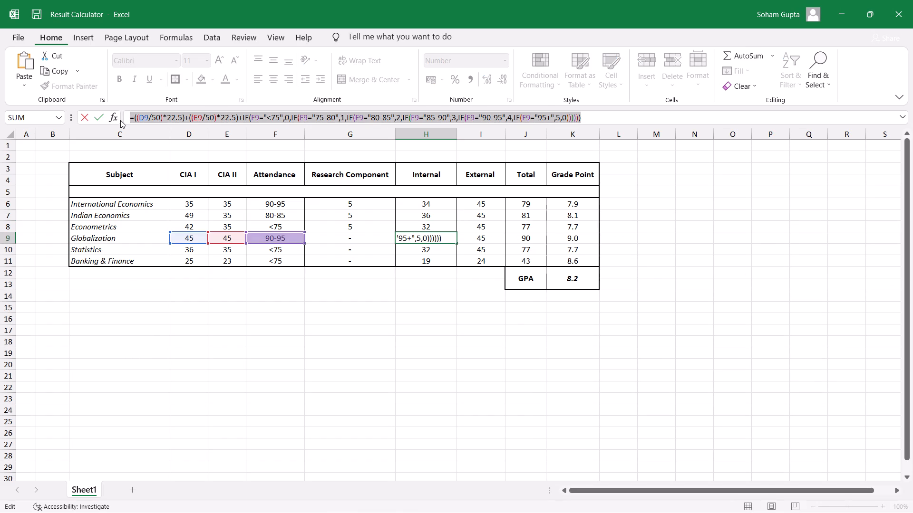
pyautogui.hotkey('ctrl', 'c')
pyautogui.hotkey('alt', 'Tab')
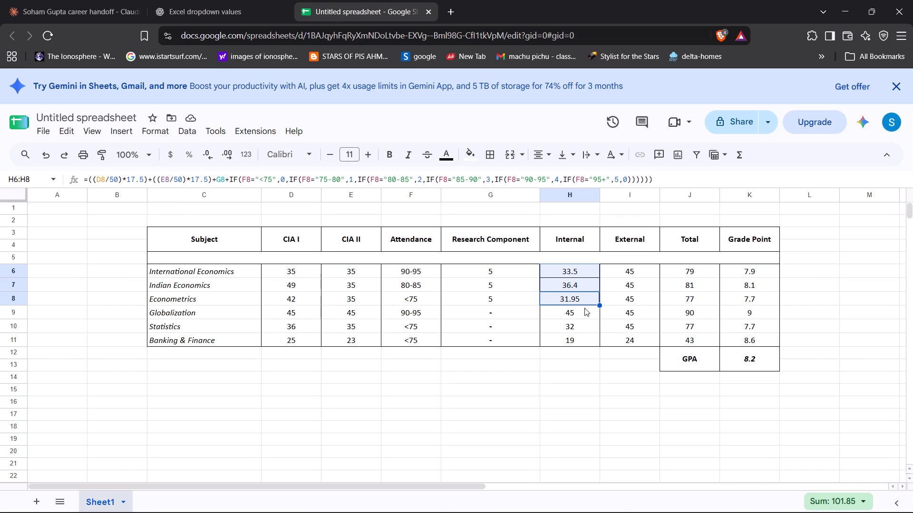
pyautogui.click(584, 312)
pyautogui.click(531, 180)
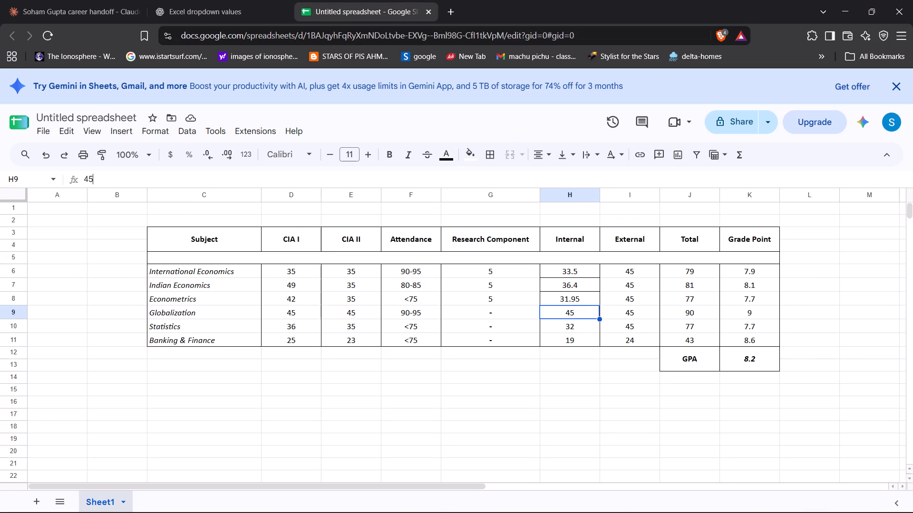
pyautogui.press('BackSpace')
pyautogui.press('BackSpace')
pyautogui.hotkey('ctrl', 'v')
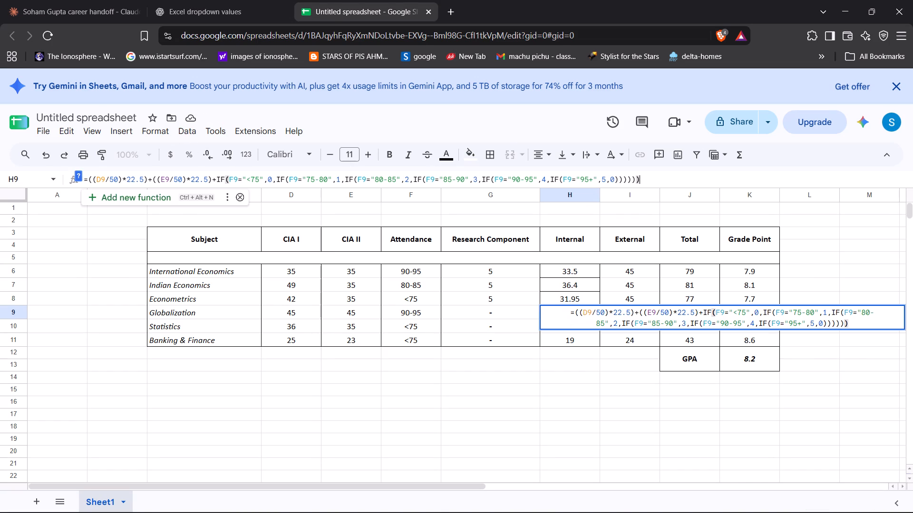
pyautogui.press('Return')
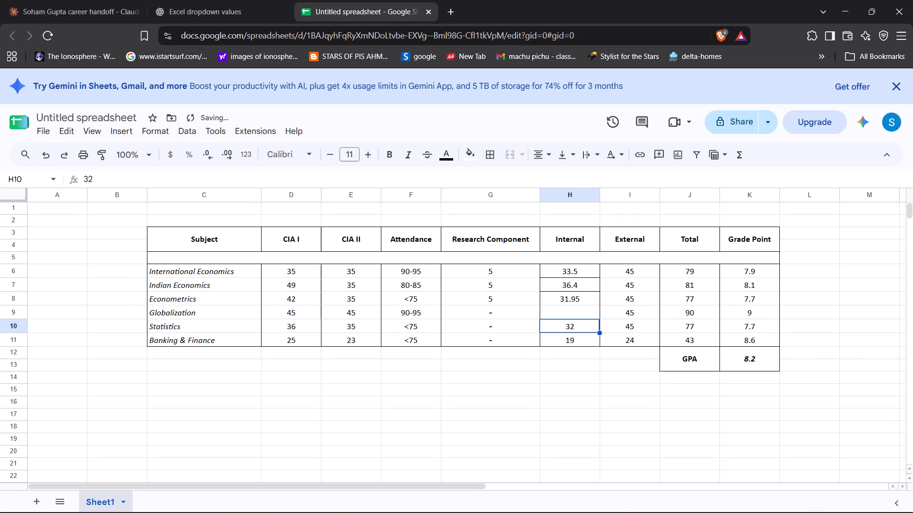
# Fill the Globalization Internal formula from H9 down to H10 for Statistics.
pyautogui.hotkey('shift', 'Up')
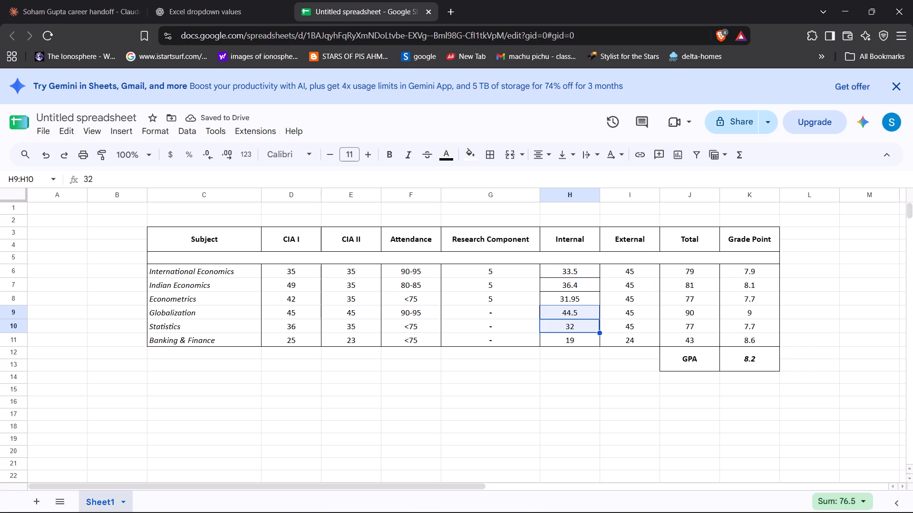
pyautogui.hotkey('ctrl', 'd')
# Replace the fixed Internal value for Banking & Finance in H11 with the formula copied from H11 of the Excel workbook.
pyautogui.hotkey('alt', 'Tab')
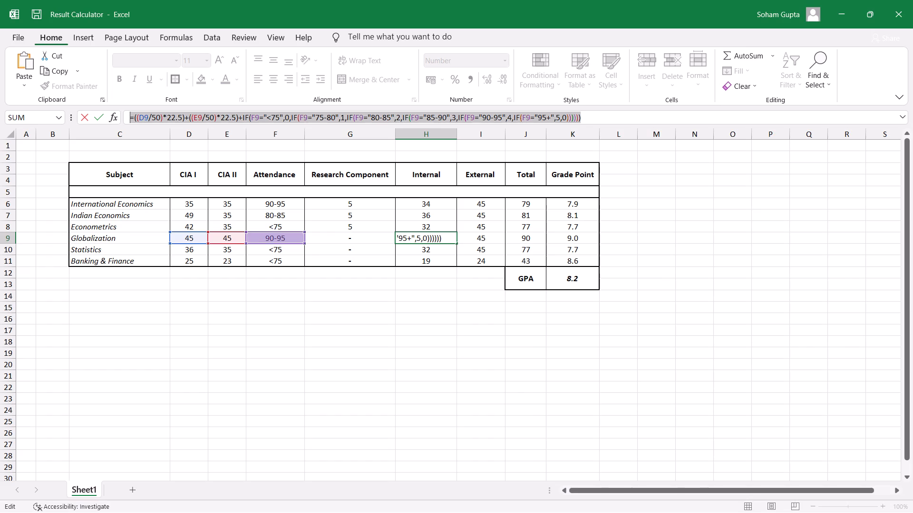
pyautogui.press('Return')
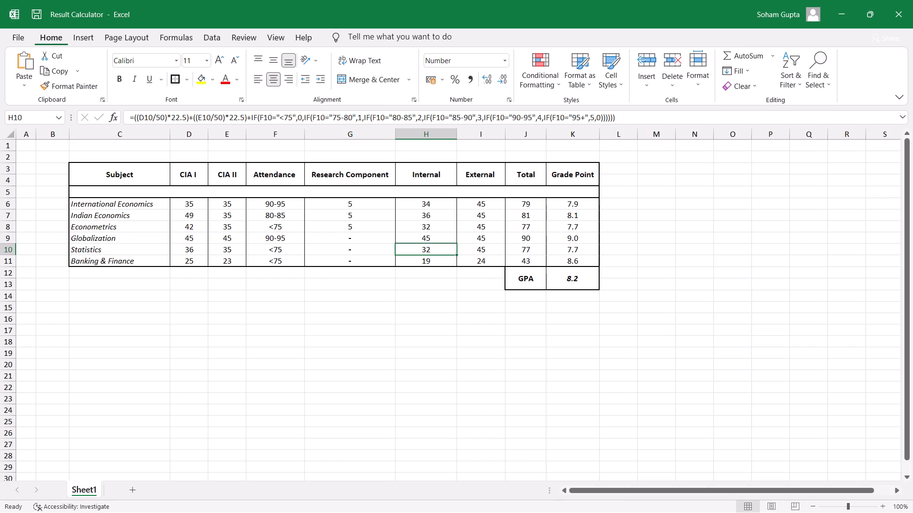
pyautogui.click(427, 262)
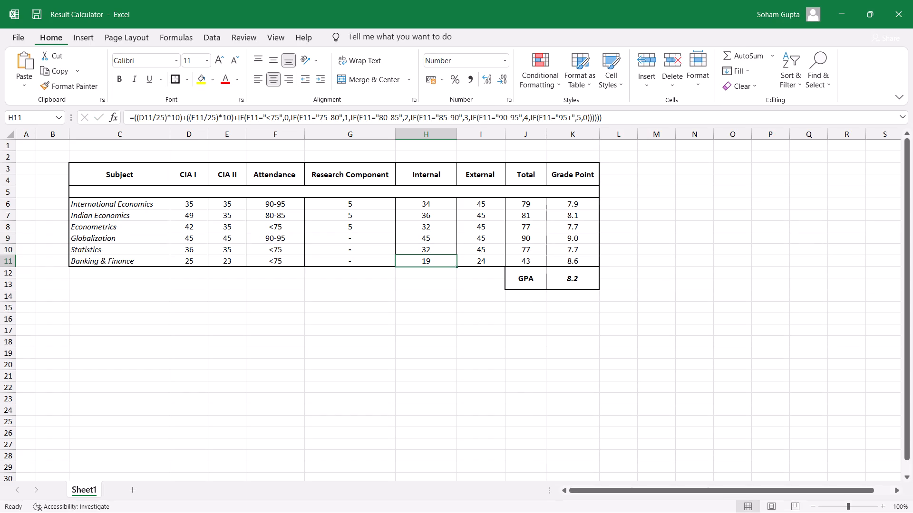
pyautogui.moveTo(610, 117); pyautogui.dragTo(107, 119)
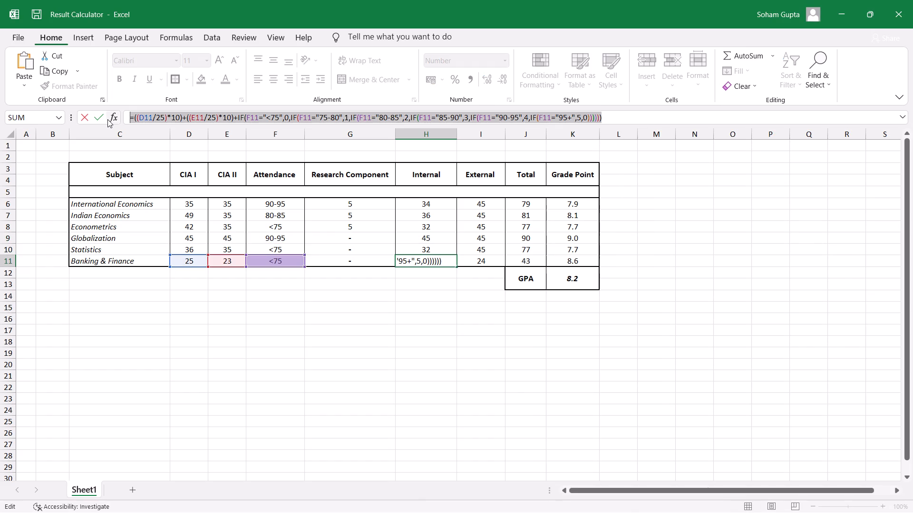
pyautogui.hotkey('ctrl', 'c')
pyautogui.hotkey('alt', 'Tab')
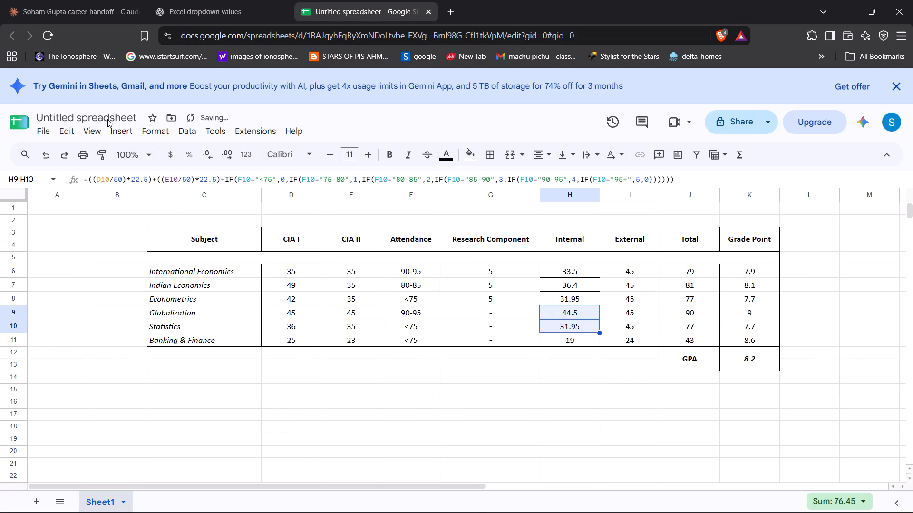
pyautogui.click(587, 338)
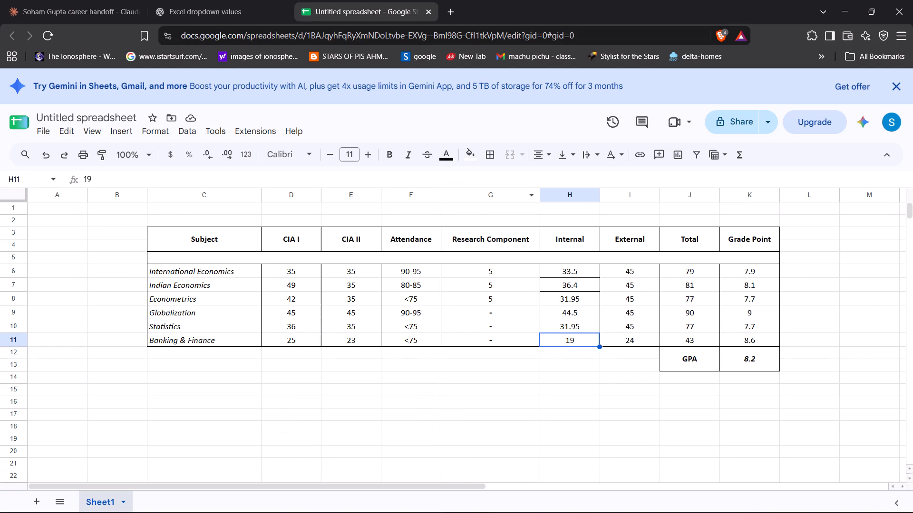
pyautogui.click(470, 179)
pyautogui.press('BackSpace')
pyautogui.press('BackSpace')
pyautogui.hotkey('ctrl', 'v')
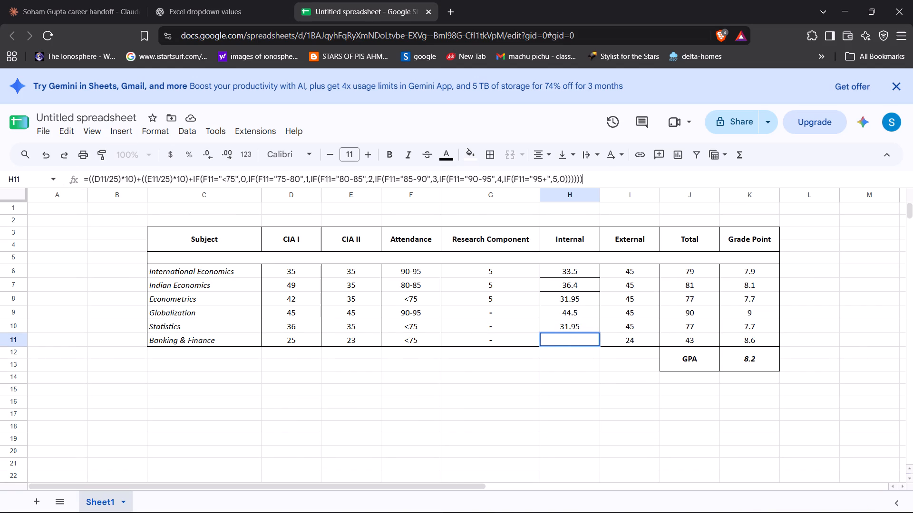
pyautogui.press('Return')
pyautogui.hotkey('alt', 'Tab')
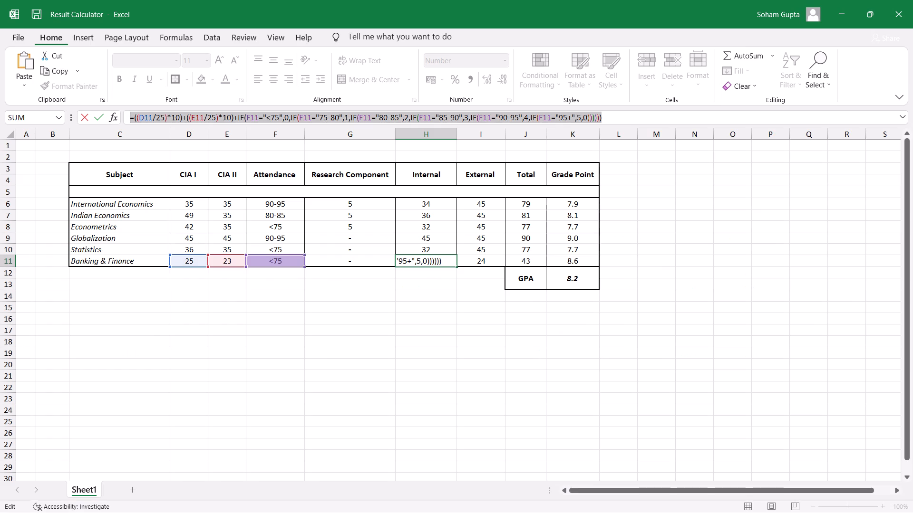
pyautogui.press('Return')
pyautogui.hotkey('alt', 'Tab')
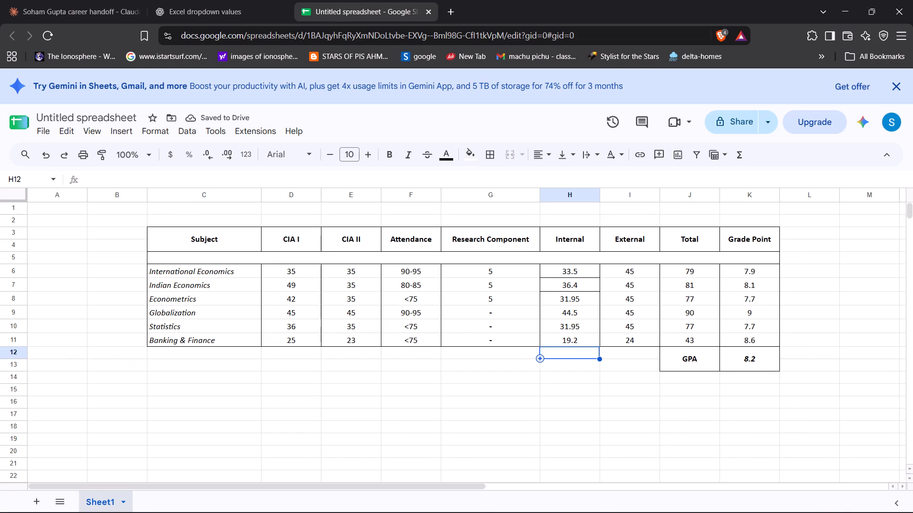
# Display the Internal marks in H6:H11 with no decimal places.
pyautogui.click(583, 264)
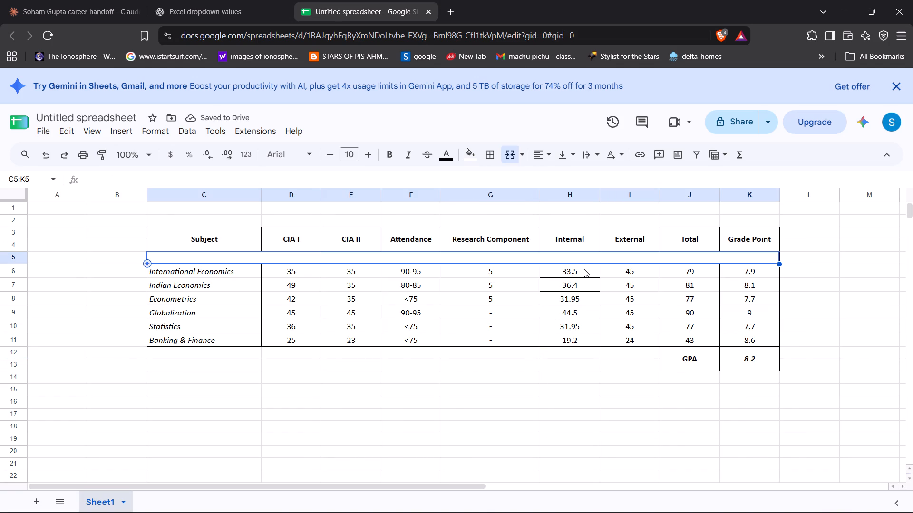
pyautogui.click(584, 271)
pyautogui.hotkey('shift', 'Down')
pyautogui.hotkey('shift', 'Down')
pyautogui.hotkey('shift', 'Down')
pyautogui.hotkey('shift', 'Down')
pyautogui.hotkey('shift', 'Down')
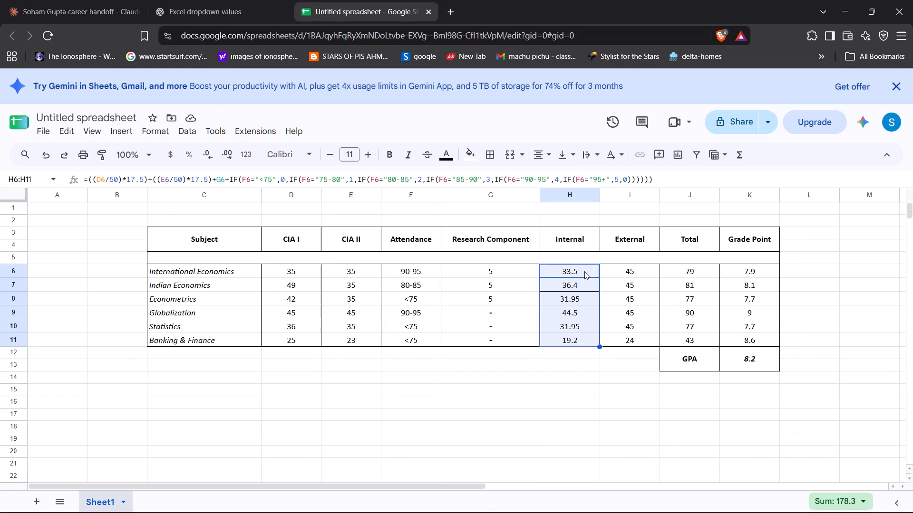
pyautogui.click(209, 152)
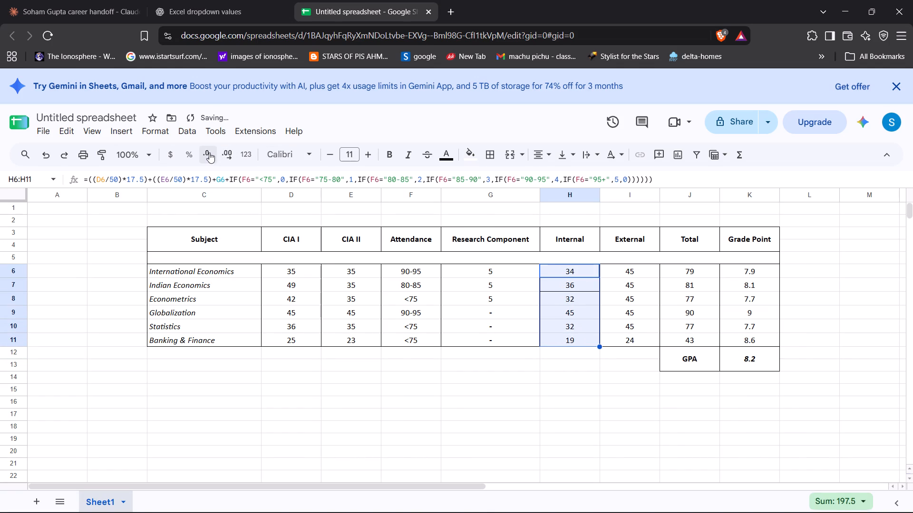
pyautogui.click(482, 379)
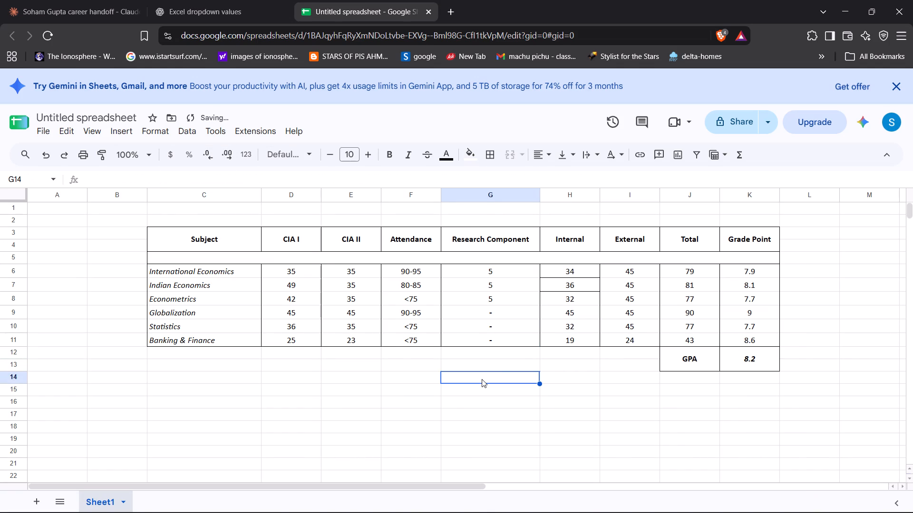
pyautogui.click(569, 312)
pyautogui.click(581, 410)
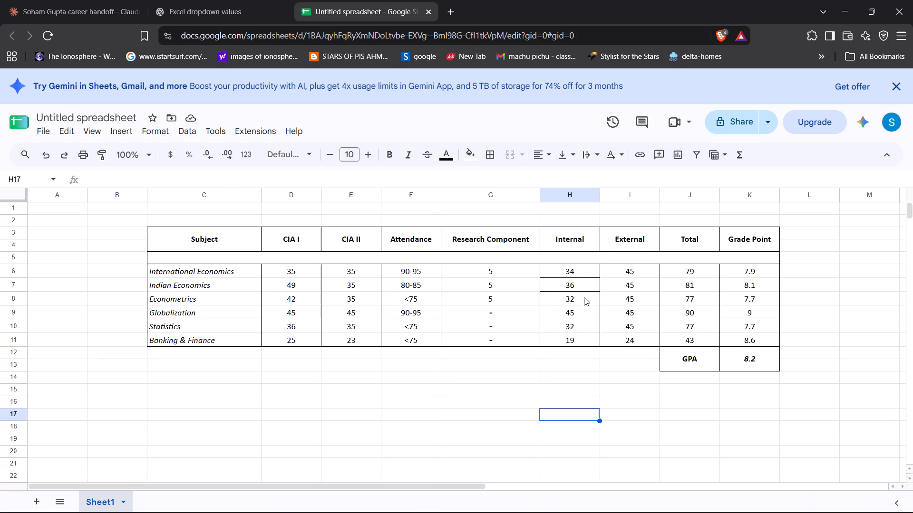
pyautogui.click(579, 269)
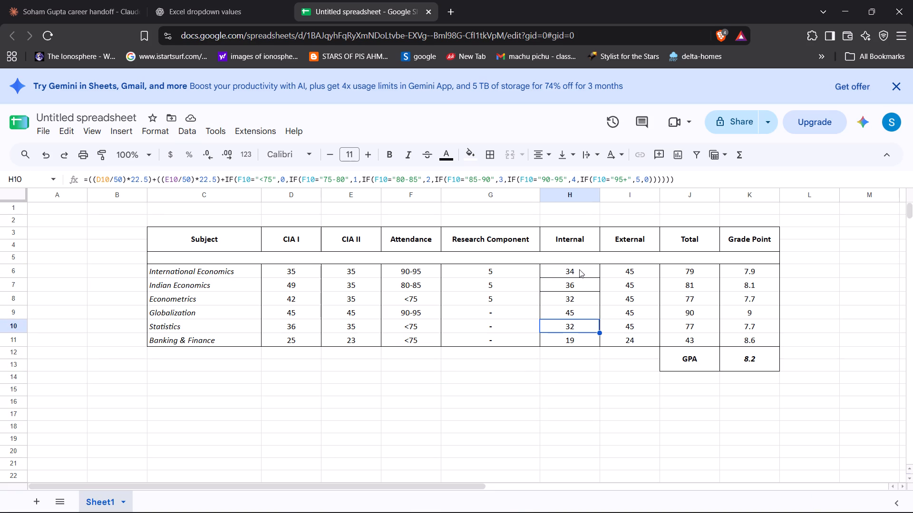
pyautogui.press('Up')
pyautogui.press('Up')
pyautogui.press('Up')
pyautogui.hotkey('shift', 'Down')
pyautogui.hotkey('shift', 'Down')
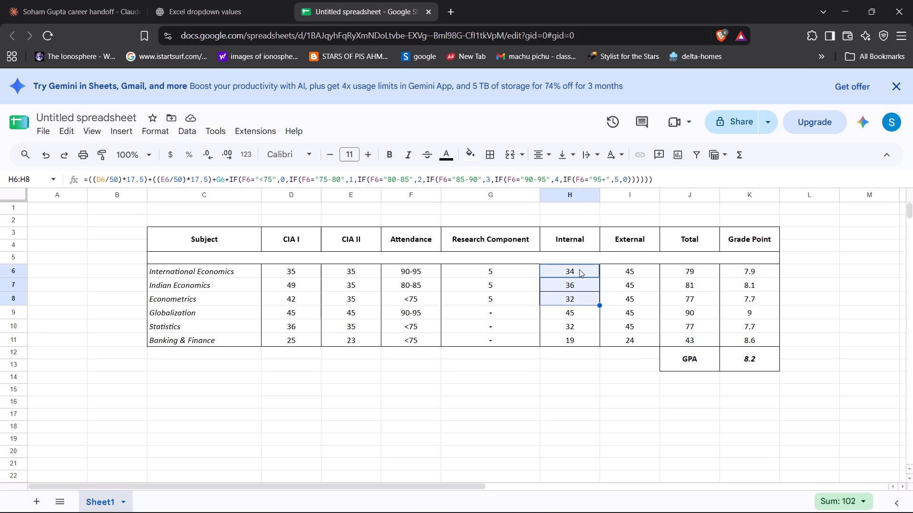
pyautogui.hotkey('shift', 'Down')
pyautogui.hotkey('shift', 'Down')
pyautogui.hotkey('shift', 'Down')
# Clear all borders from the Internal marks cells H6 and H7.
pyautogui.press('Up')
pyautogui.press('Up')
pyautogui.press('Down')
pyautogui.press('Down')
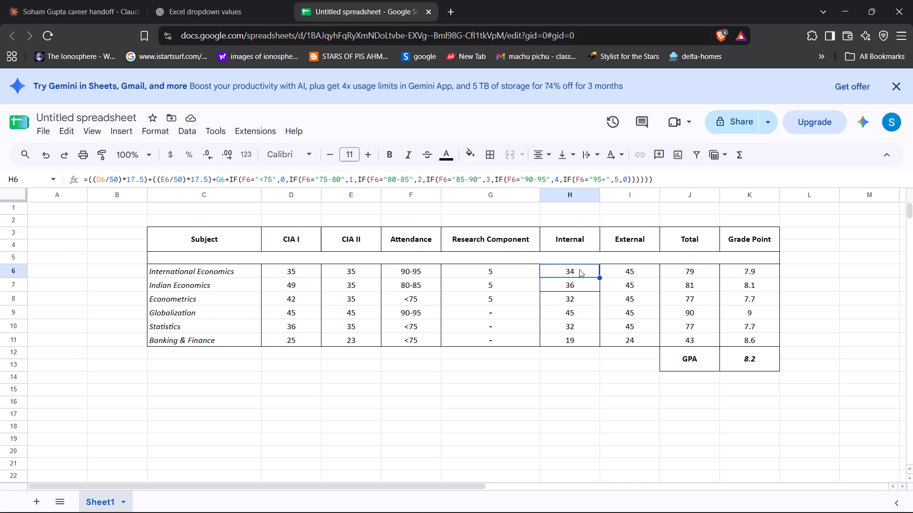
pyautogui.click(491, 153)
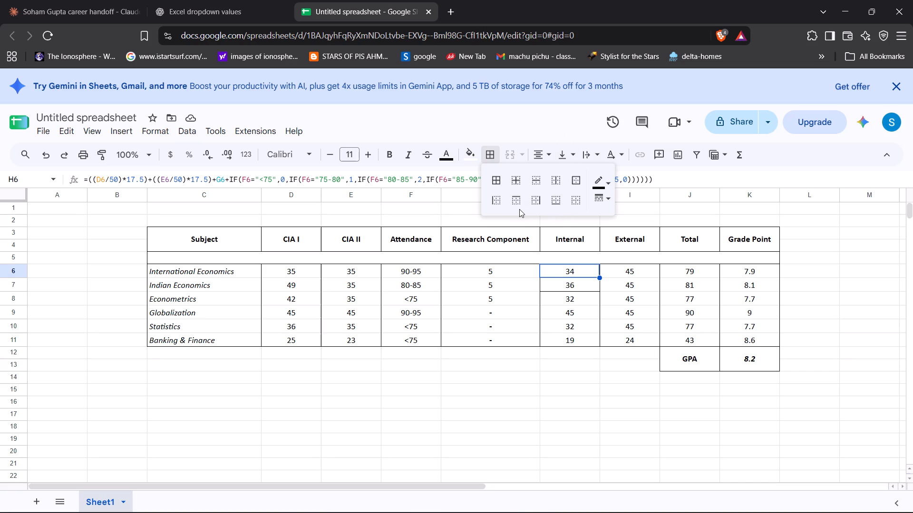
pyautogui.click(581, 201)
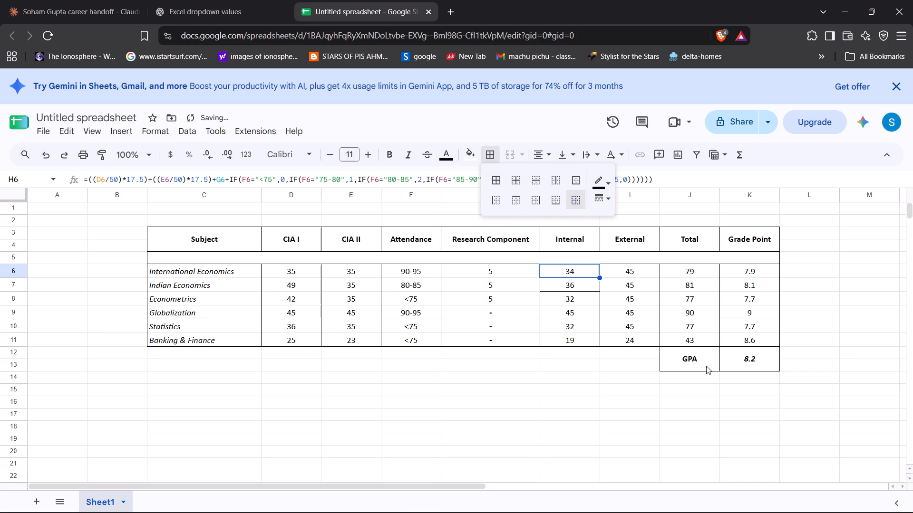
pyautogui.moveTo(821, 324); pyautogui.dragTo(826, 324)
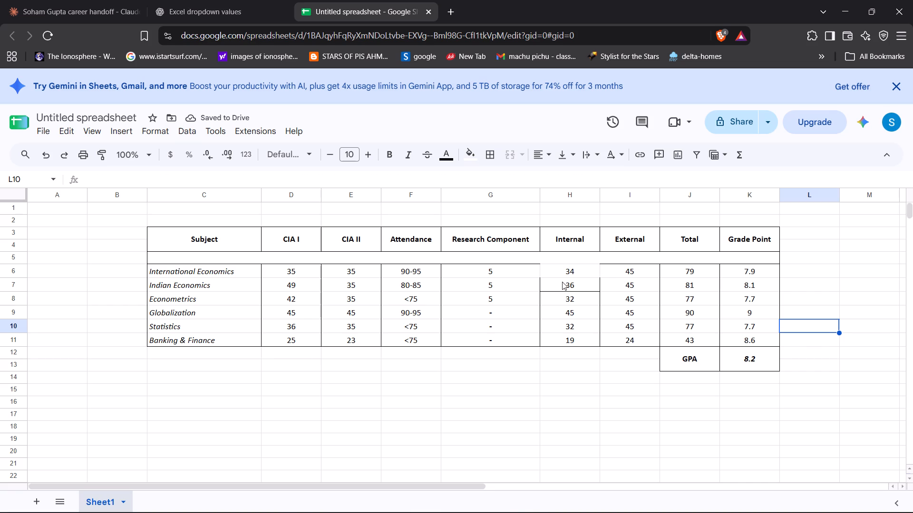
pyautogui.click(562, 282)
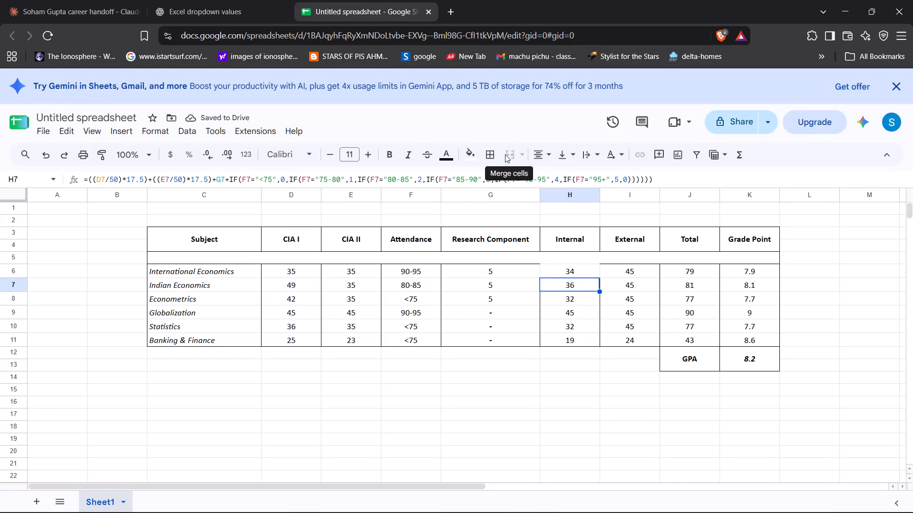
pyautogui.click(491, 155)
pyautogui.click(575, 201)
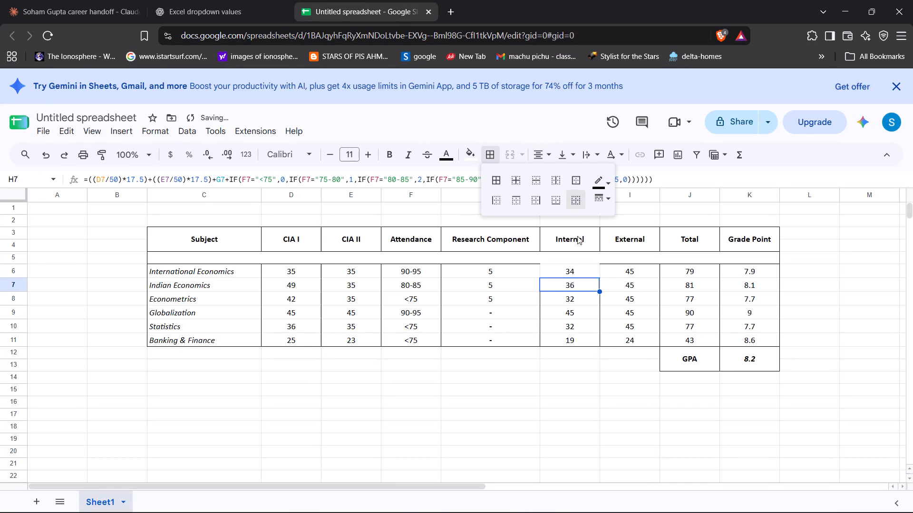
pyautogui.click(845, 293)
# Add left and right borders to H6:H7 and a top border to H6 in the Internal column.
pyautogui.click(581, 270)
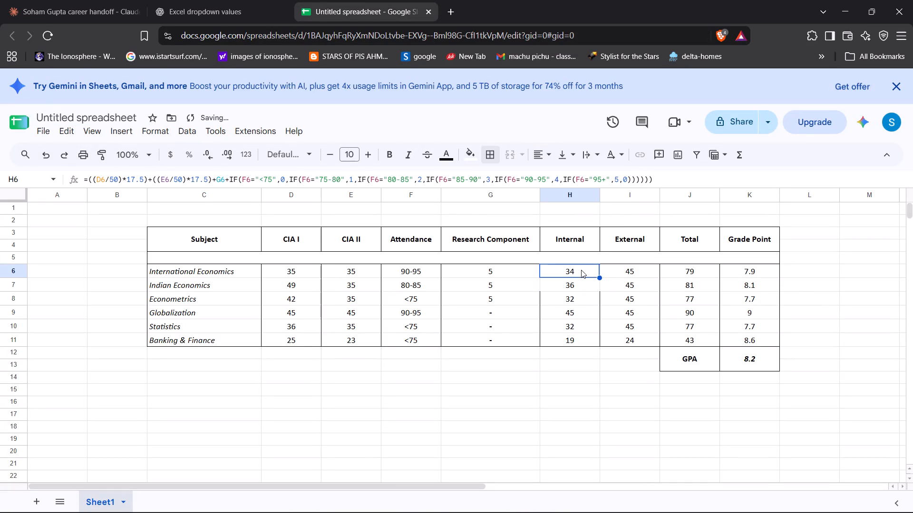
pyautogui.hotkey('shift', 'Down')
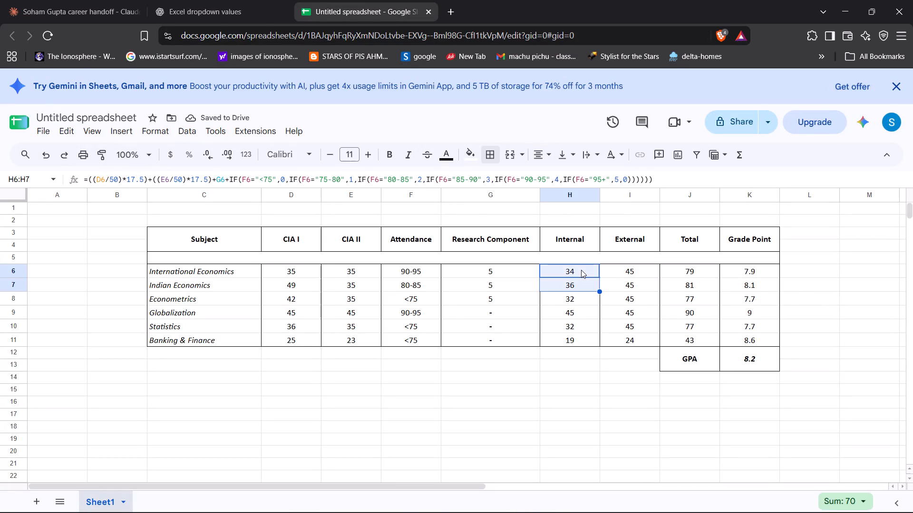
pyautogui.click(491, 152)
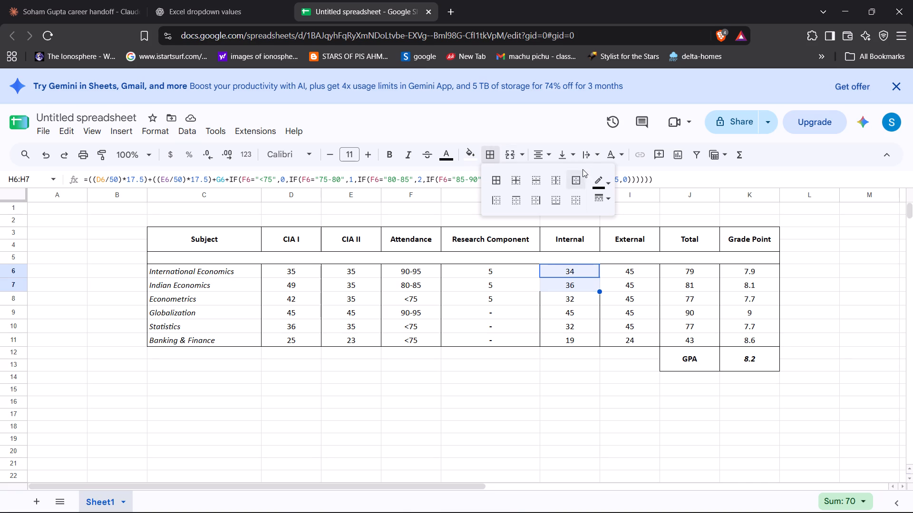
pyautogui.click(492, 199)
pyautogui.click(537, 197)
pyautogui.moveTo(602, 407); pyautogui.dragTo(602, 413)
pyautogui.click(568, 266)
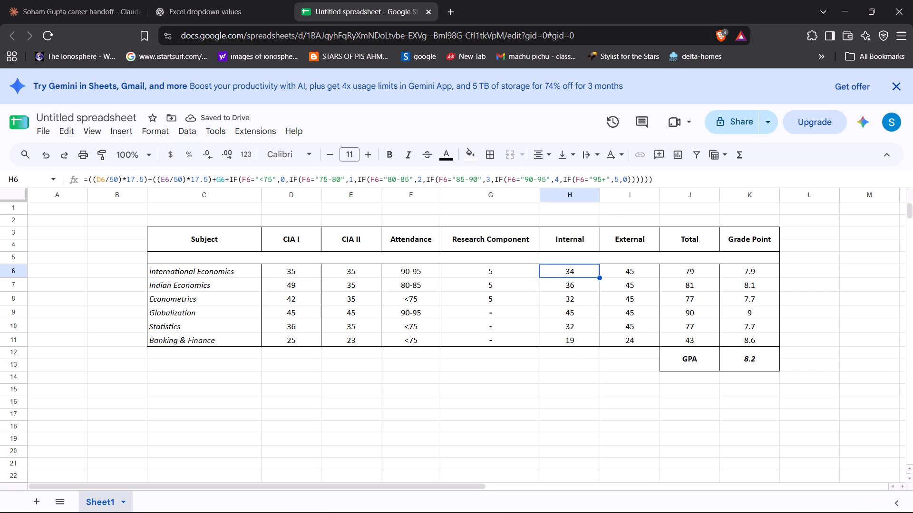
pyautogui.click(493, 151)
pyautogui.click(516, 202)
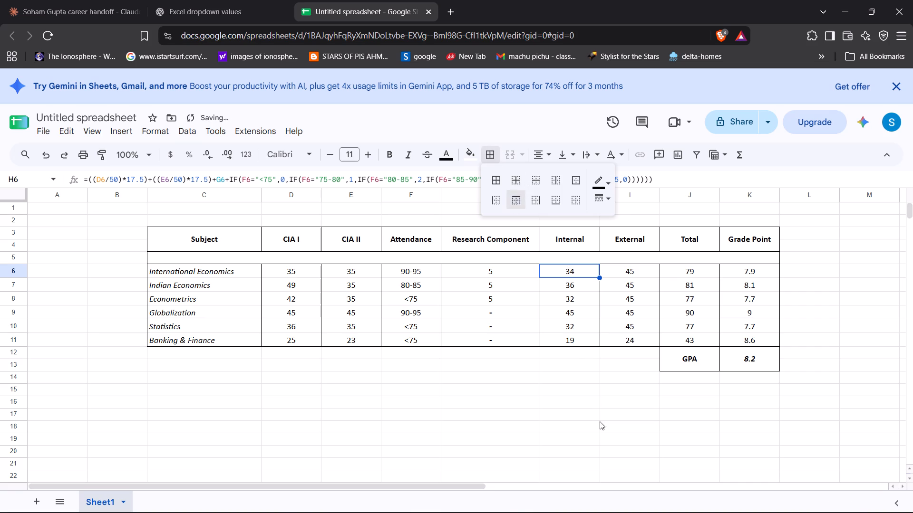
pyautogui.click(601, 432)
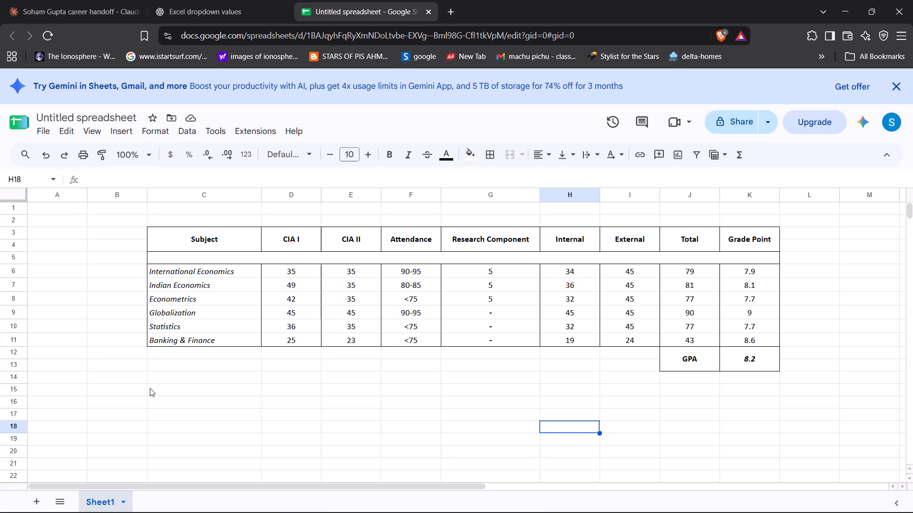
# Compare the rebuilt table with the Excel original and check the External marks cells.
pyautogui.click(166, 314)
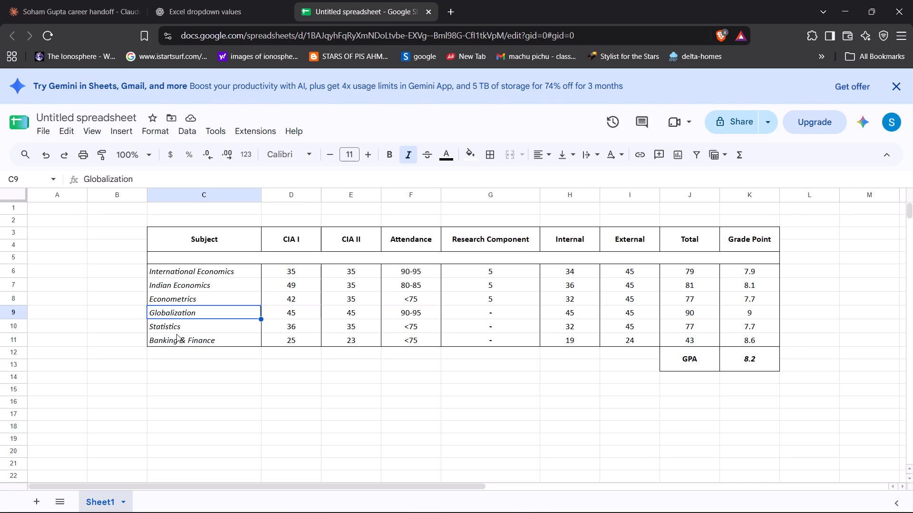
pyautogui.hotkey('alt', 'Tab')
pyautogui.click(125, 253)
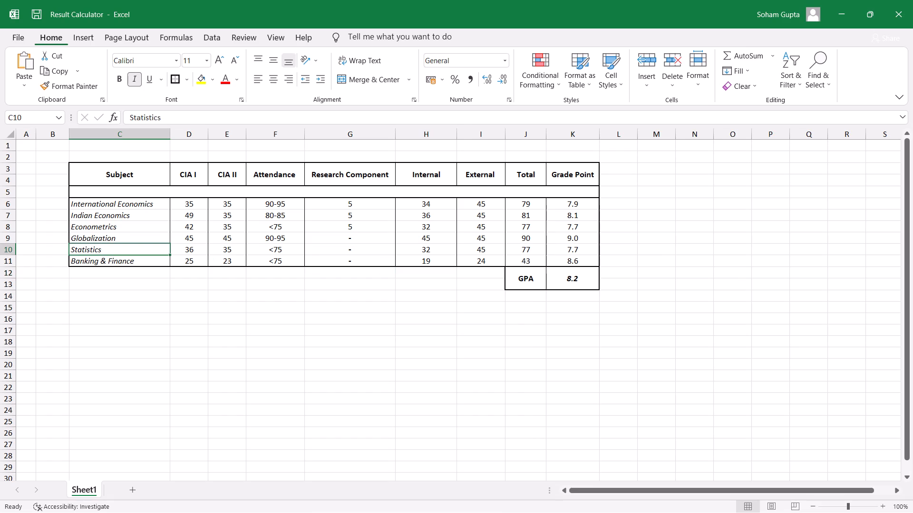
pyautogui.hotkey('alt', 'Tab')
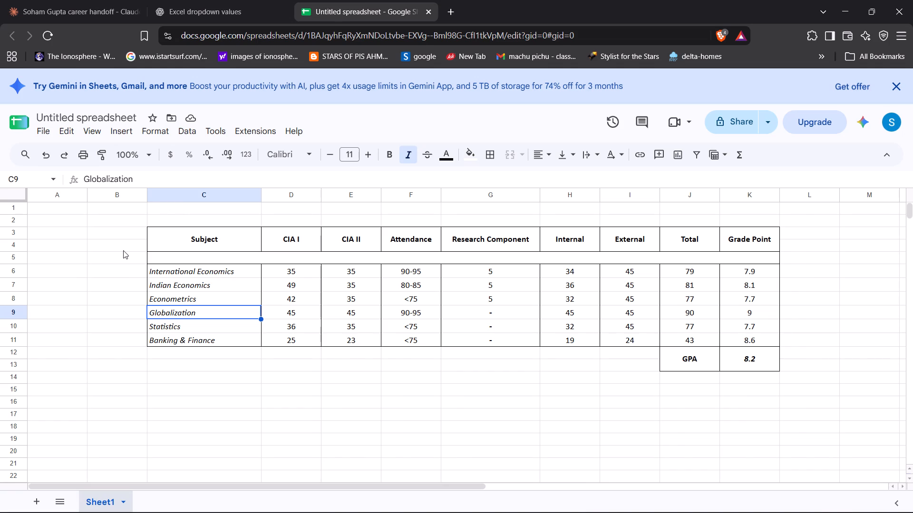
pyautogui.hotkey('alt', 'Tab')
pyautogui.hotkey('alt', 'Tab')
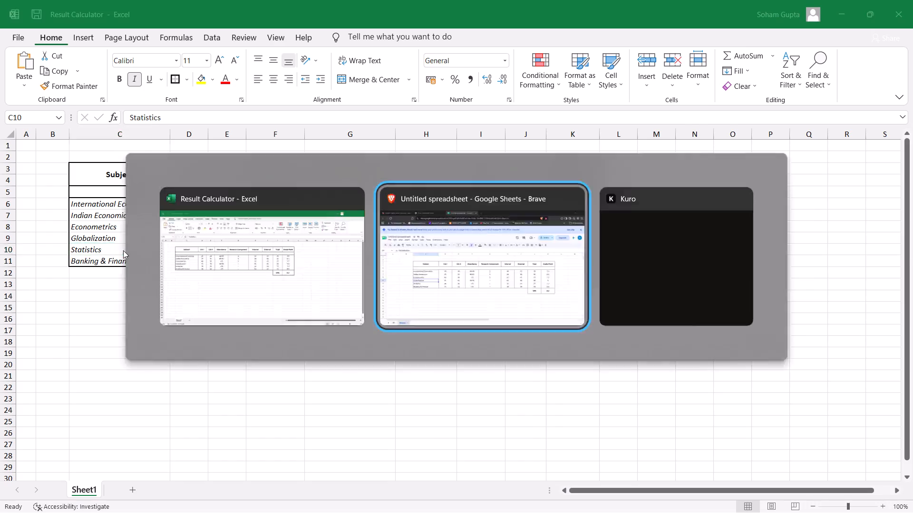
pyautogui.hotkey('alt', 'Tab')
pyautogui.hotkey('alt', 'Tab')
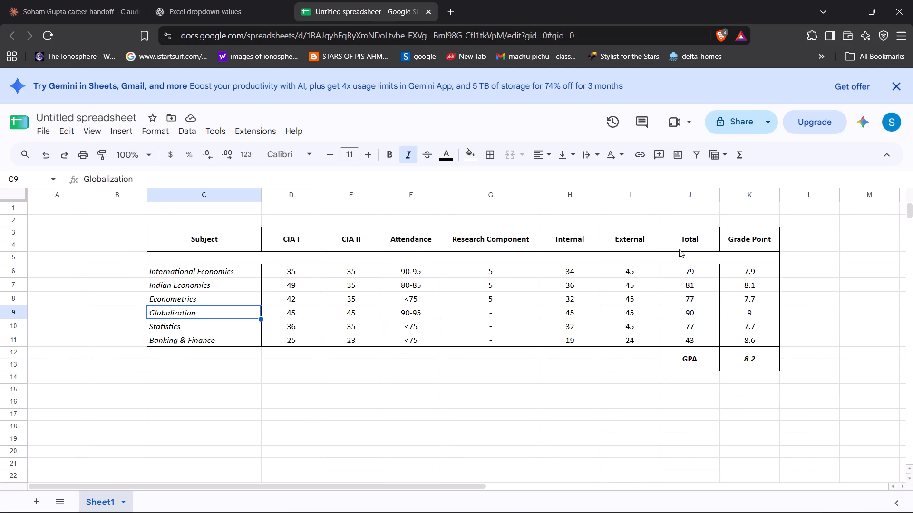
pyautogui.click(639, 285)
pyautogui.click(639, 294)
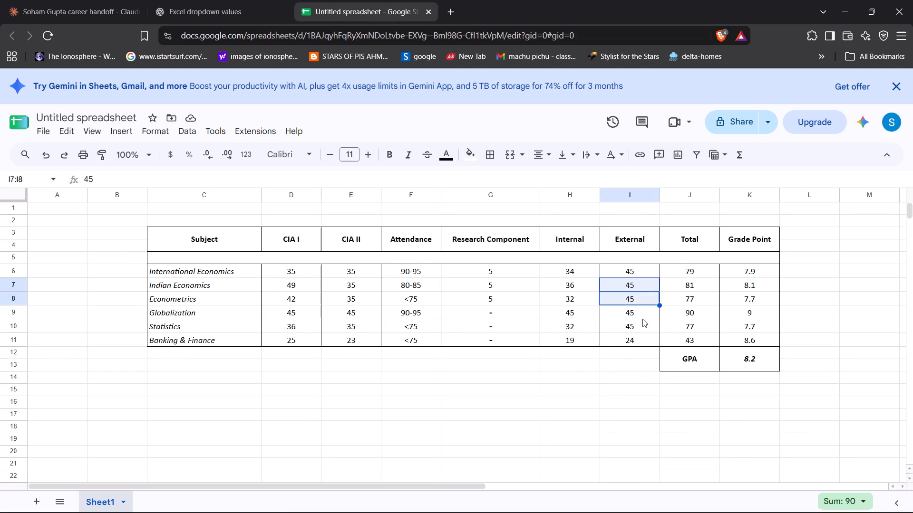
pyautogui.click(643, 321)
pyautogui.click(639, 343)
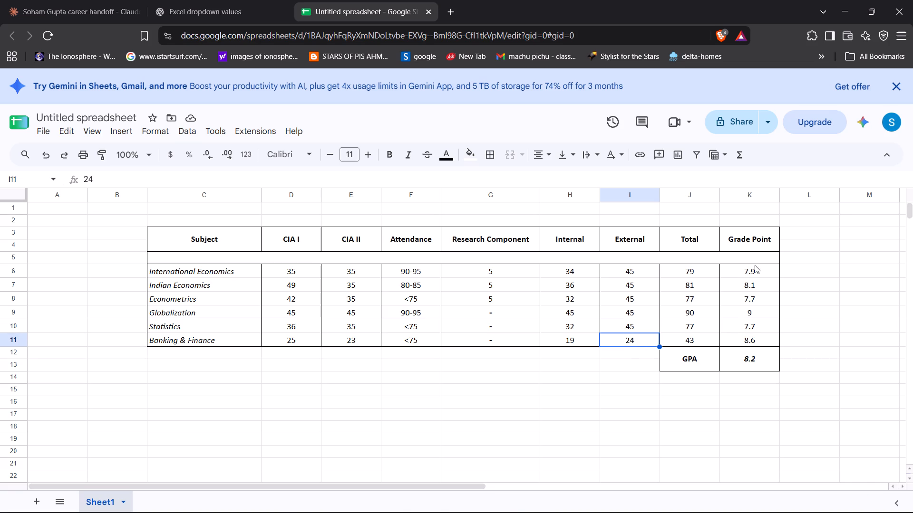
# Examine the Grade Point cells K6:K10 in the Excel workbook for their formulas.
pyautogui.click(741, 265)
pyautogui.click(748, 272)
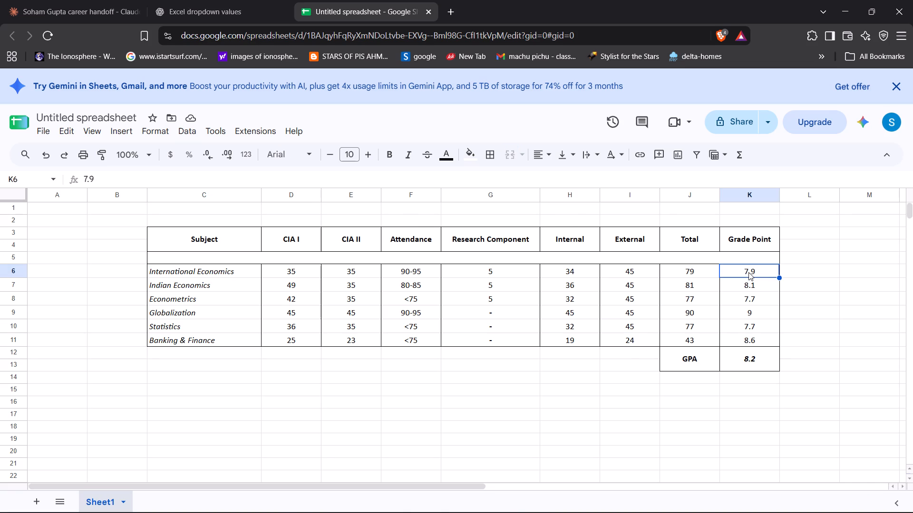
pyautogui.hotkey('alt', 'Tab')
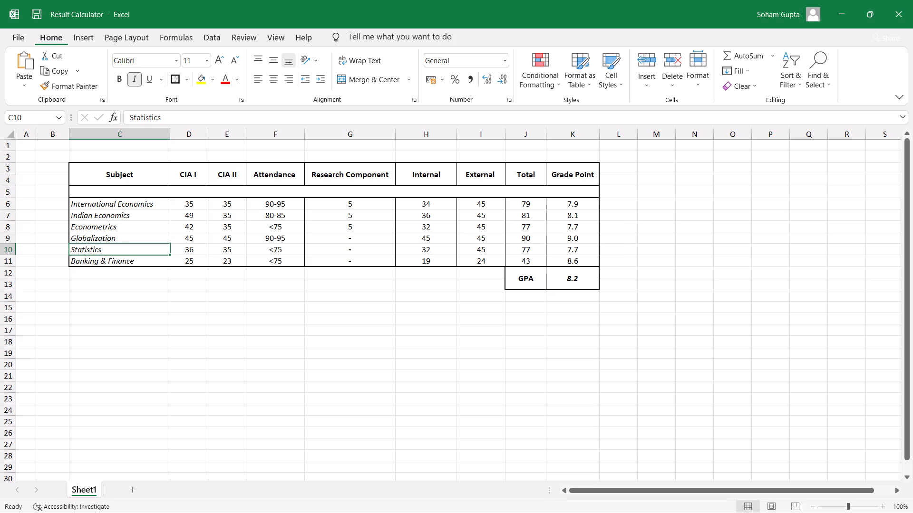
pyautogui.click(583, 205)
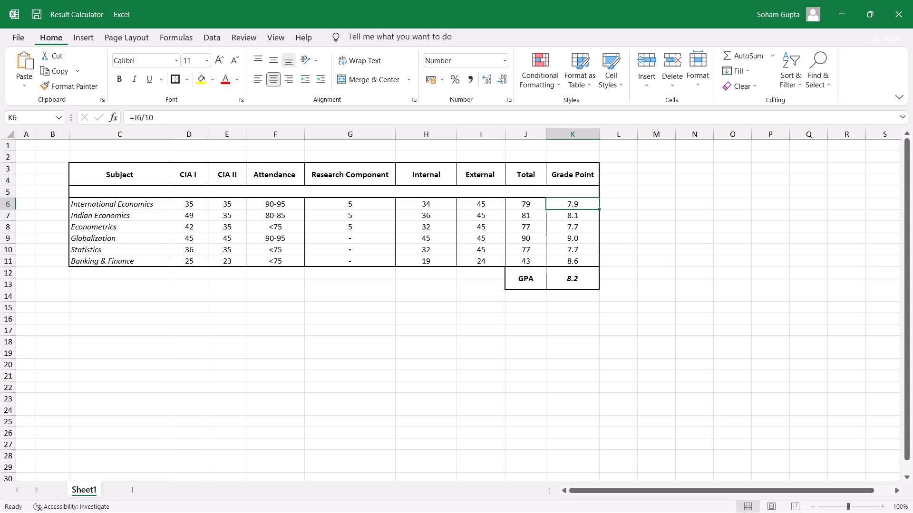
pyautogui.press('Down')
pyautogui.press('Down')
pyautogui.press('Down')
pyautogui.press('Down')
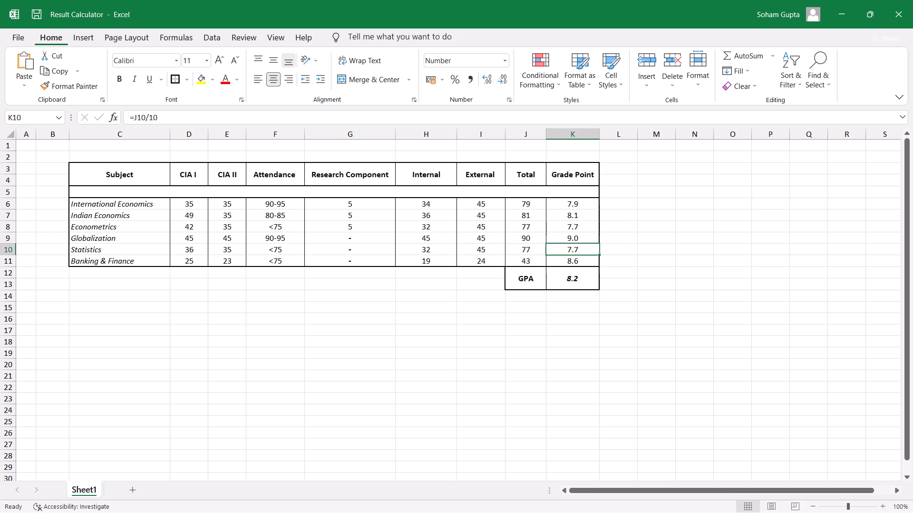
# Switch to the Google Sheets table and replace the fixed Grade Point value in K6 with the formula =J6/10.
pyautogui.hotkey('alt', 'Tab')
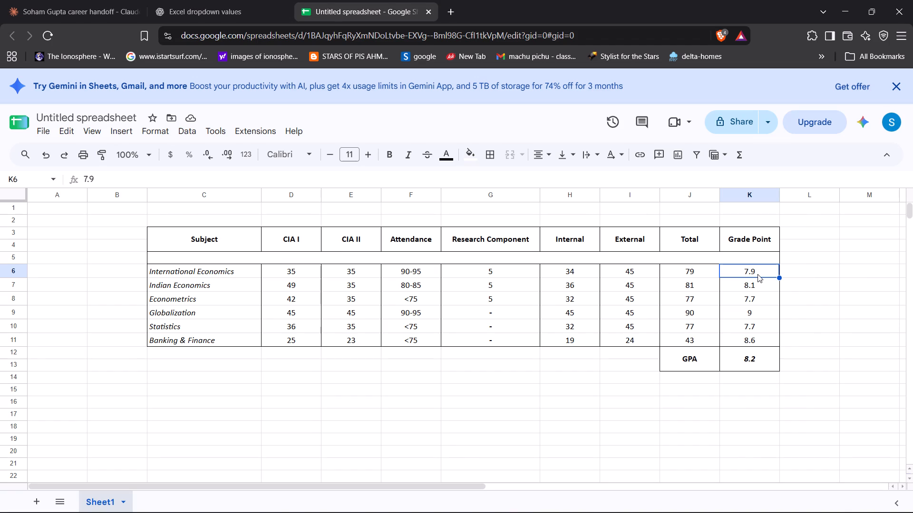
pyautogui.click(758, 274)
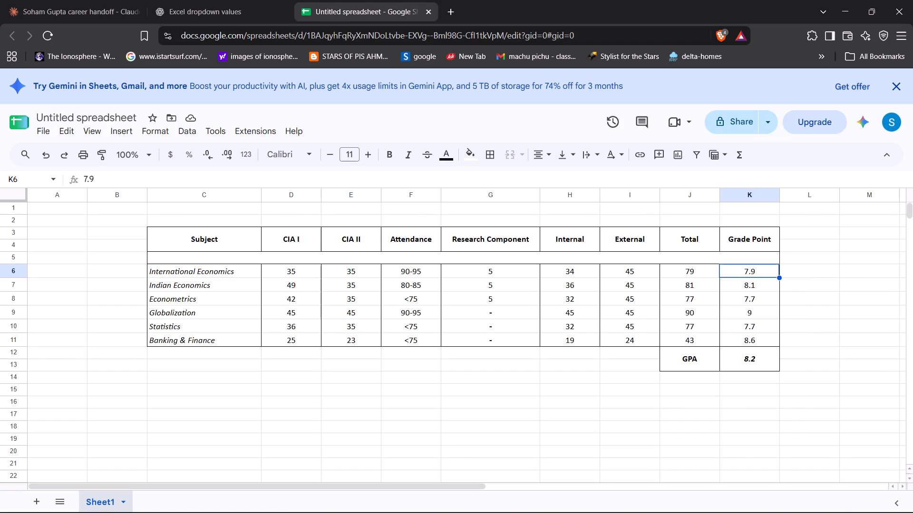
pyautogui.click(268, 175)
pyautogui.press('BackSpace')
pyautogui.press('BackSpace')
pyautogui.press('BackSpace')
pyautogui.press('BackSpace')
pyautogui.press('-')
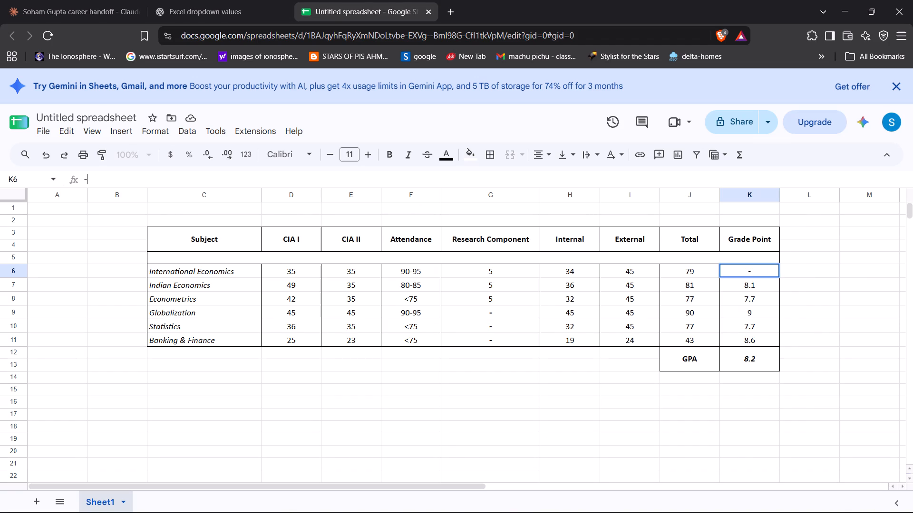
pyautogui.press('BackSpace')
pyautogui.press('=')
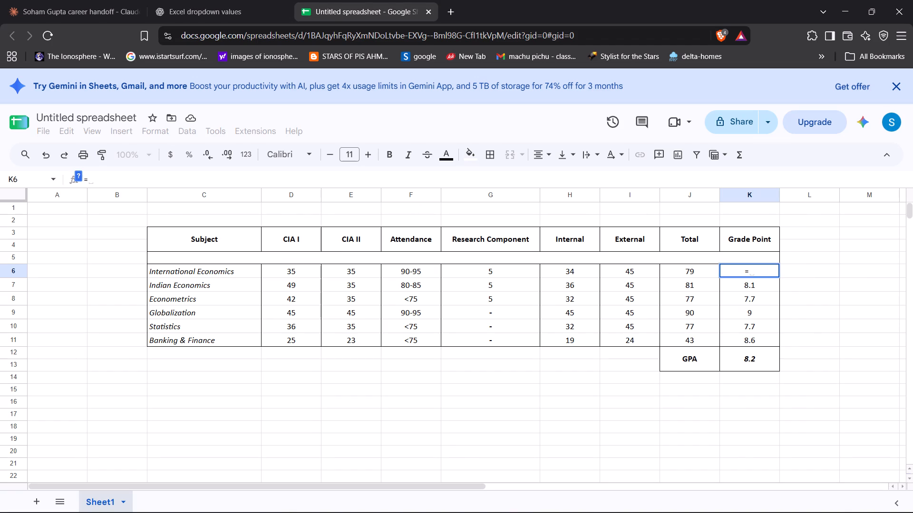
pyautogui.press('Left')
pyautogui.press('Left')
pyautogui.click(687, 268)
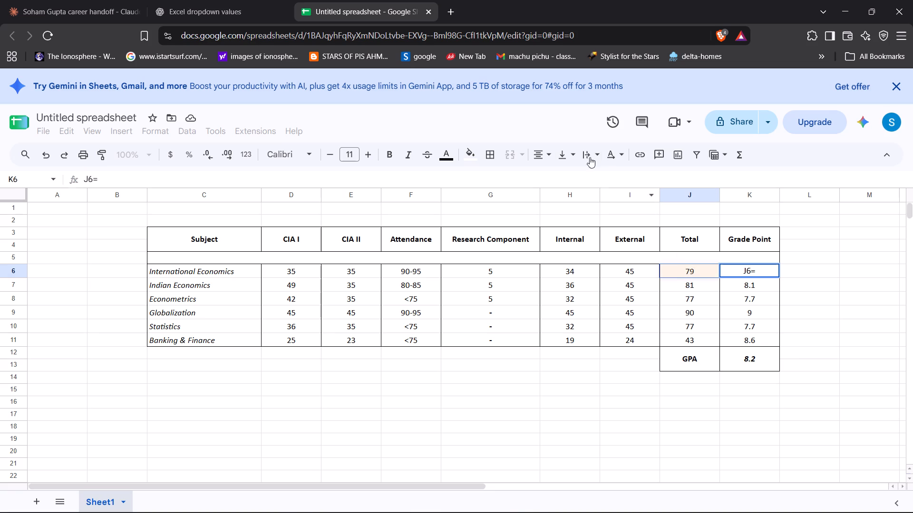
pyautogui.press('Right')
pyautogui.press('BackSpace')
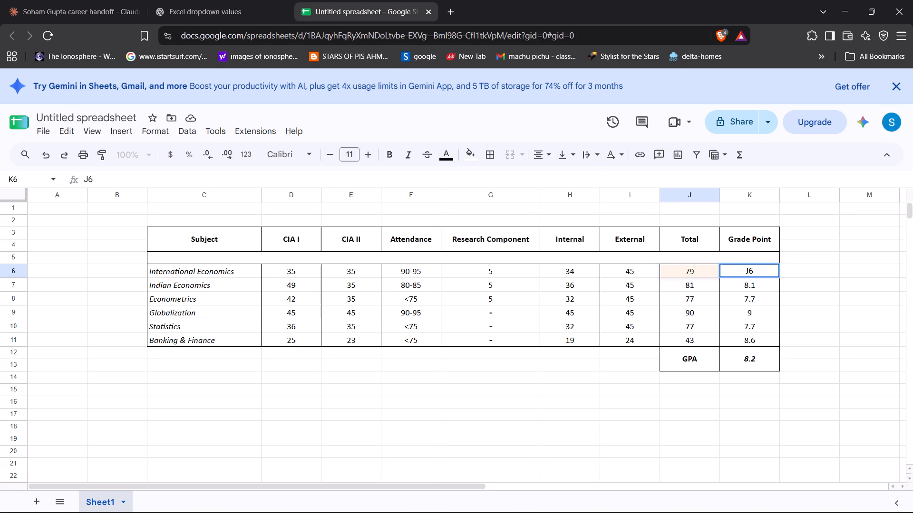
pyautogui.press('BackSpace')
pyautogui.press('BackSpace')
pyautogui.press('BackSpace')
pyautogui.press('=')
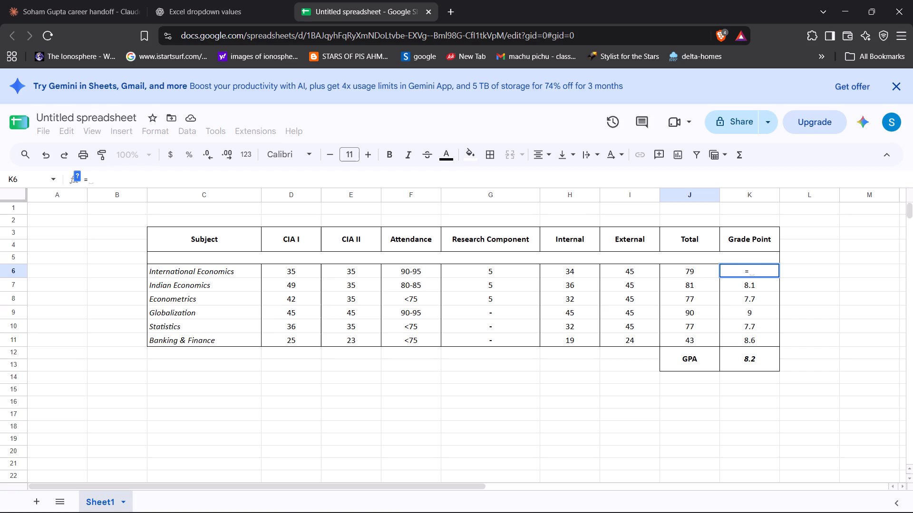
pyautogui.click(670, 271)
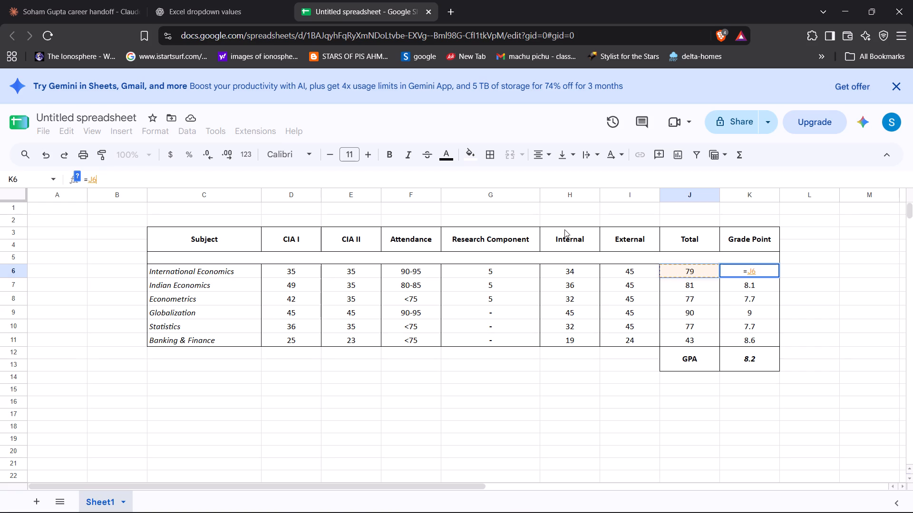
pyautogui.write('/10')
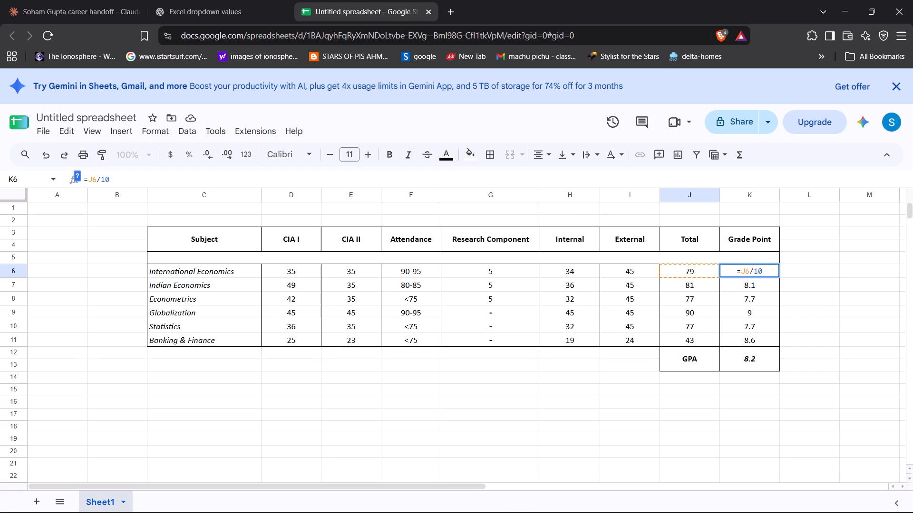
pyautogui.press('Return')
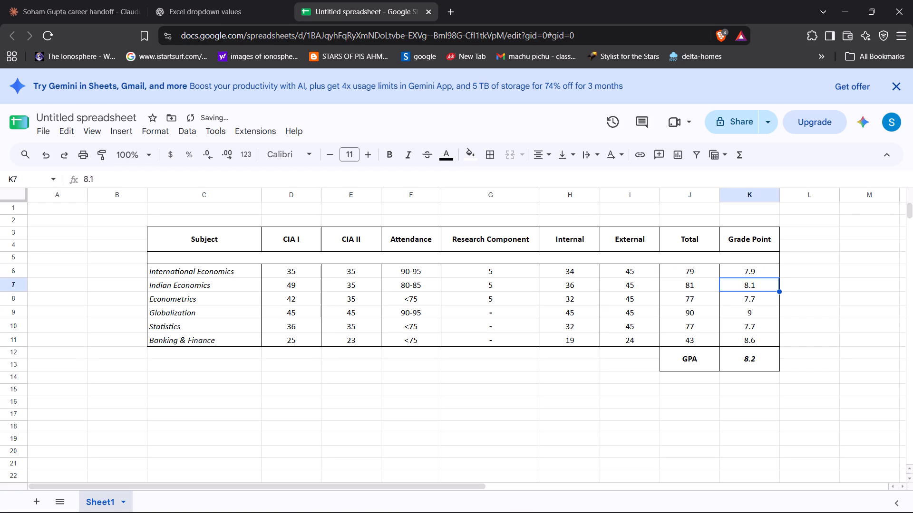
# Fill the K6 Grade Point formula down through K10.
pyautogui.press('Down')
pyautogui.press('Down')
pyautogui.press('Down')
pyautogui.hotkey('shift', 'Up')
pyautogui.hotkey('shift', 'Up')
pyautogui.hotkey('shift', 'Up')
pyautogui.hotkey('shift', 'Up')
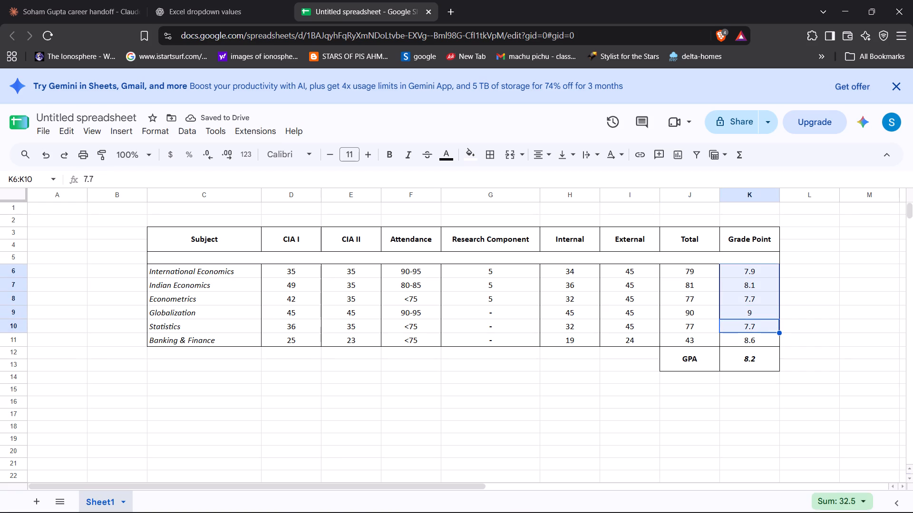
pyautogui.hotkey('ctrl', 'd')
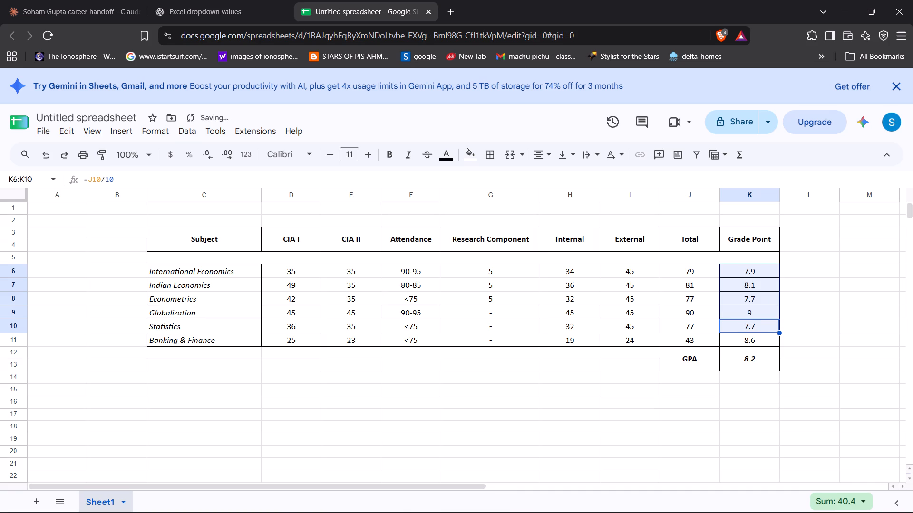
# Check the filled formulas and borders of Grade Point cells K6:K10.
pyautogui.click(839, 322)
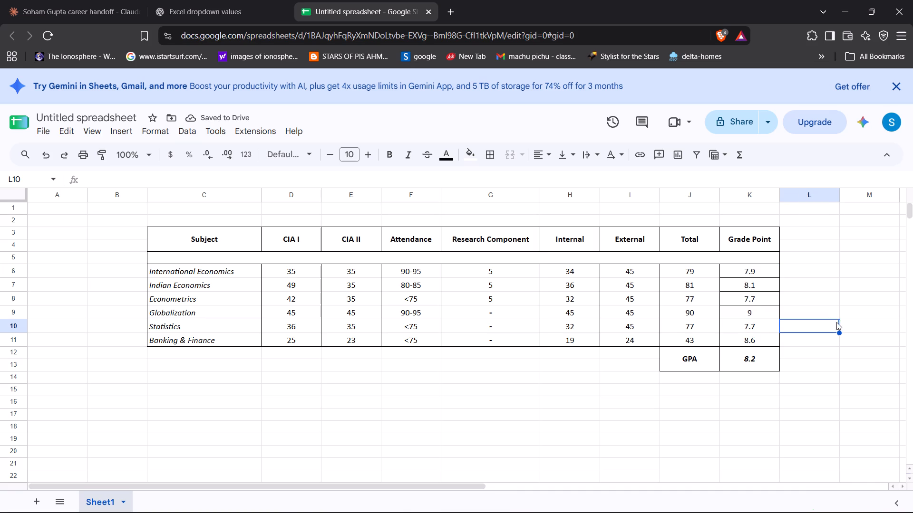
pyautogui.click(754, 326)
pyautogui.click(743, 302)
pyautogui.click(738, 279)
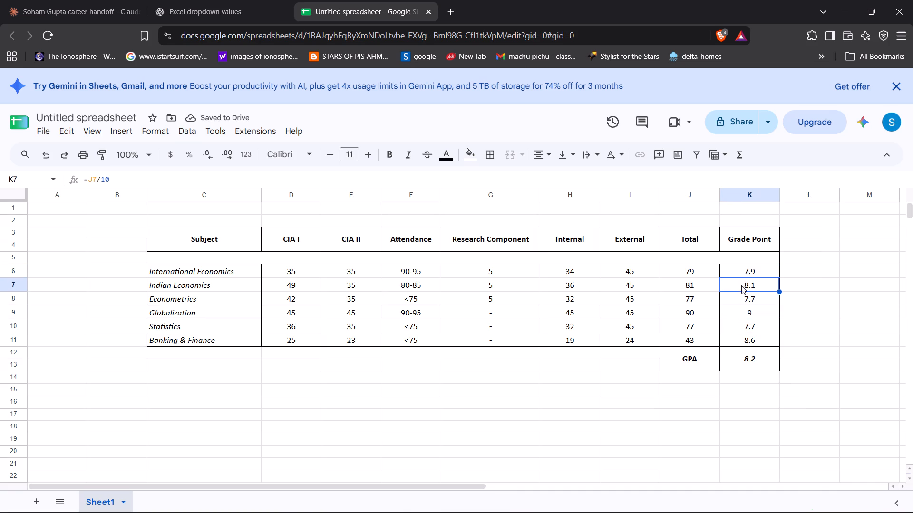
pyautogui.click(744, 290)
pyautogui.click(747, 296)
pyautogui.click(736, 274)
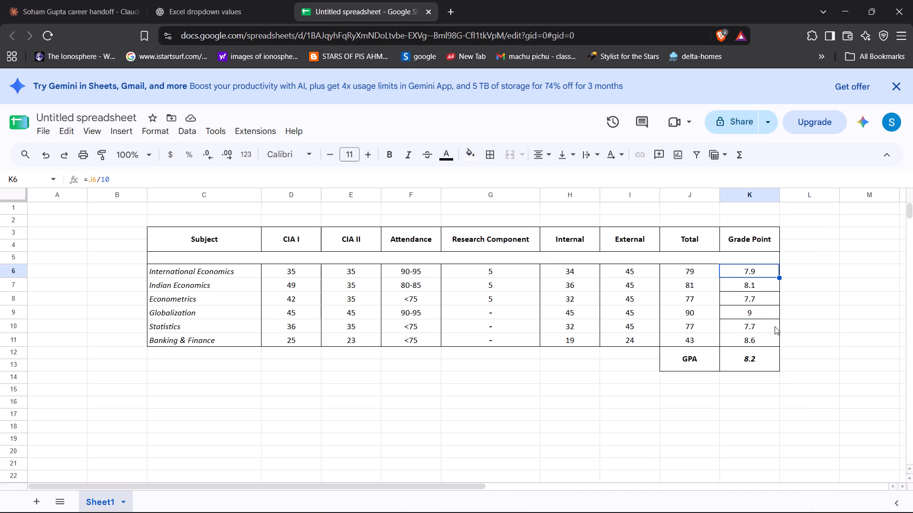
pyautogui.click(768, 325)
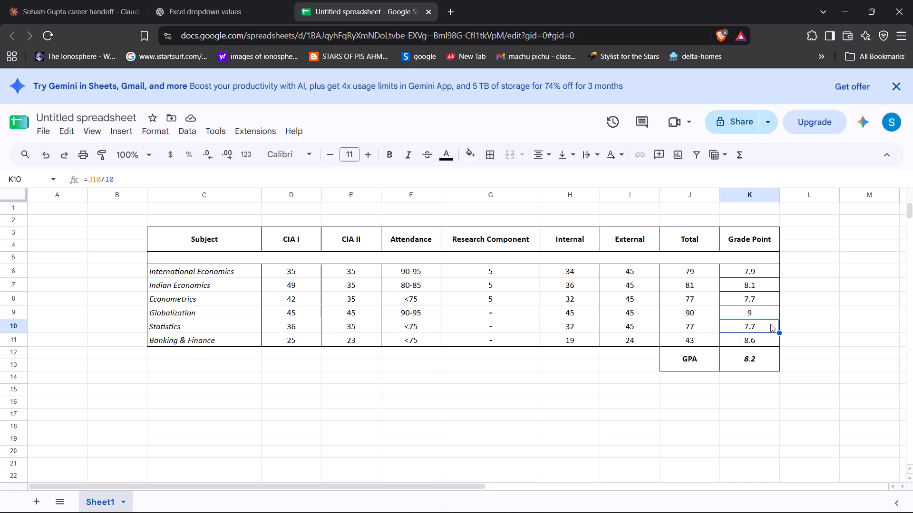
pyautogui.hotkey('shift', 'Up')
pyautogui.hotkey('shift', 'Up')
pyautogui.hotkey('shift', 'Up')
pyautogui.hotkey('shift', 'Up')
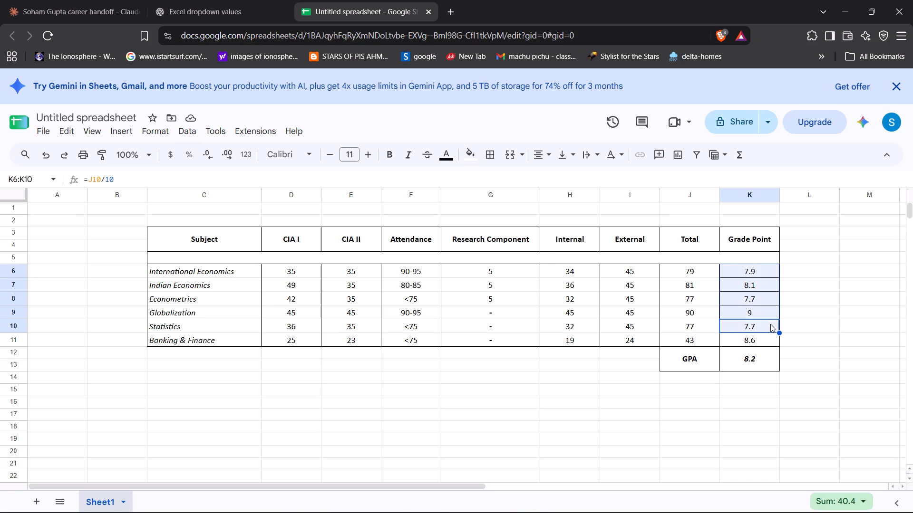
# Copy the Banking & Finance Grade Point formula =(J11/50)*10 from the Excel workbook into K11 of the Google Sheets table.
pyautogui.click(766, 342)
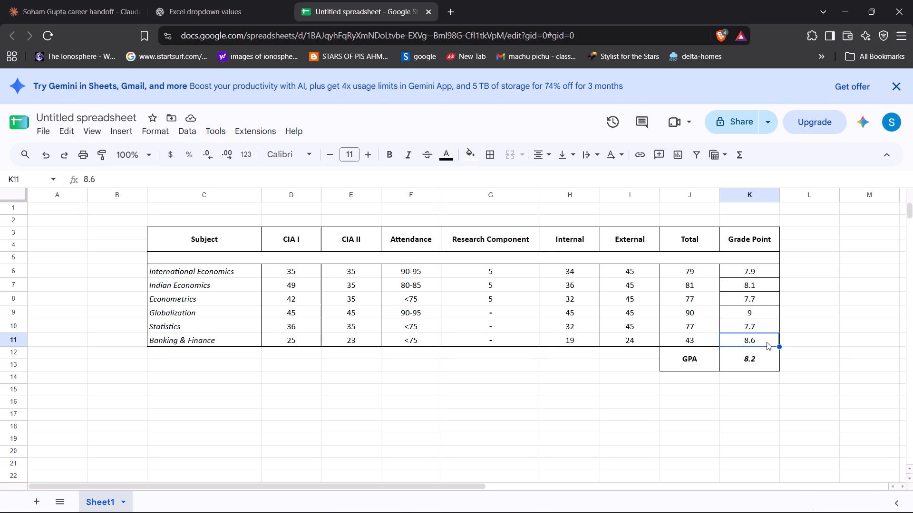
pyautogui.hotkey('alt', 'Tab')
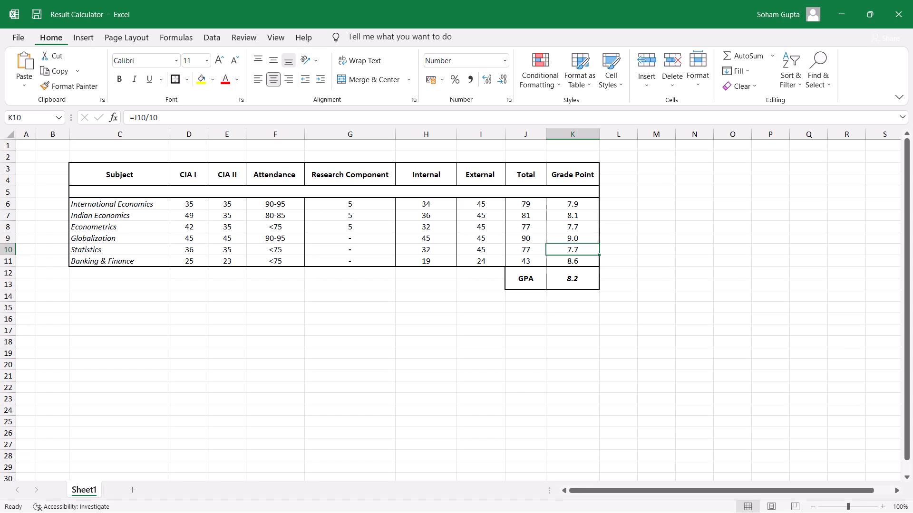
pyautogui.click(576, 261)
pyautogui.moveTo(217, 113); pyautogui.dragTo(101, 120)
pyautogui.hotkey('ctrl', 'c')
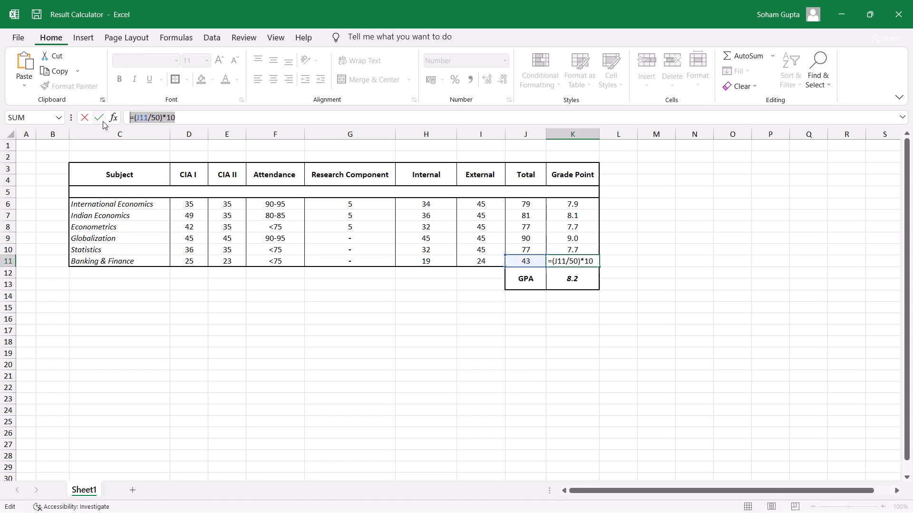
pyautogui.hotkey('alt', 'Tab')
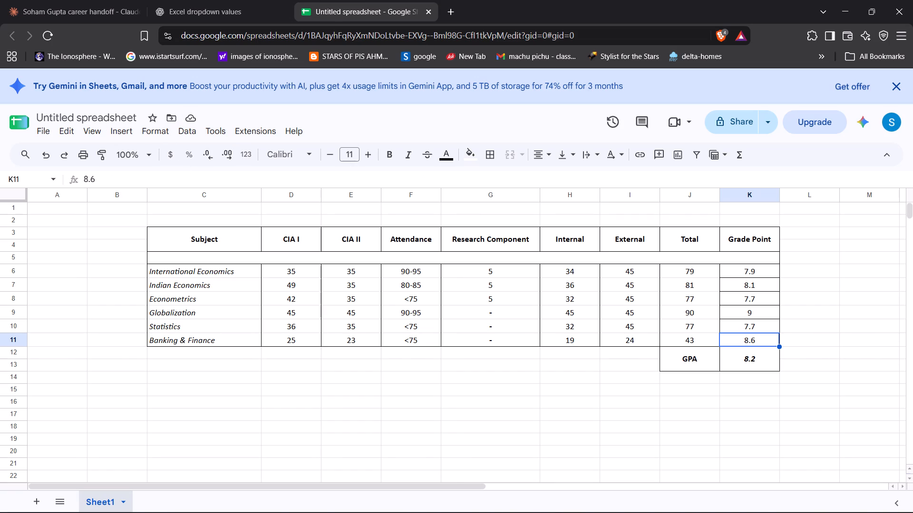
pyautogui.moveTo(192, 182); pyautogui.dragTo(68, 188)
pyautogui.hotkey('ctrl', 'v')
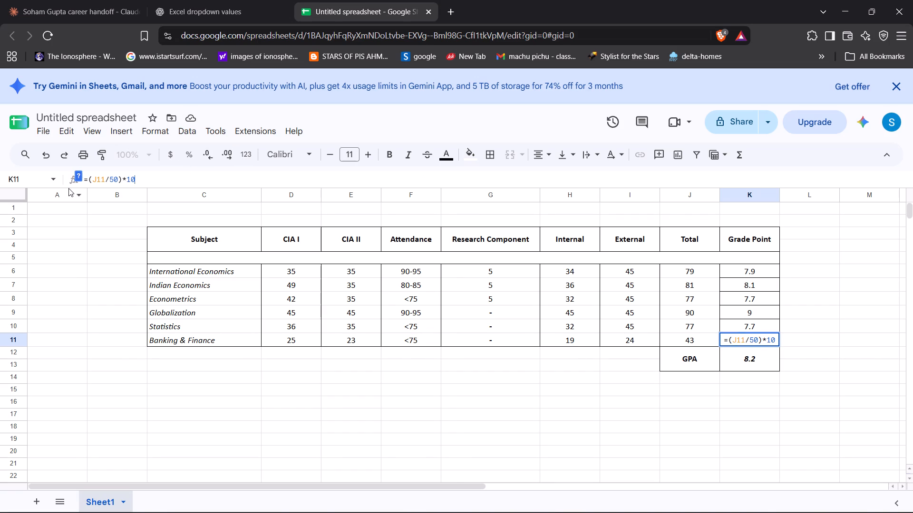
pyautogui.press('Return')
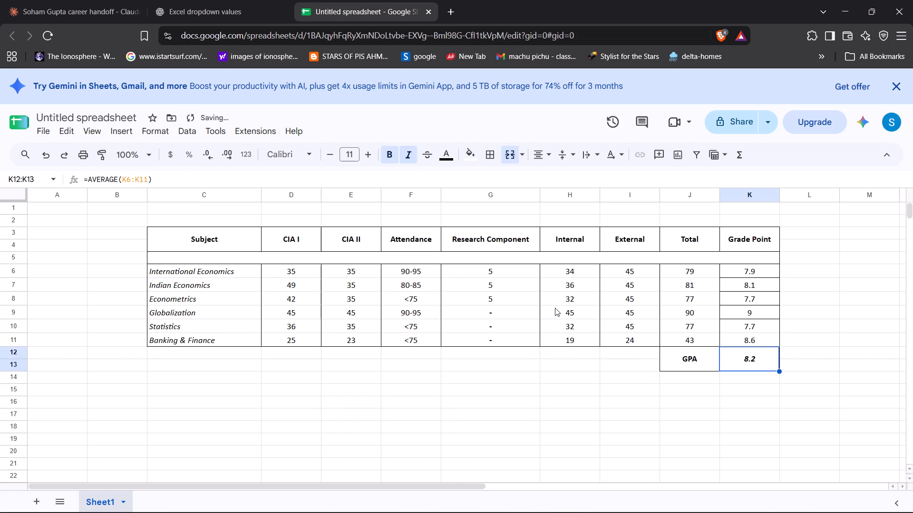
# Clear all borders from the Grade Point cells K6:K11.
pyautogui.click(743, 266)
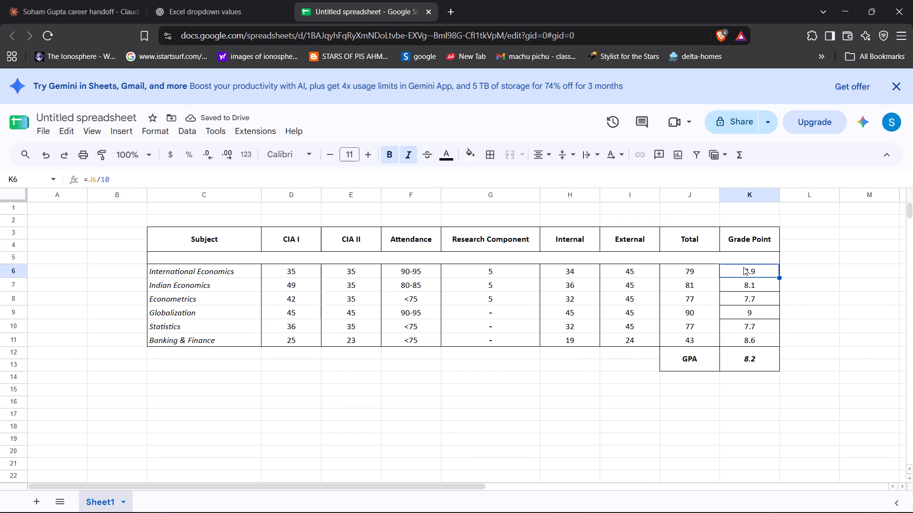
pyautogui.hotkey('shift', 'Down')
pyautogui.hotkey('shift', 'Down')
pyautogui.hotkey('shift', 'Down')
pyautogui.hotkey('shift', 'Down')
pyautogui.hotkey('shift', 'Down')
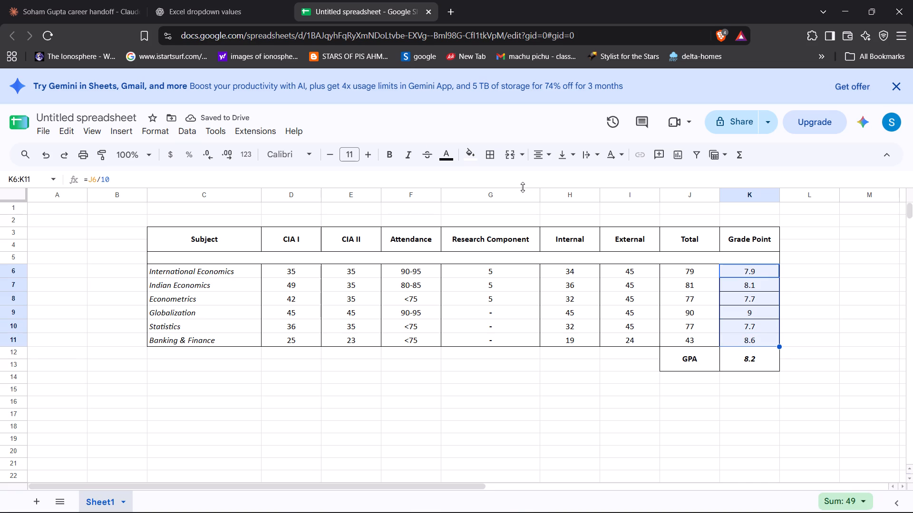
pyautogui.click(491, 158)
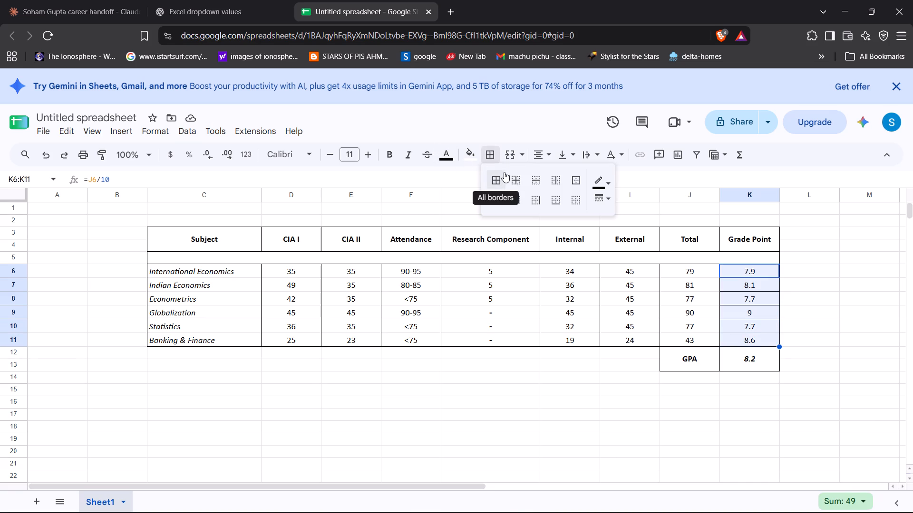
pyautogui.click(580, 199)
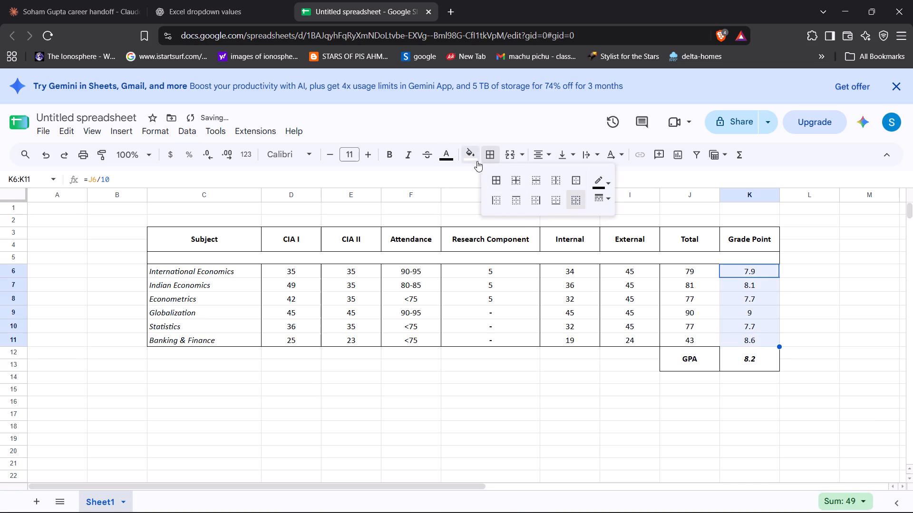
# Add left, right, top and bottom borders around the Grade Point range K6:K11.
pyautogui.click(501, 199)
pyautogui.click(532, 201)
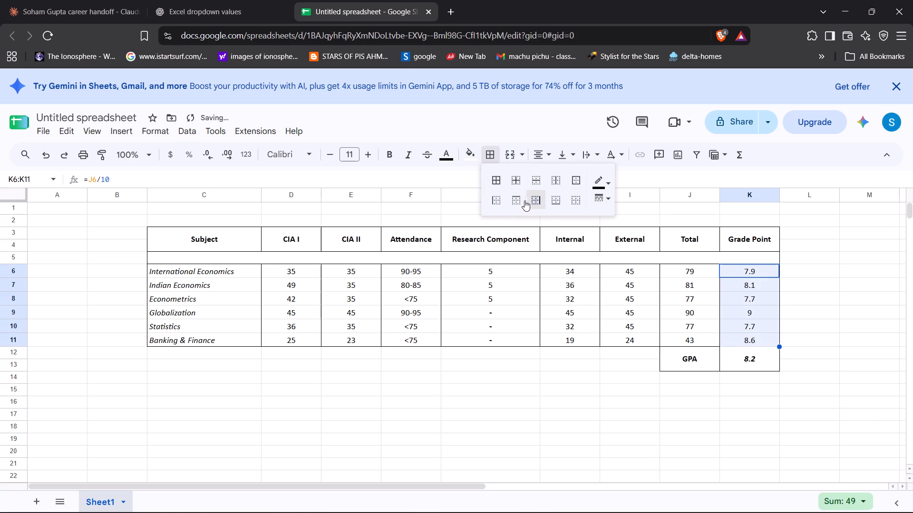
pyautogui.click(515, 199)
pyautogui.click(556, 199)
pyautogui.click(622, 421)
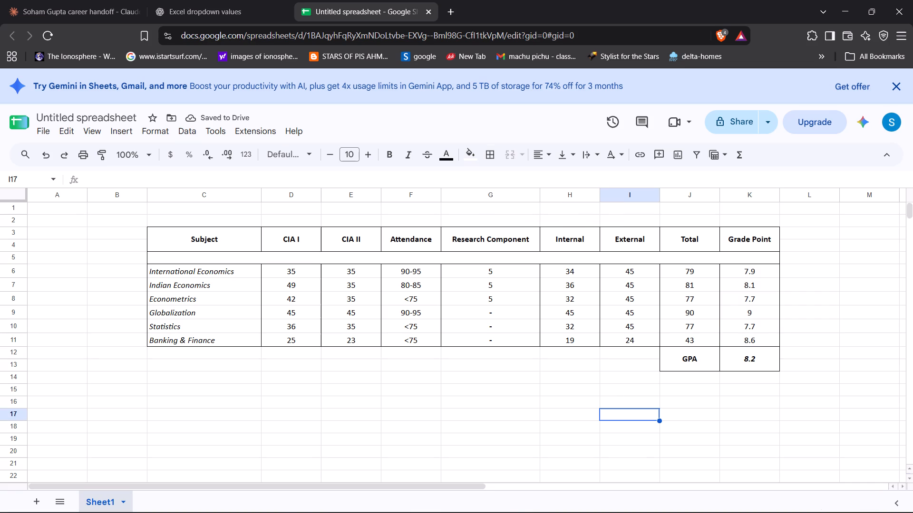
# Check the Internal cells H11 up to H6 and the International Economics Total cell J6 for formulas.
pyautogui.press('Left')
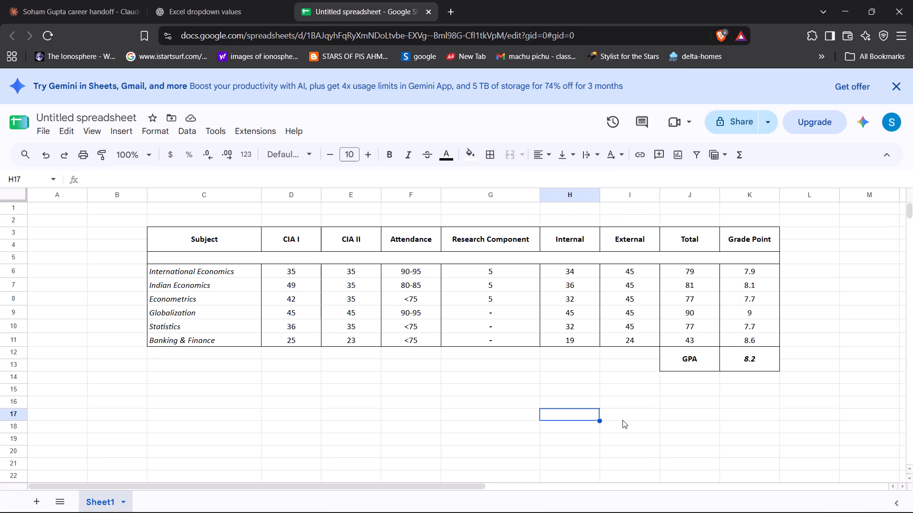
pyautogui.press('Up')
pyautogui.press('Up')
pyautogui.press('Up')
pyautogui.press('Up')
pyautogui.press('Up')
pyautogui.press('Up')
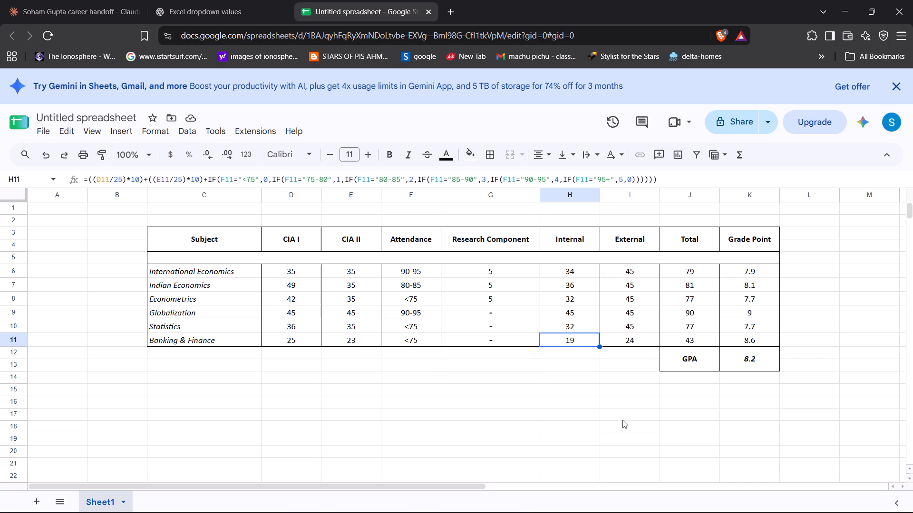
pyautogui.press('Up')
pyautogui.press('Up')
pyautogui.press('Up')
pyautogui.press('Up')
pyautogui.press('Up')
pyautogui.press('Right')
pyautogui.press('Right')
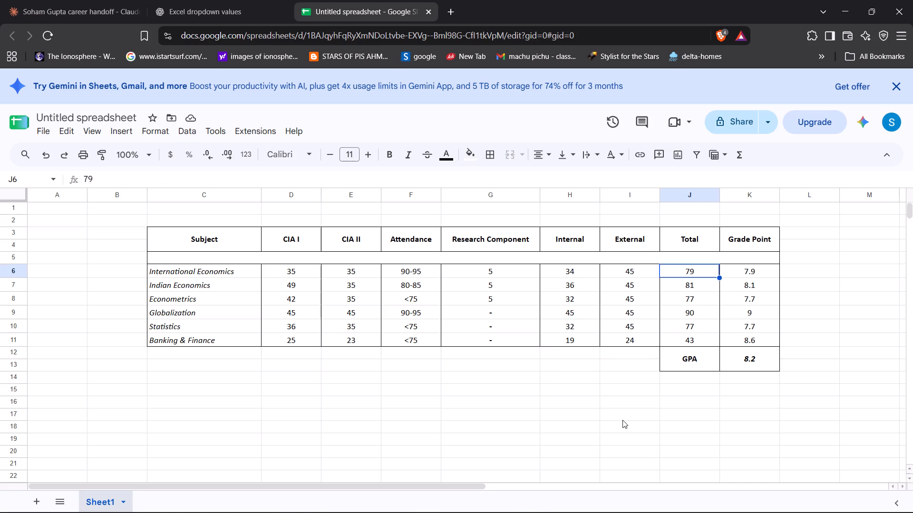
# Check the Grade Point cells K6:K11 and the GPA cell K12 for working formulas.
pyautogui.press('Right')
pyautogui.press('Down')
pyautogui.press('Down')
pyautogui.press('Down')
pyautogui.press('Down')
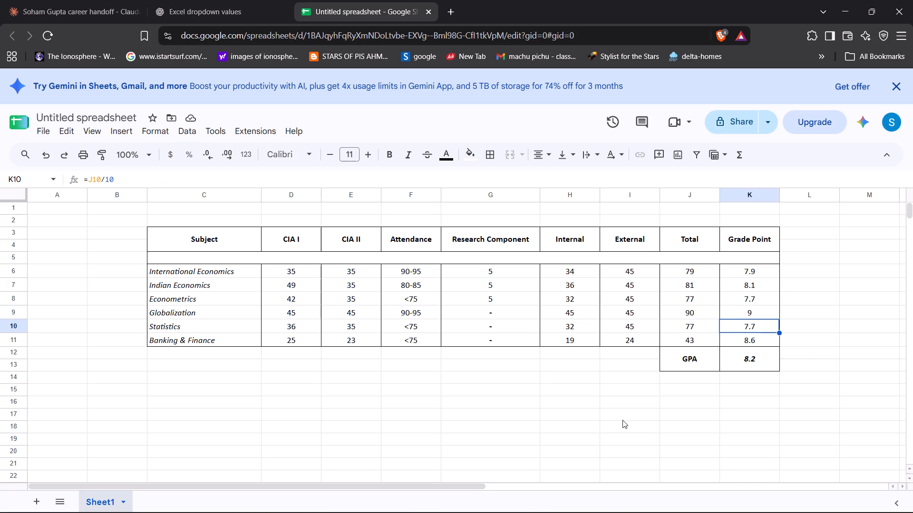
pyautogui.press('Down')
pyautogui.press('Down')
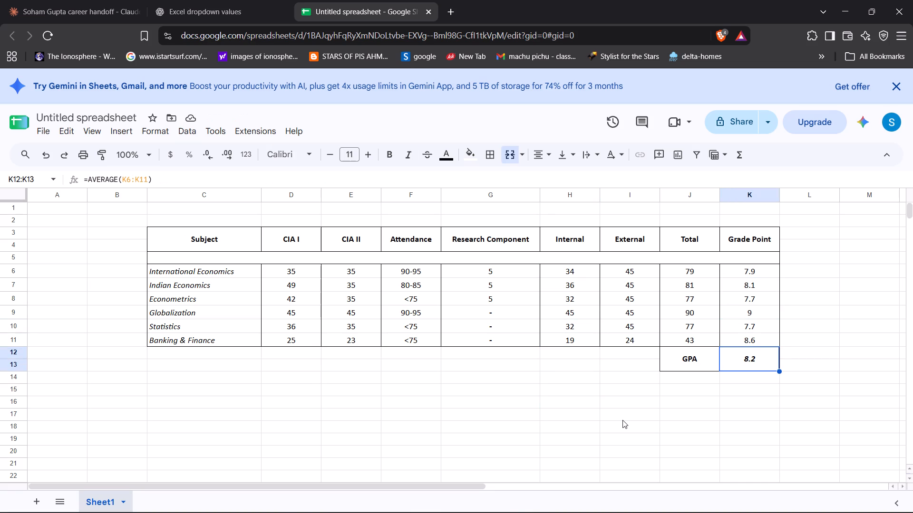
pyautogui.press('Left')
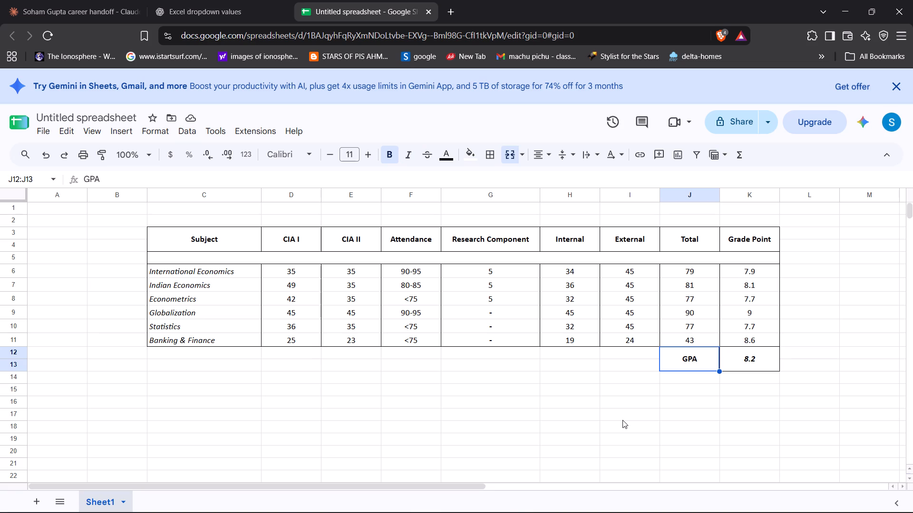
pyautogui.press('Right')
pyautogui.press('Left')
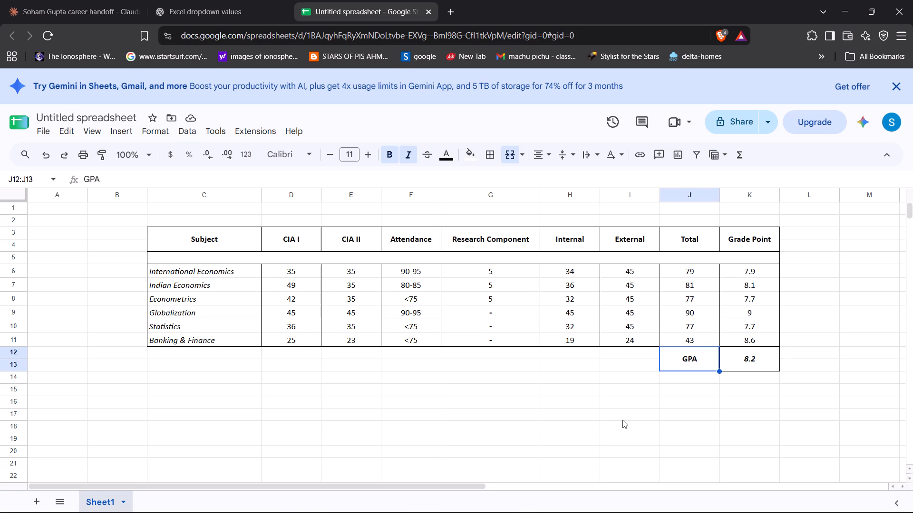
pyautogui.press('Right')
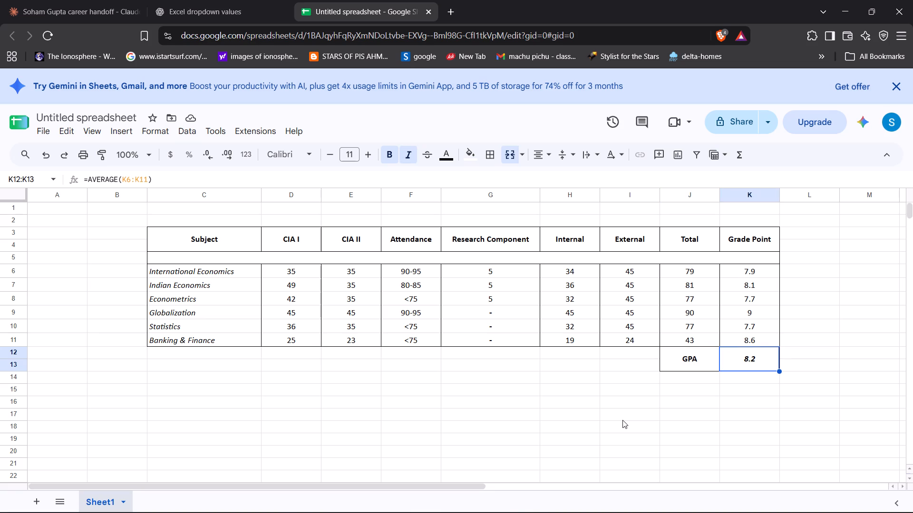
pyautogui.press('Up')
pyautogui.press('Up')
pyautogui.press('Up')
pyautogui.press('Up')
pyautogui.press('Up')
pyautogui.press('Up')
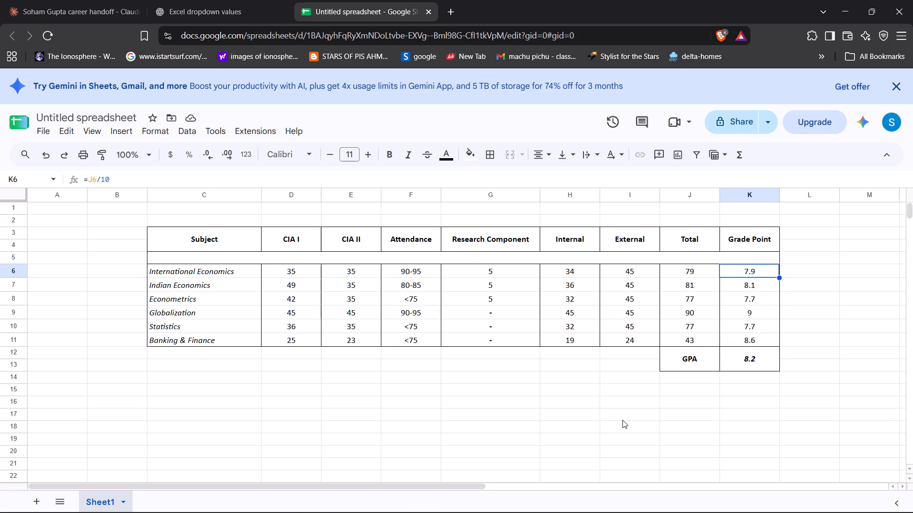
# Review the Attendance cells F6:F11 in the Google Sheets table.
pyautogui.press('Left')
pyautogui.press('Left')
pyautogui.press('Left')
pyautogui.press('Left')
pyautogui.press('Left')
pyautogui.press('Down')
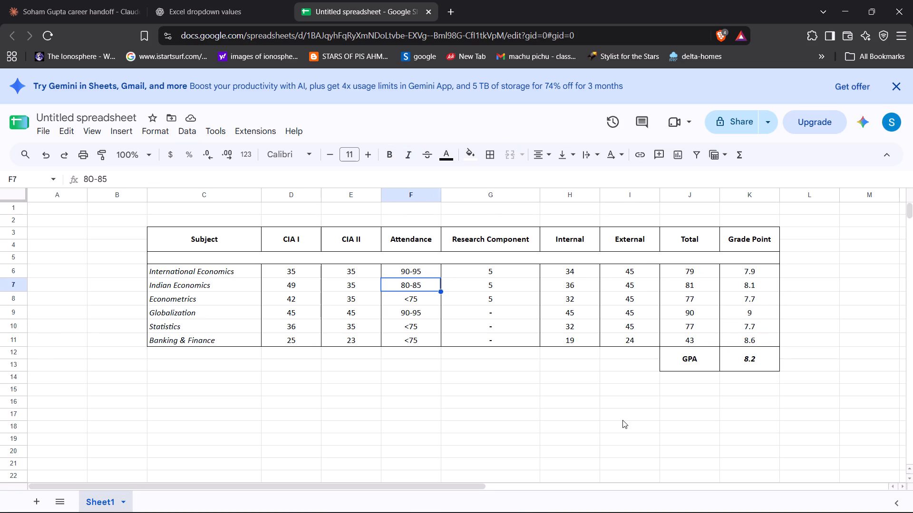
pyautogui.press('Down')
pyautogui.press('Down')
pyautogui.press('Down')
pyautogui.press('Down')
pyautogui.press('Down')
pyautogui.press('Up')
pyautogui.press('Up')
pyautogui.press('Up')
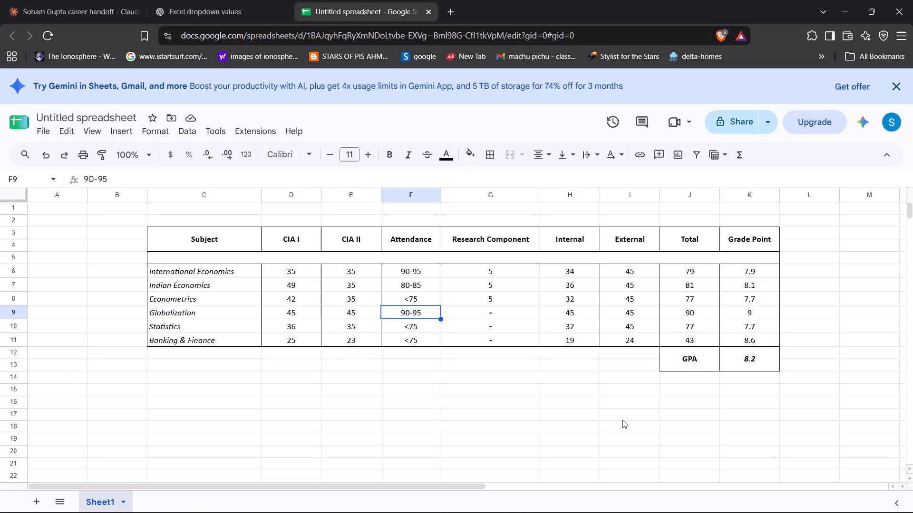
pyautogui.press('Down')
pyautogui.press('Down')
pyautogui.press('Down')
pyautogui.press('Down')
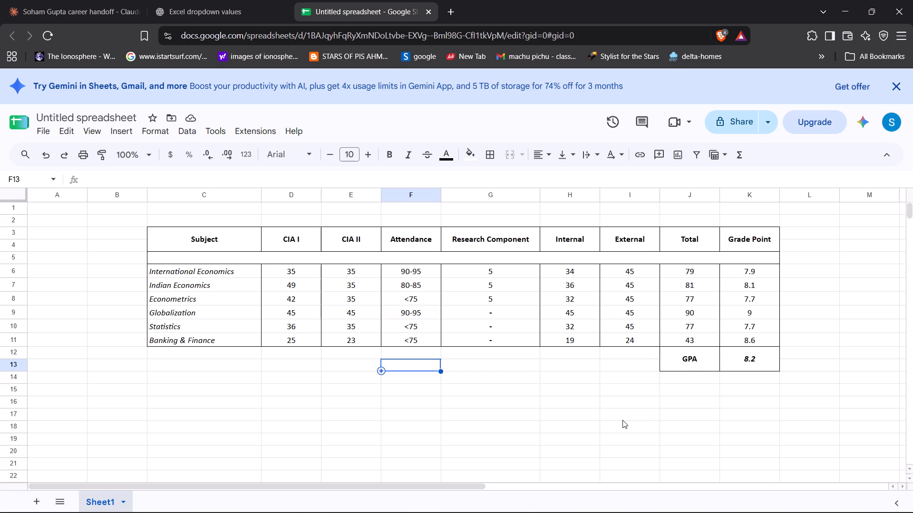
# Switch to the Excel workbook and set the International Economics Attendance in F6 to <75.
pyautogui.hotkey('alt', 'Tab')
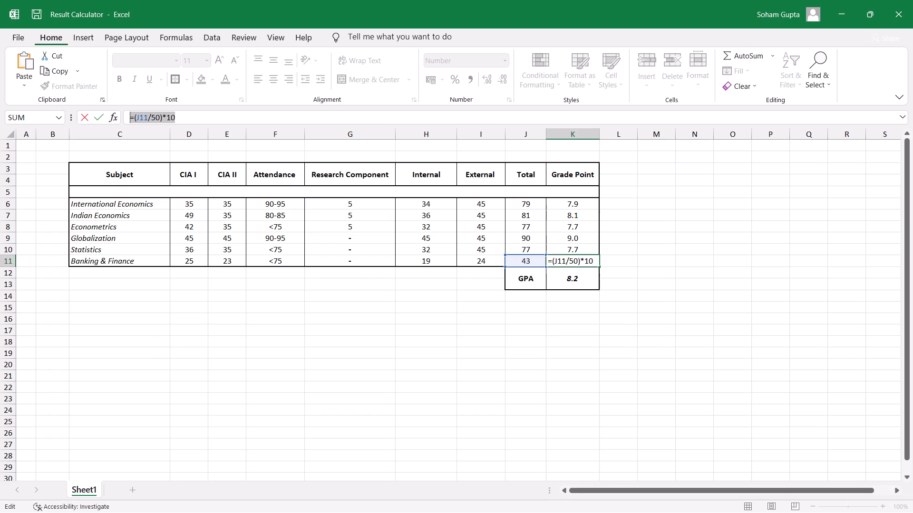
pyautogui.click(301, 204)
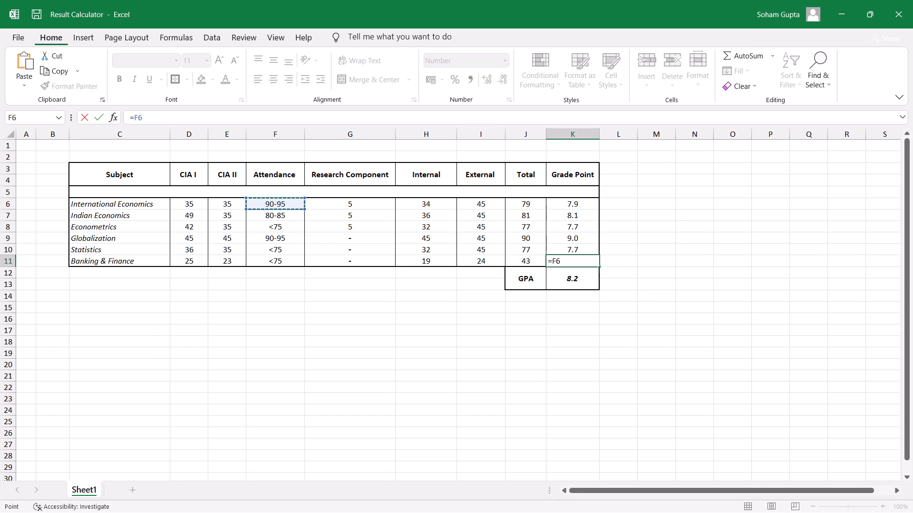
pyautogui.hotkey('ctrl', 'z')
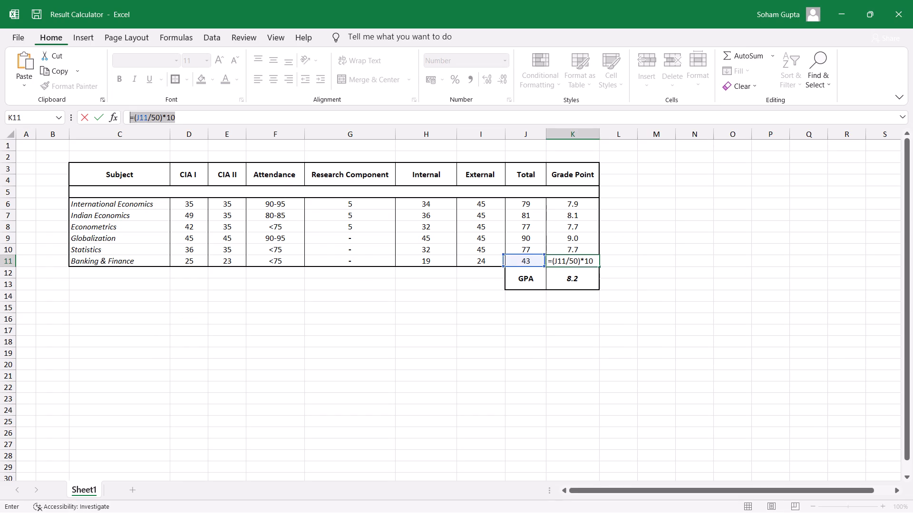
pyautogui.press('Return')
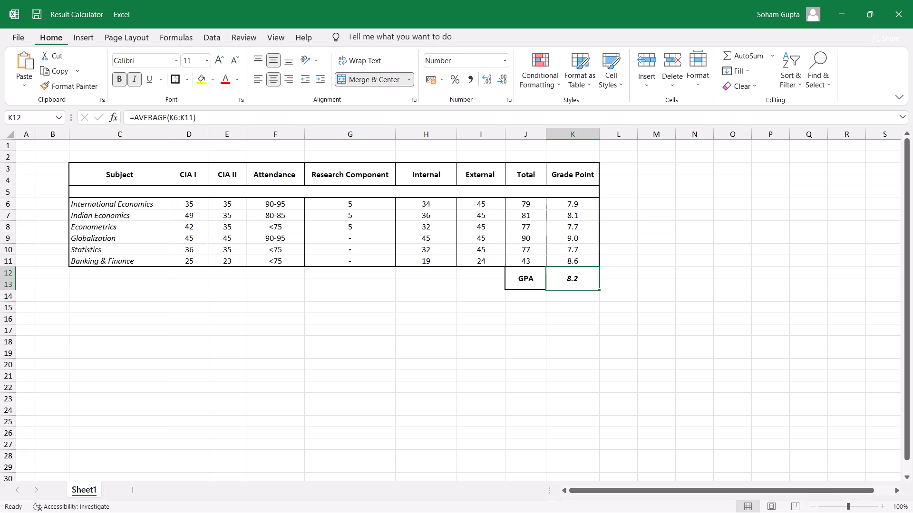
pyautogui.click(288, 205)
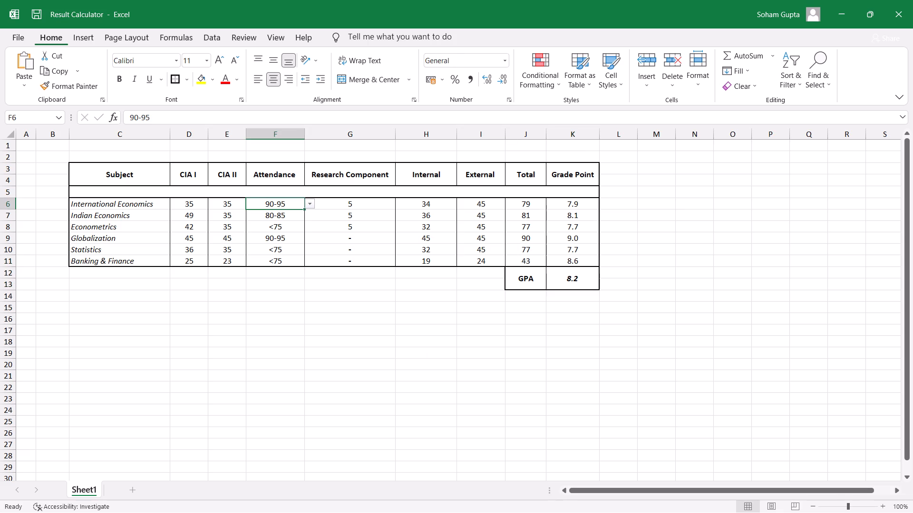
pyautogui.click(308, 203)
pyautogui.click(301, 211)
pyautogui.press('Down')
pyautogui.press('Down')
pyautogui.press('Down')
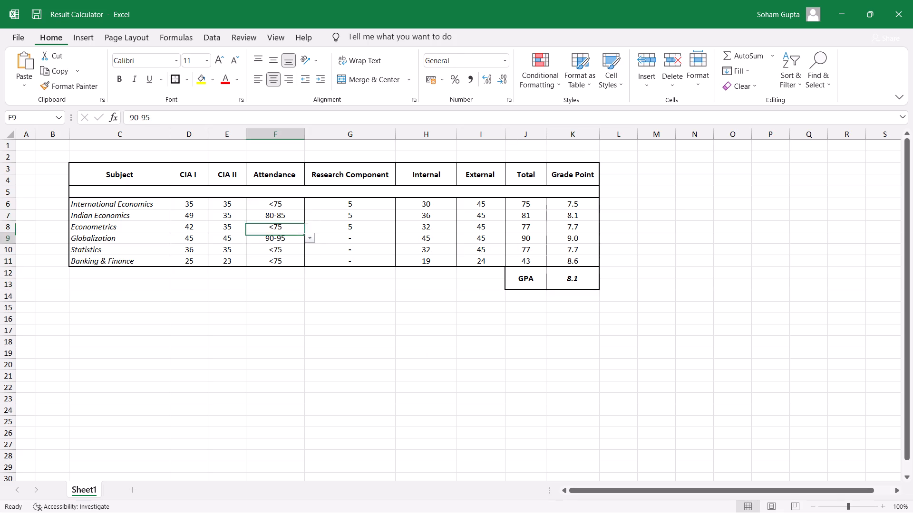
pyautogui.press('Down')
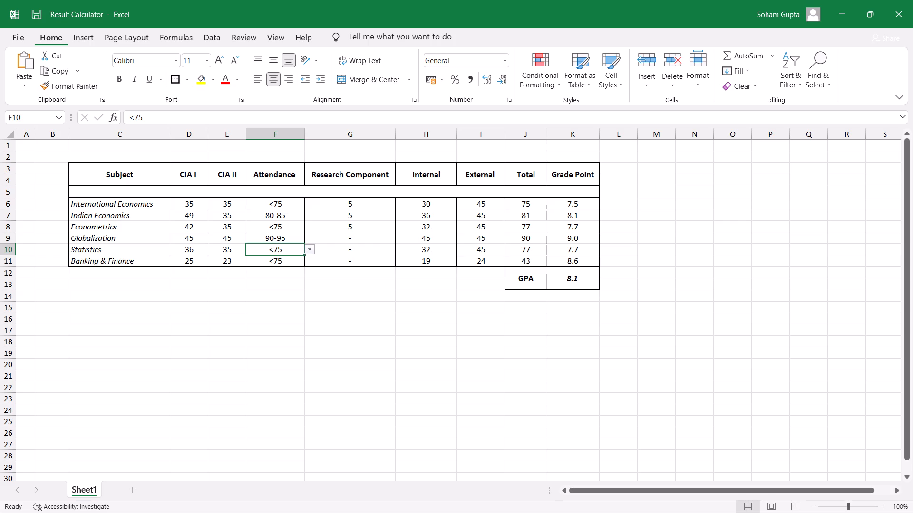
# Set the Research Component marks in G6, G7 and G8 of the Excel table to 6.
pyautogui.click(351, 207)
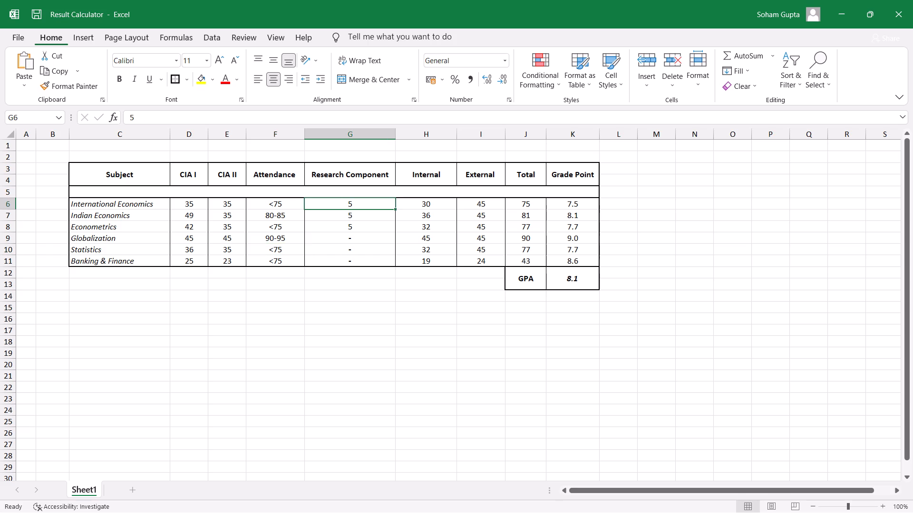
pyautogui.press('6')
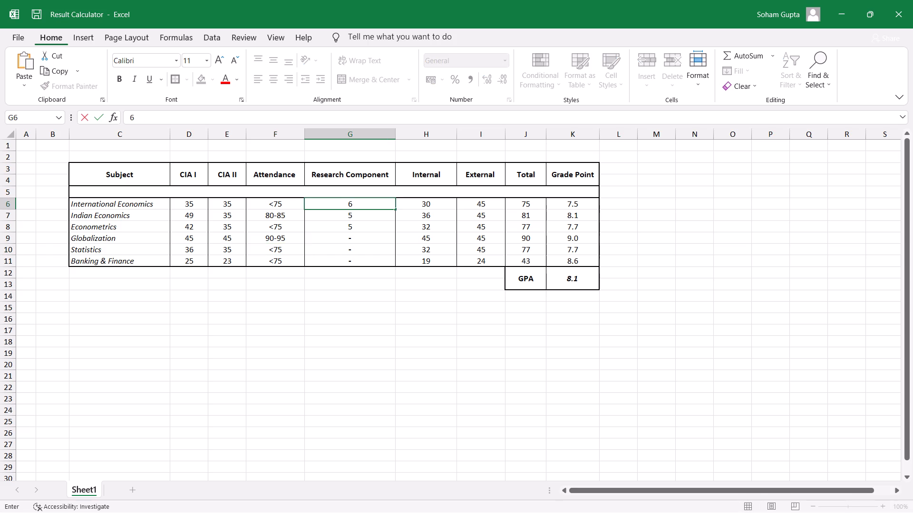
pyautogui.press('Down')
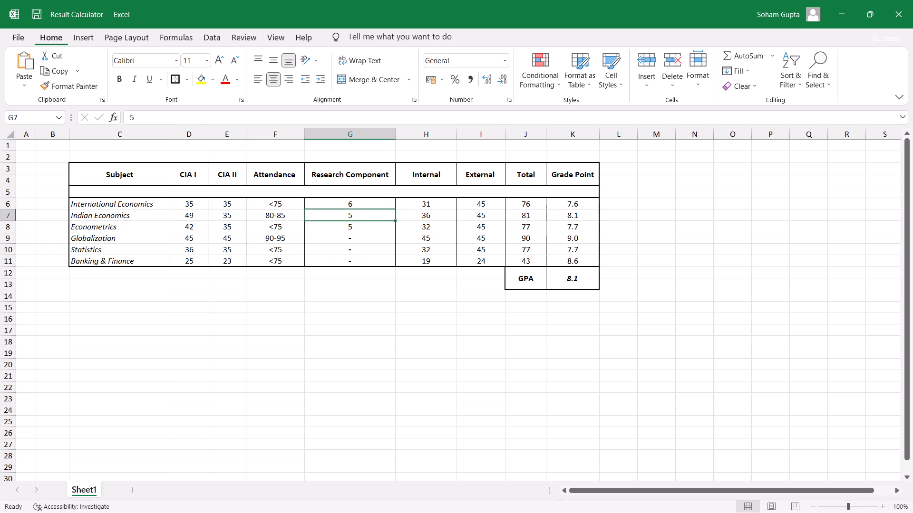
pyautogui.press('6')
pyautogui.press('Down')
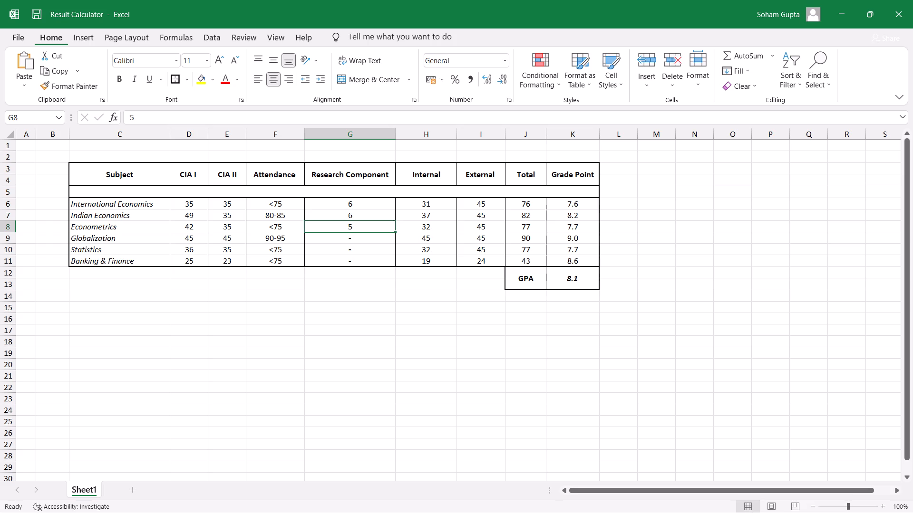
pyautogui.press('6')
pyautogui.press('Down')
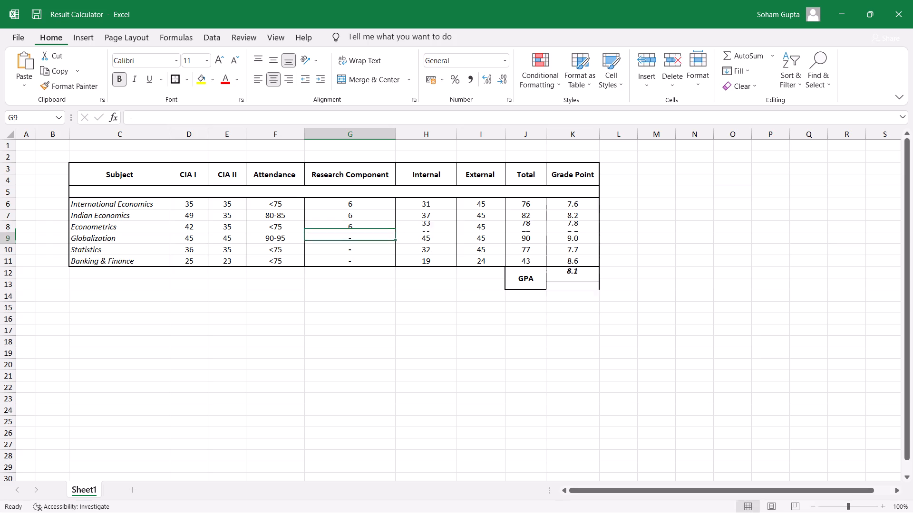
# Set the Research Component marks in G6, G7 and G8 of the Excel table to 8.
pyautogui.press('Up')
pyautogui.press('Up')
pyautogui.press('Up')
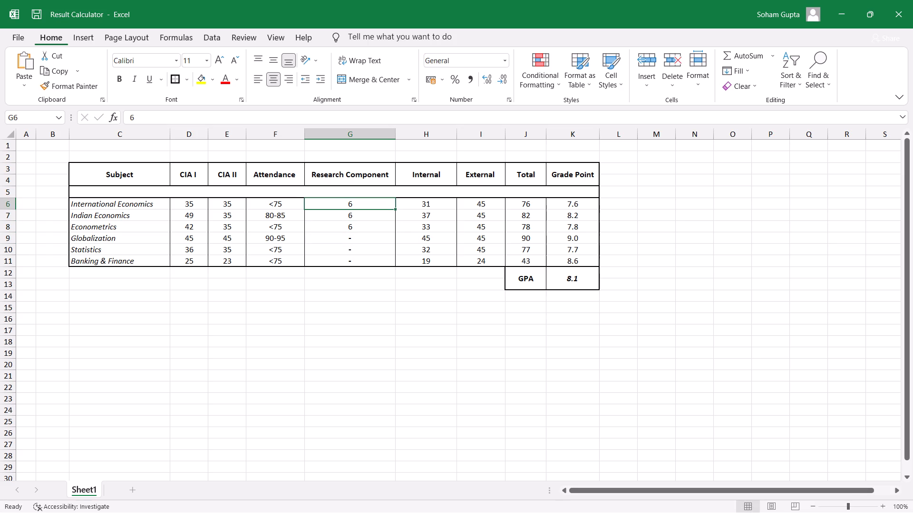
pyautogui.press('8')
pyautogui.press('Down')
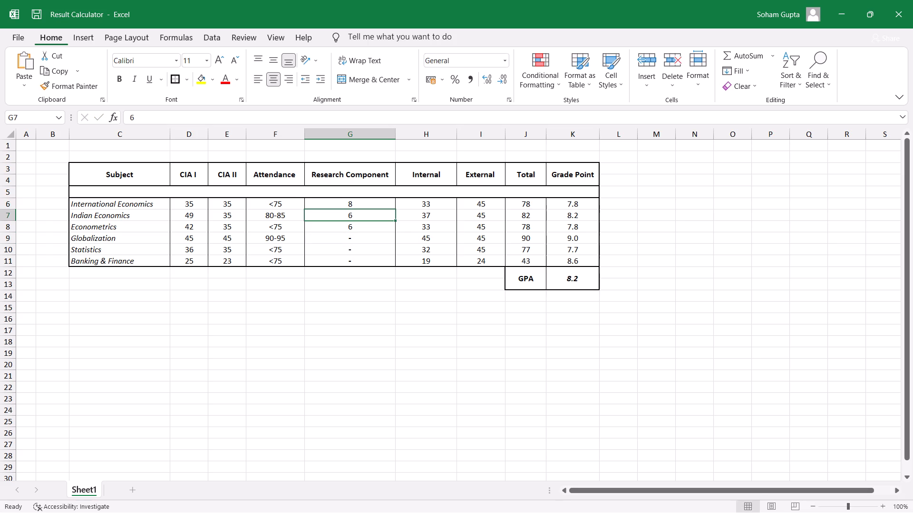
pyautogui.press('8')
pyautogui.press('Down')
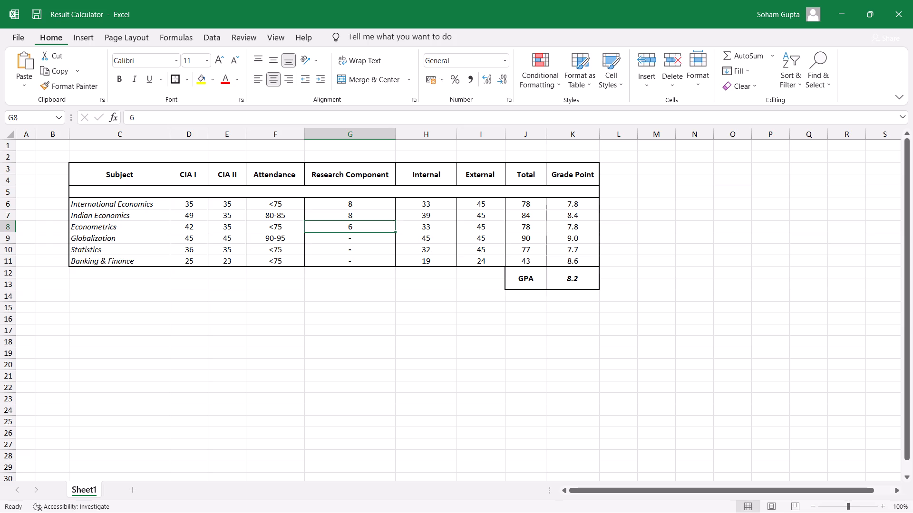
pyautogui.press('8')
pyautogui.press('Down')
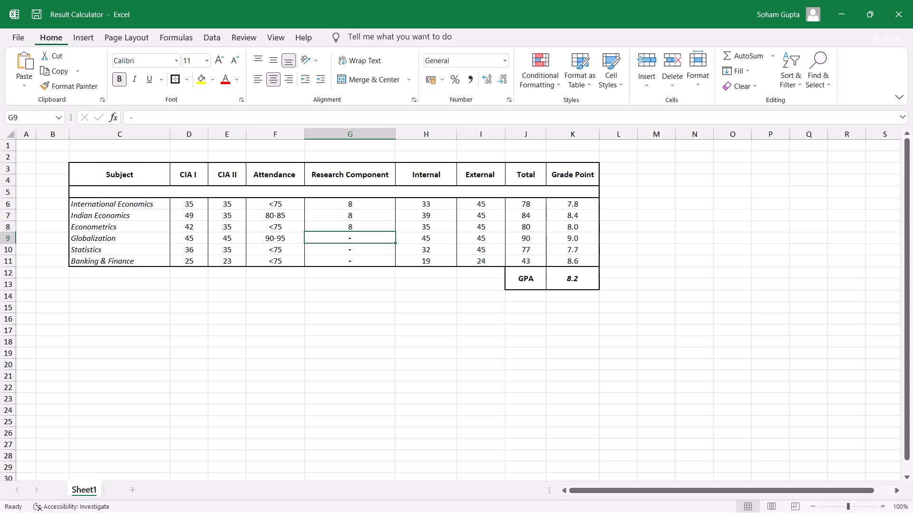
# Set the Research Component marks in G8, G7 and G6 of the Excel table to 7.
pyautogui.press('Up')
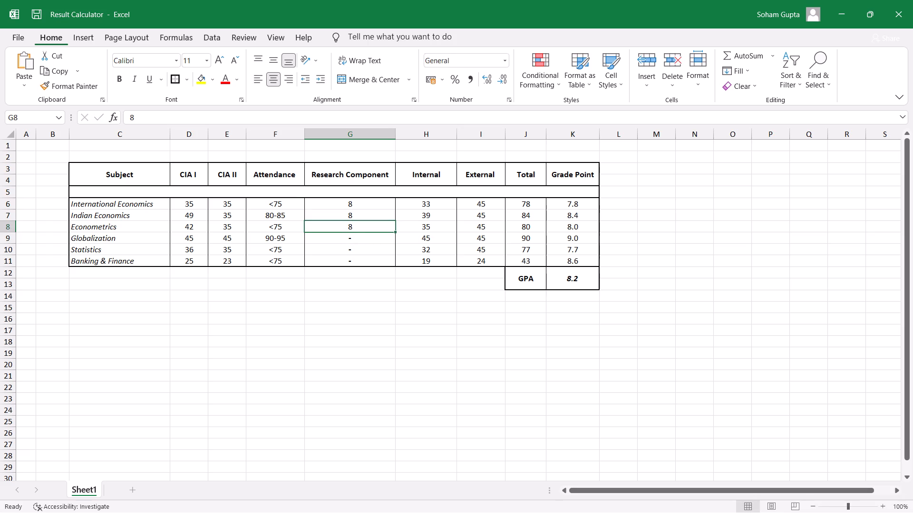
pyautogui.press('7')
pyautogui.press('Up')
pyautogui.press('7')
pyautogui.press('Up')
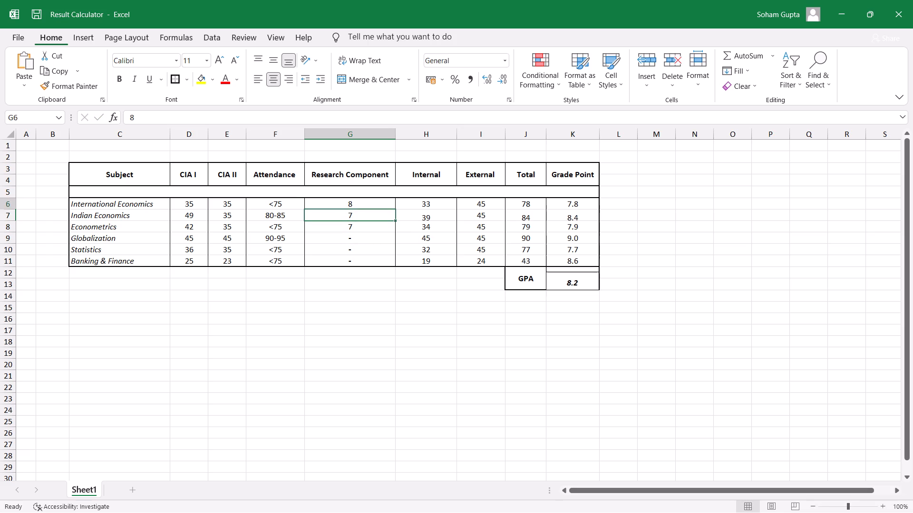
pyautogui.press('7')
pyautogui.press('Up')
pyautogui.press('Down')
pyautogui.press('Down')
pyautogui.press('Down')
pyautogui.press('Down')
pyautogui.press('Down')
pyautogui.press('Down')
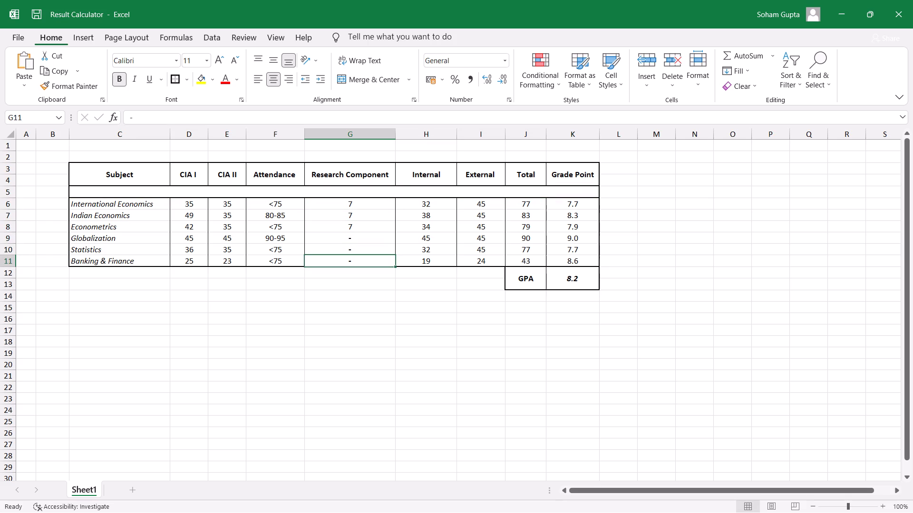
# Switch to the Google Sheets table and set the Research Component marks in G6, G7 and G8 to 7.
pyautogui.hotkey('alt', 'Tab')
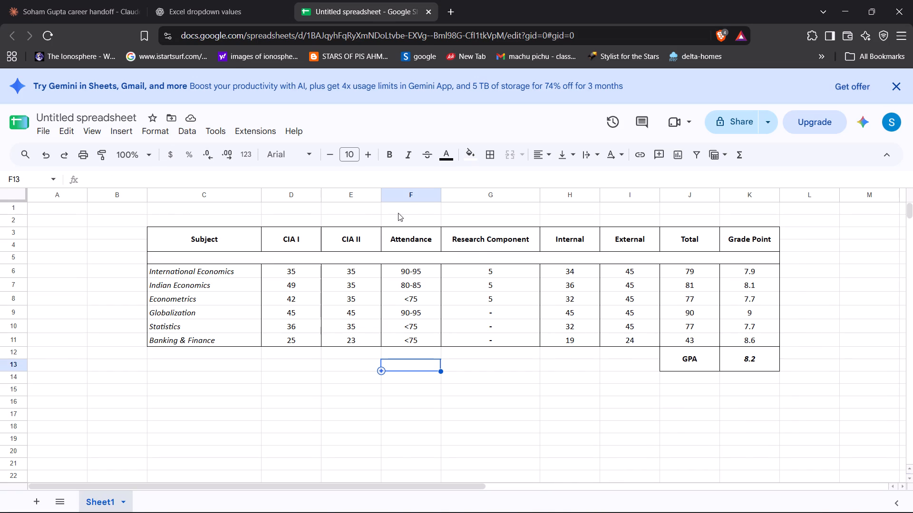
pyautogui.click(467, 266)
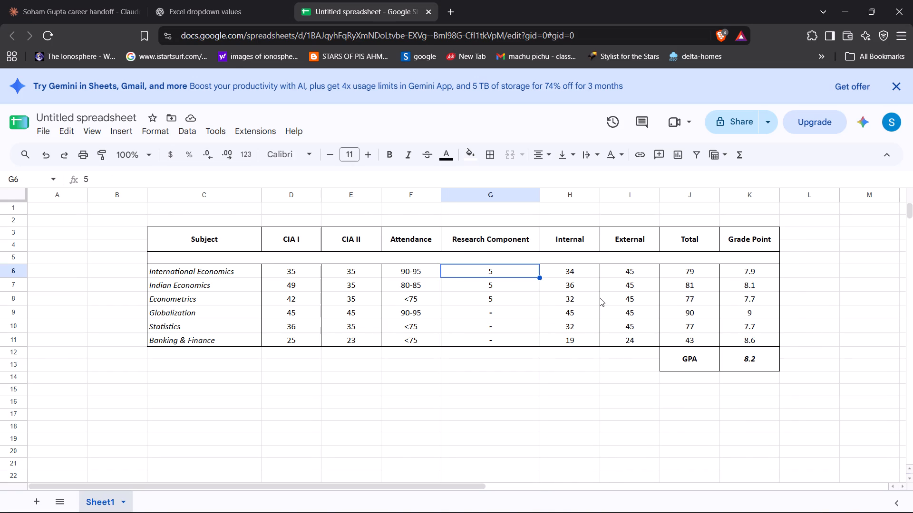
pyautogui.press('7')
pyautogui.press('Return')
pyautogui.press('7')
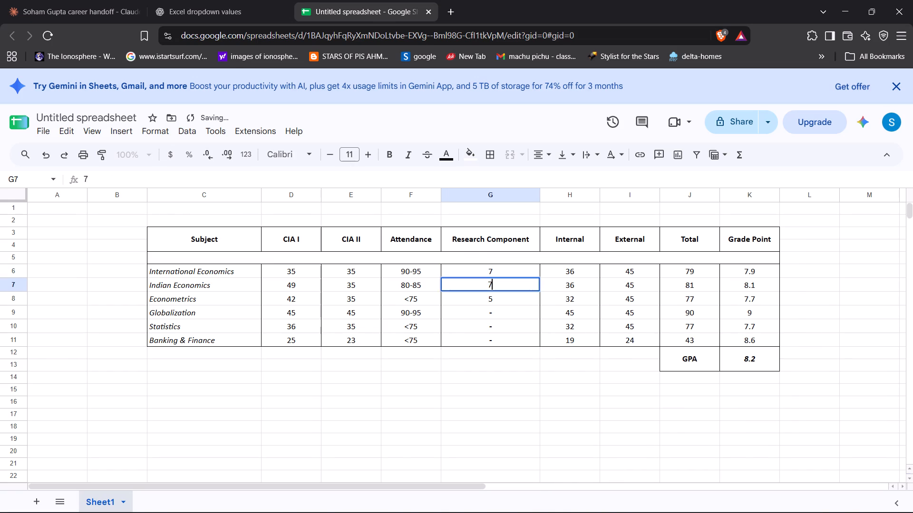
pyautogui.press('Return')
pyautogui.press('7')
pyautogui.press('Return')
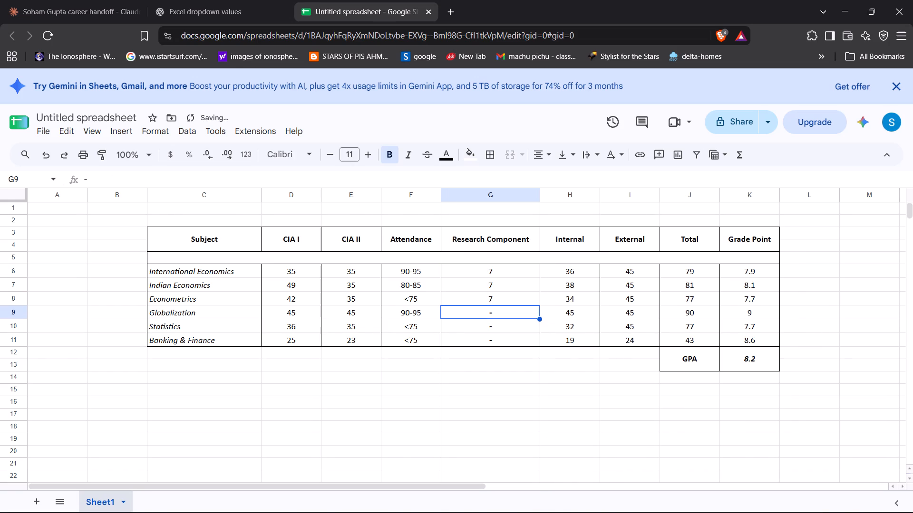
# Examine the Internal, External, Total and Grade Point cells in the Econometrics row for formulas or fixed values.
pyautogui.press('Up')
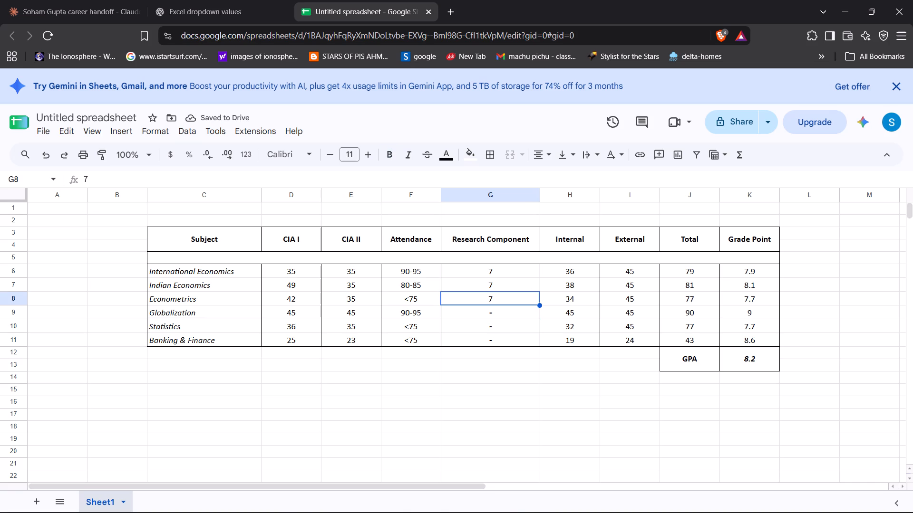
pyautogui.press('Right')
pyautogui.press('Right')
pyautogui.press('Right')
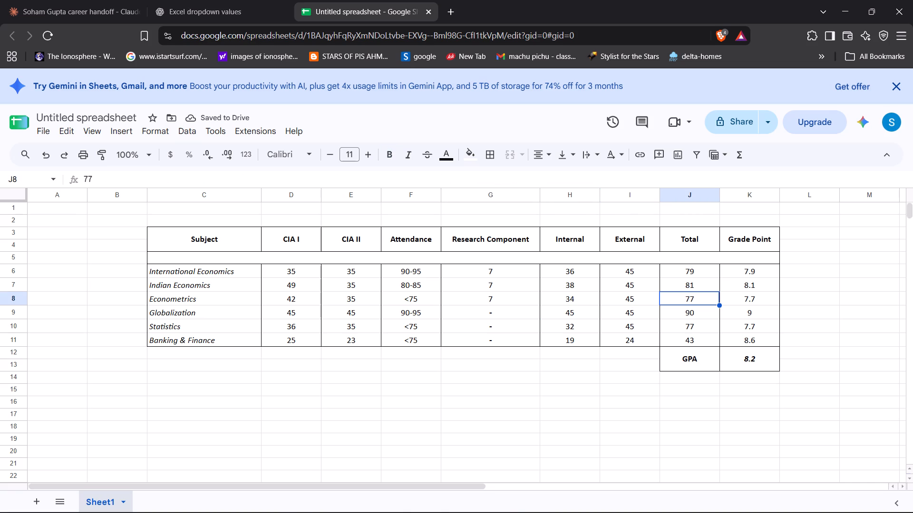
pyautogui.press('Left')
pyautogui.press('Left')
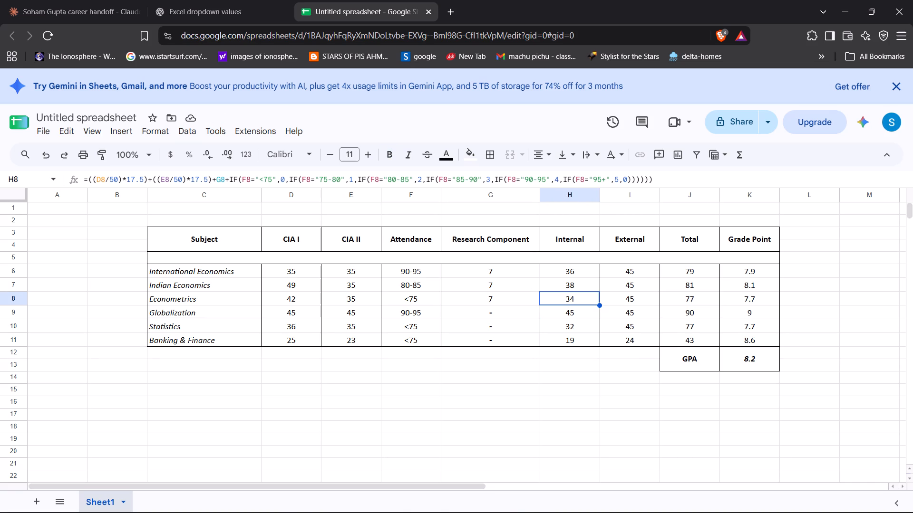
pyautogui.press('Right')
pyautogui.press('Right')
pyautogui.press('Right')
pyautogui.press('Left')
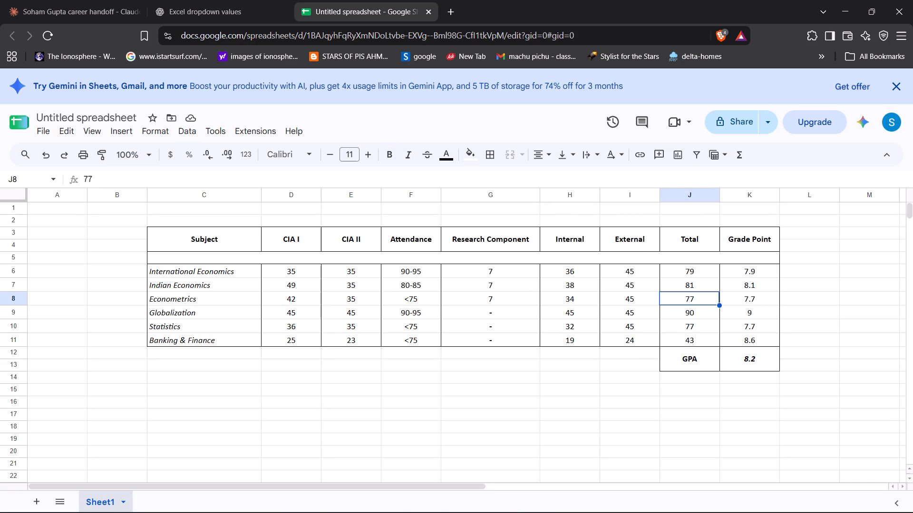
pyautogui.press('Right')
# Set the Econometrics External mark in I8 to 50.
pyautogui.press('Left')
pyautogui.press('Left')
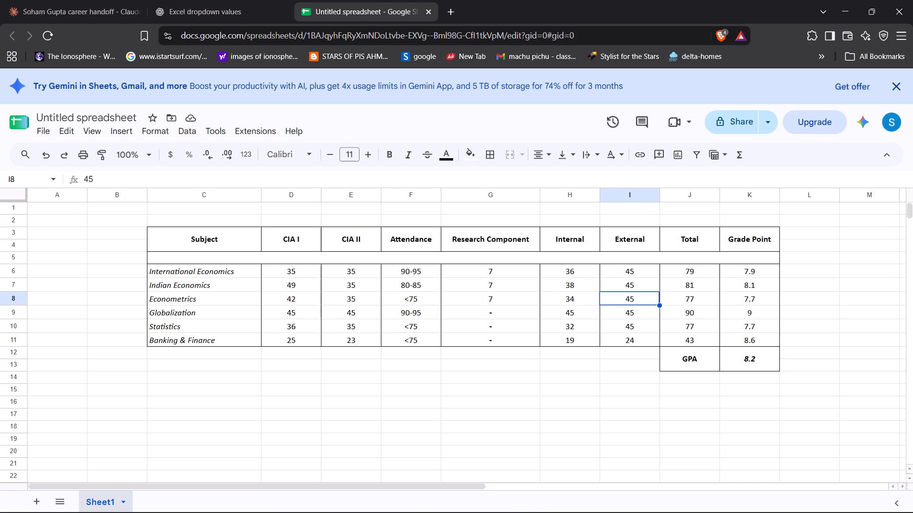
pyautogui.write('50')
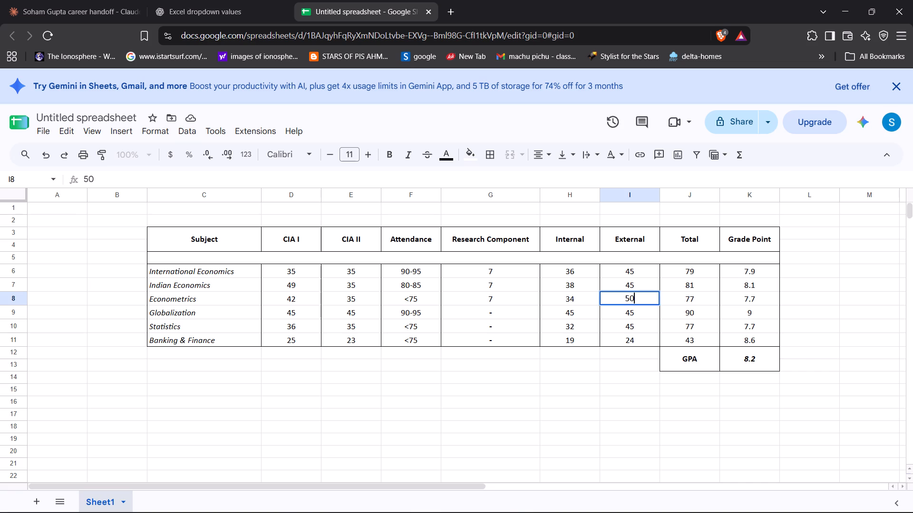
pyautogui.press('Return')
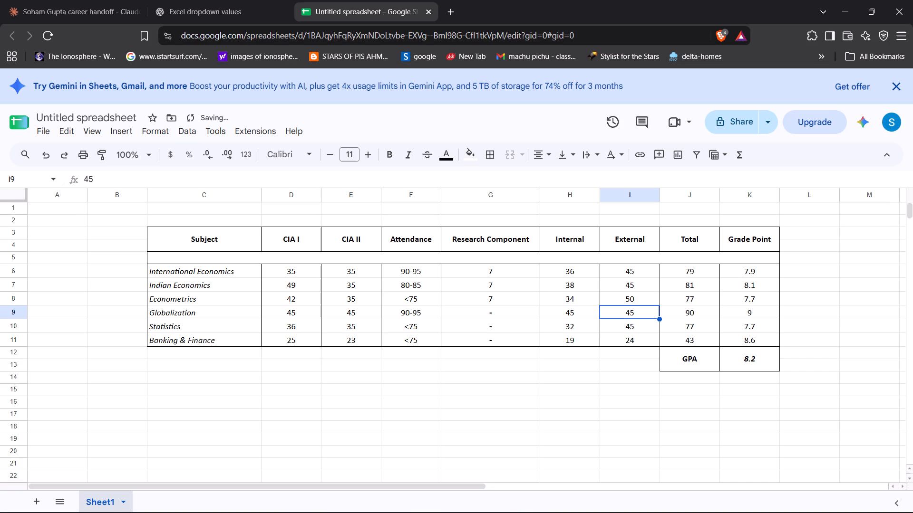
# Check whether the Econometrics Total in J8 follows the Internal and External marks in H8 and I8.
pyautogui.press('Up')
pyautogui.press('Right')
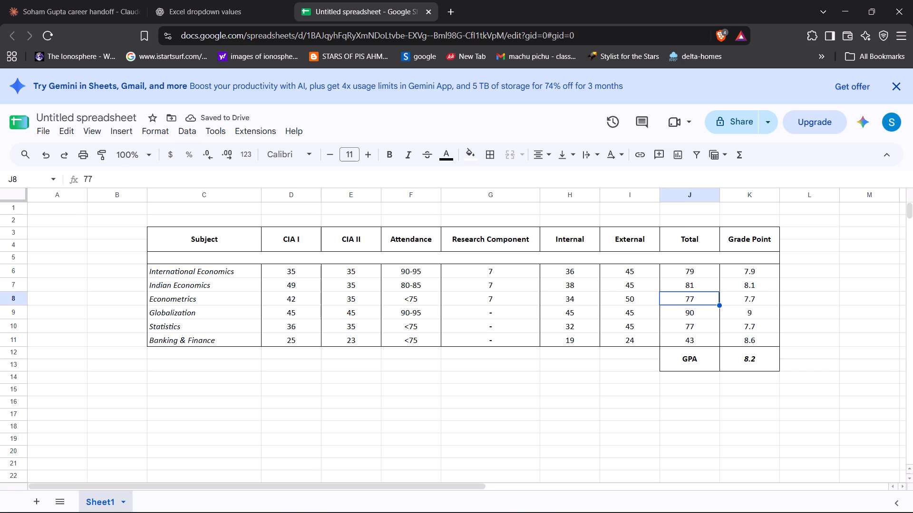
pyautogui.press('Left')
pyautogui.press('Left')
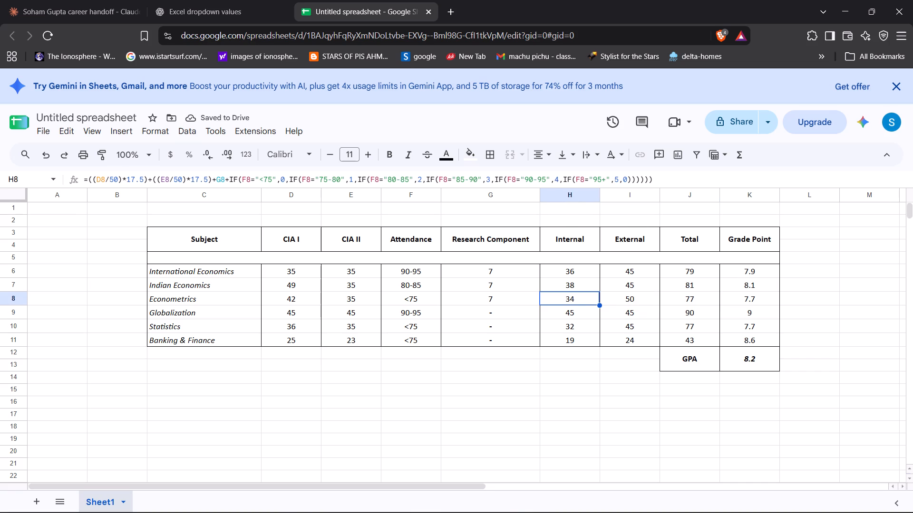
pyautogui.press('Right')
pyautogui.press('Right')
pyautogui.press('Left')
pyautogui.press('Left')
pyautogui.press('Right')
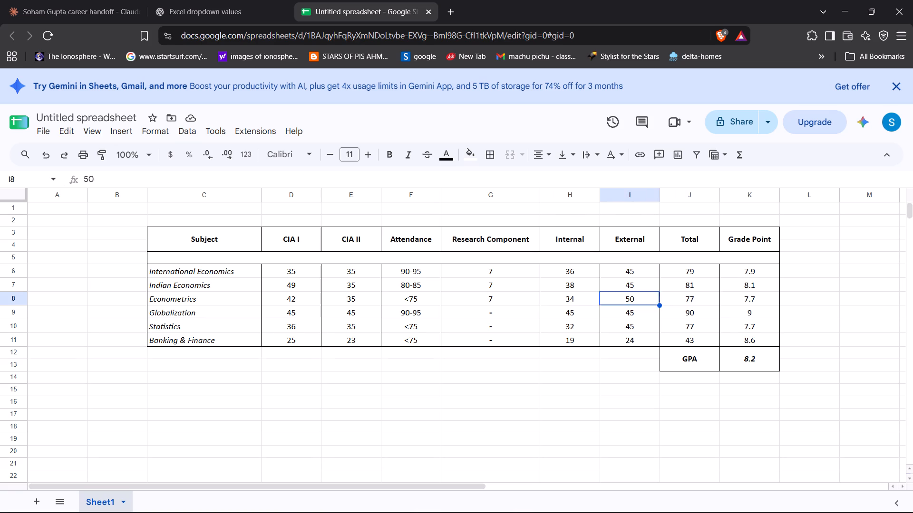
pyautogui.press('Right')
pyautogui.press('Left')
# Clear the fixed Total values in J6 through J11, from International Economics to Banking & Finance.
pyautogui.press('Up')
pyautogui.press('Up')
pyautogui.press('Right')
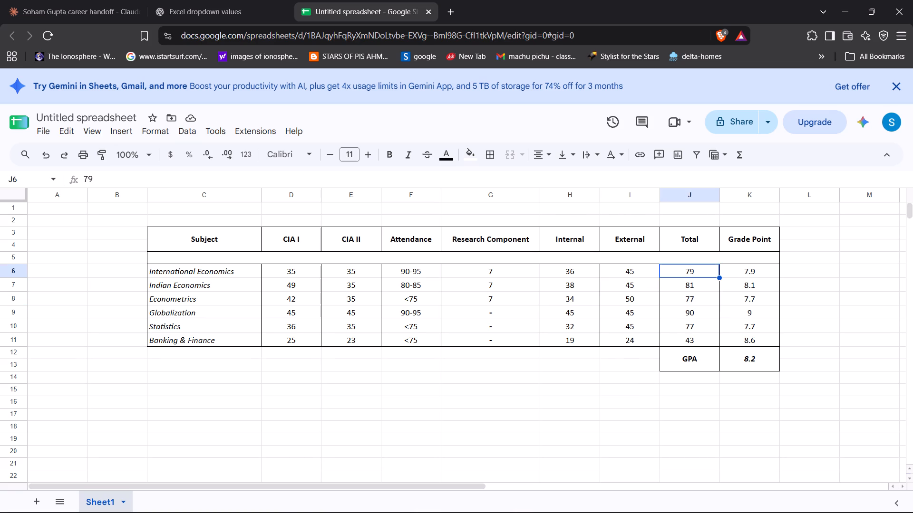
pyautogui.press('Delete')
pyautogui.press('Down')
pyautogui.press('Delete')
pyautogui.press('Down')
pyautogui.press('Delete')
pyautogui.press('Down')
pyautogui.press('Delete')
pyautogui.press('Down')
pyautogui.press('Delete')
pyautogui.press('Down')
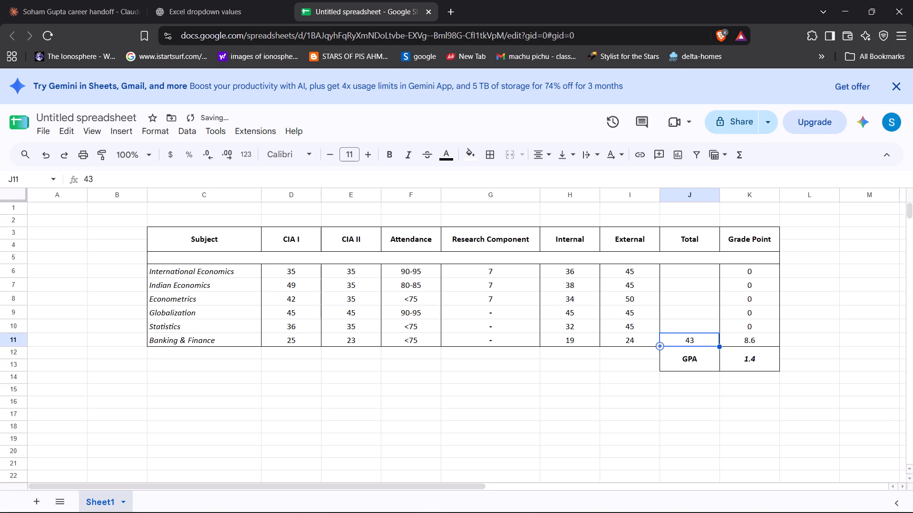
pyautogui.press('Pause')
pyautogui.press('Delete')
# Enter the formula =H6+I6 as the International Economics Total in J6.
pyautogui.press('Up')
pyautogui.press('Up')
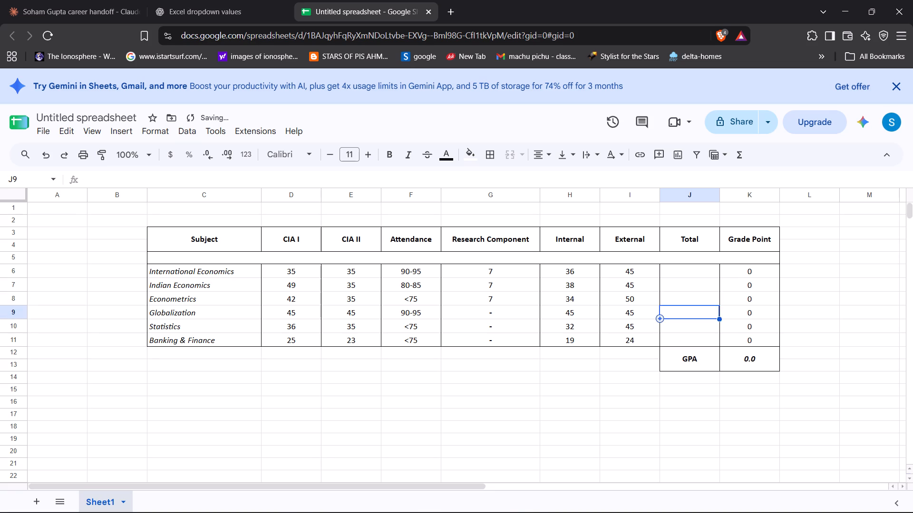
pyautogui.press('Up')
pyautogui.press('Up')
pyautogui.press('Up')
pyautogui.press('=')
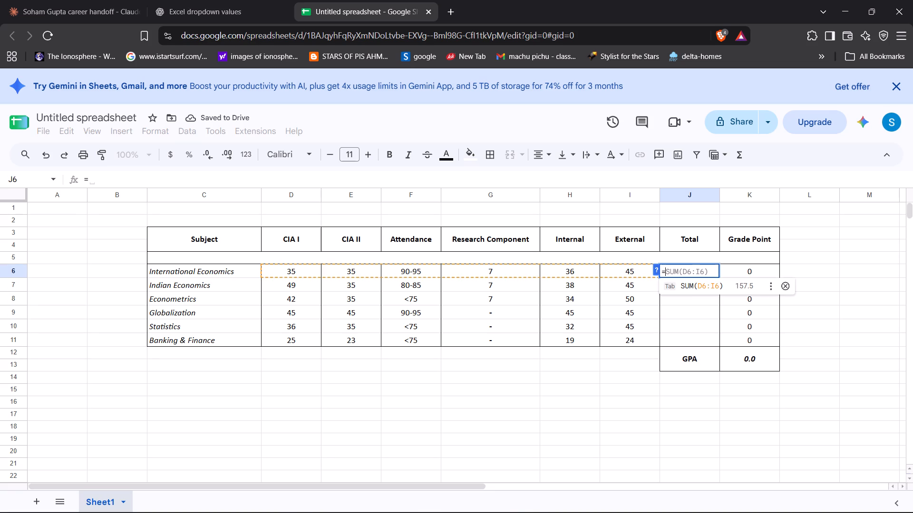
pyautogui.press('Left')
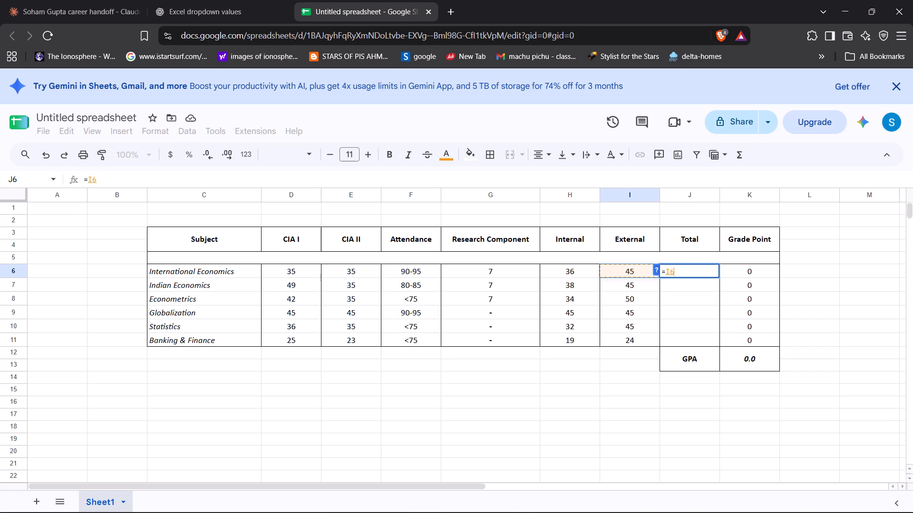
pyautogui.press('Left')
pyautogui.press('+')
pyautogui.press('Left')
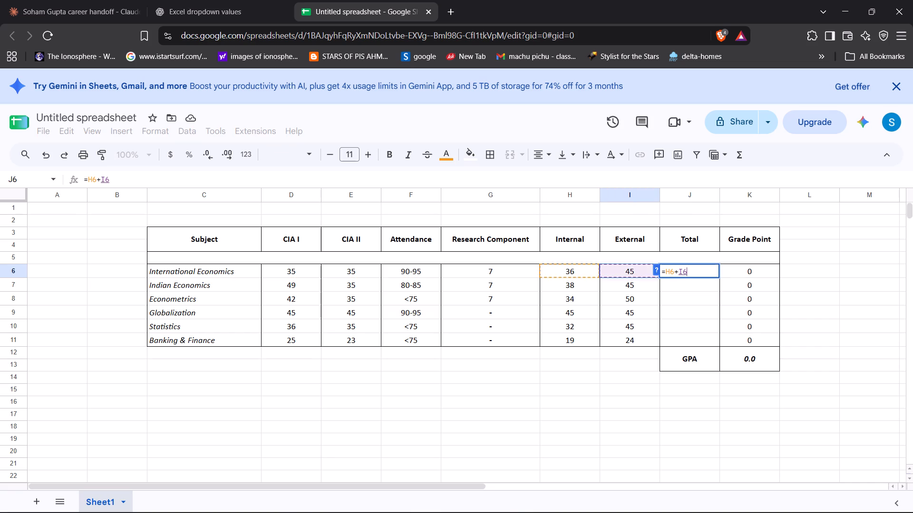
pyautogui.press('Return')
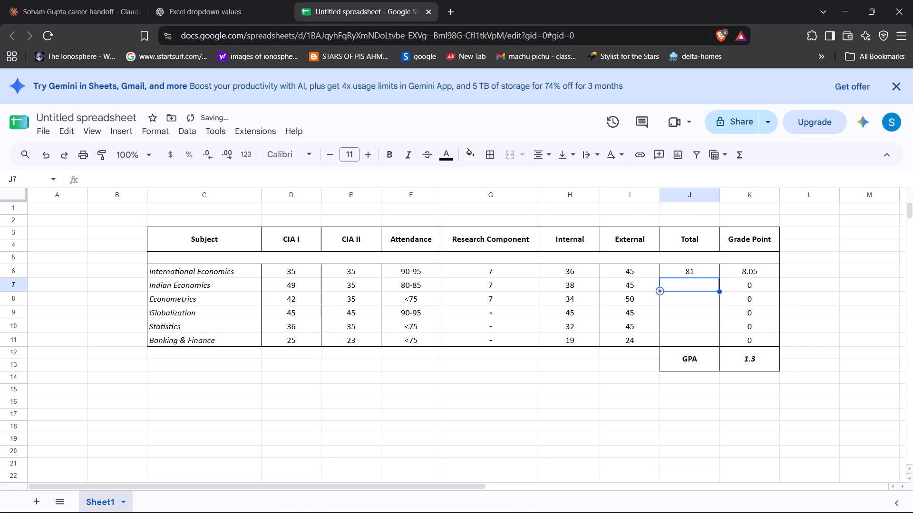
# Fill the Total formula from J6 down through J11 for the remaining subjects.
pyautogui.click(704, 270)
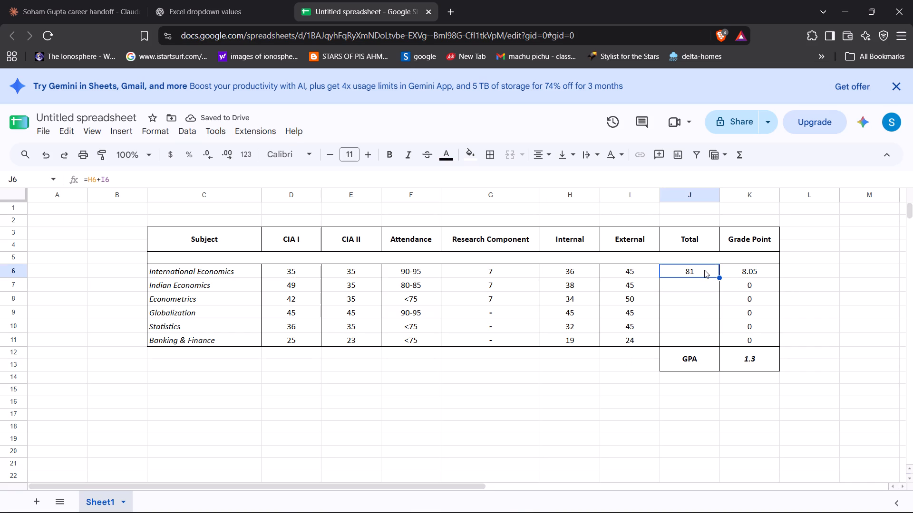
pyautogui.moveTo(719, 277); pyautogui.dragTo(712, 339)
pyautogui.click(698, 406)
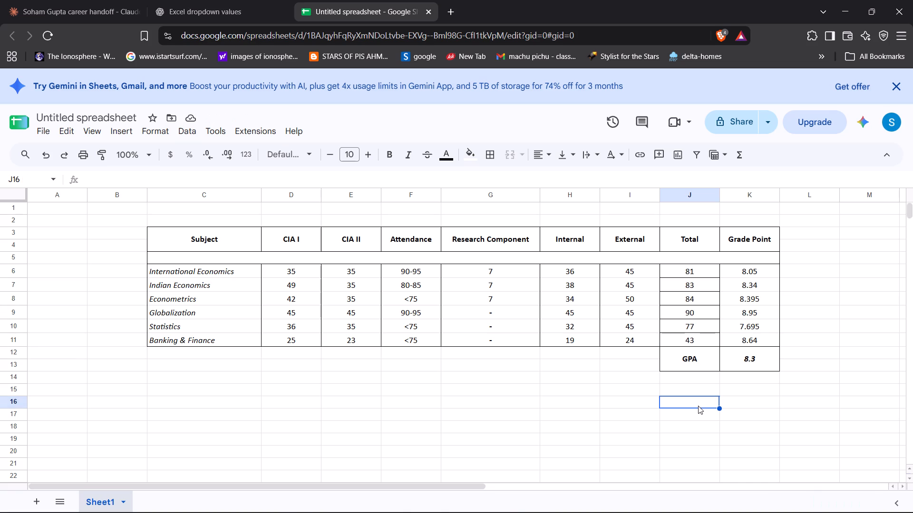
# Reduce the Grade Point values in K6:K11 to one decimal place.
pyautogui.click(752, 275)
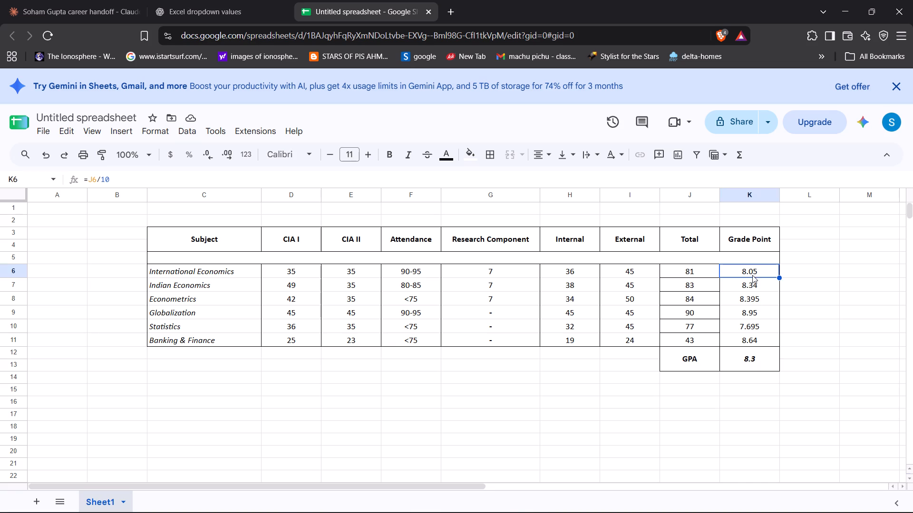
pyautogui.hotkey('shift', 'Down')
pyautogui.hotkey('shift', 'Down')
pyautogui.hotkey('shift', 'Down')
pyautogui.hotkey('shift', 'Down')
pyautogui.hotkey('shift', 'Down')
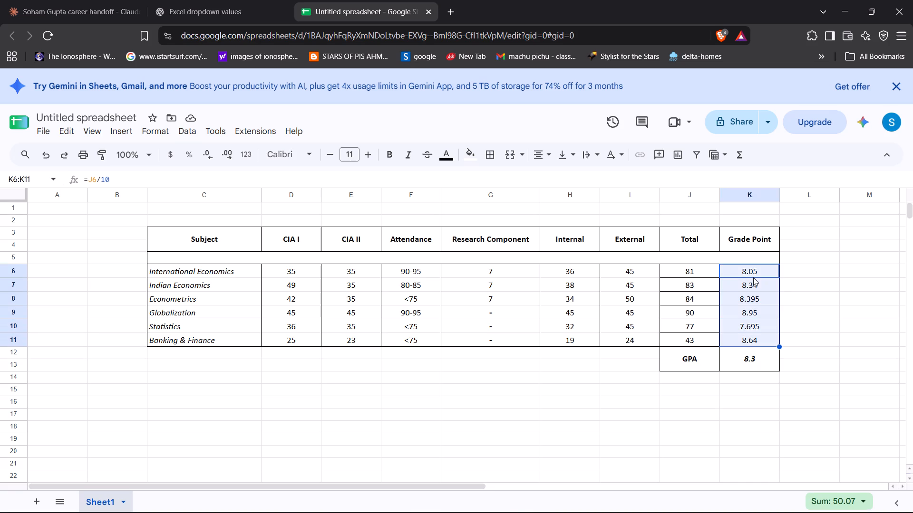
pyautogui.click(203, 152)
pyautogui.click(359, 357)
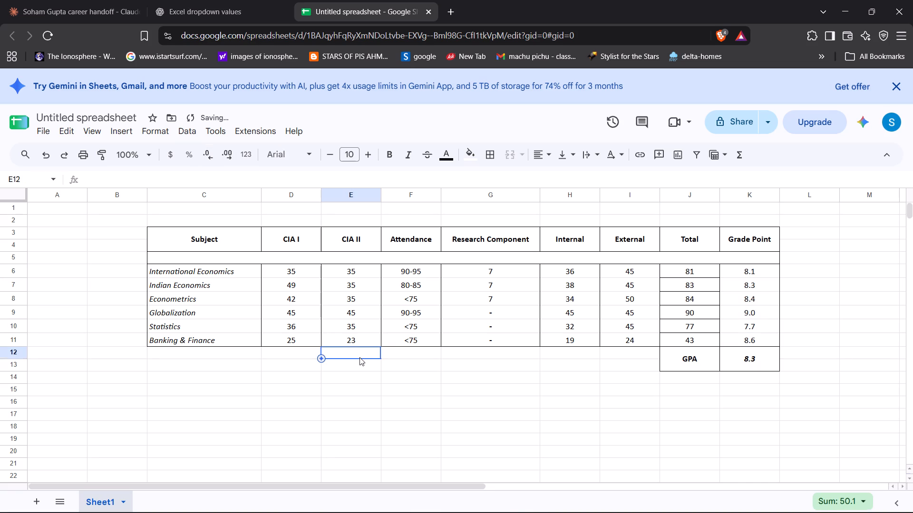
pyautogui.click(443, 419)
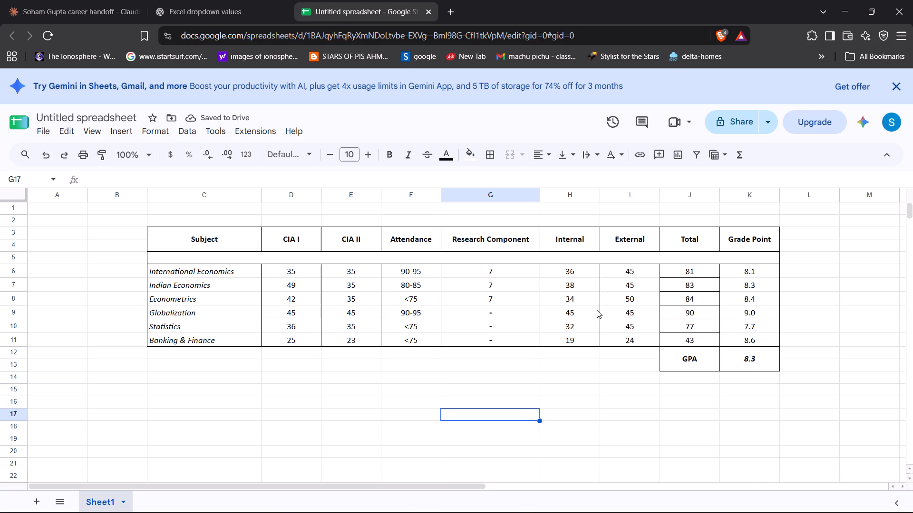
# Clear all borders from the Total cells J6:J11 and reapply only their left, top, right and bottom outer borders.
pyautogui.click(706, 270)
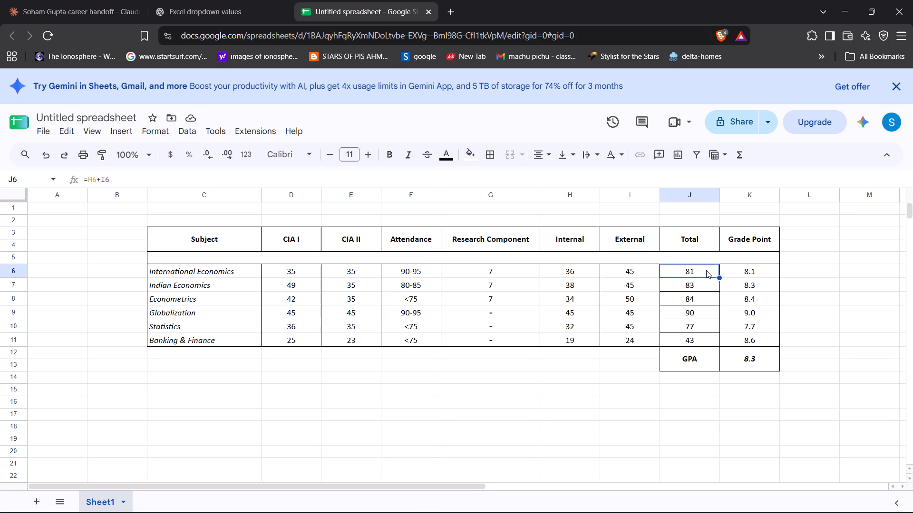
pyautogui.hotkey('shift', 'Down')
pyautogui.hotkey('shift', 'Down')
pyautogui.hotkey('shift', 'Down')
pyautogui.hotkey('shift', 'Down')
pyautogui.hotkey('shift', 'Down')
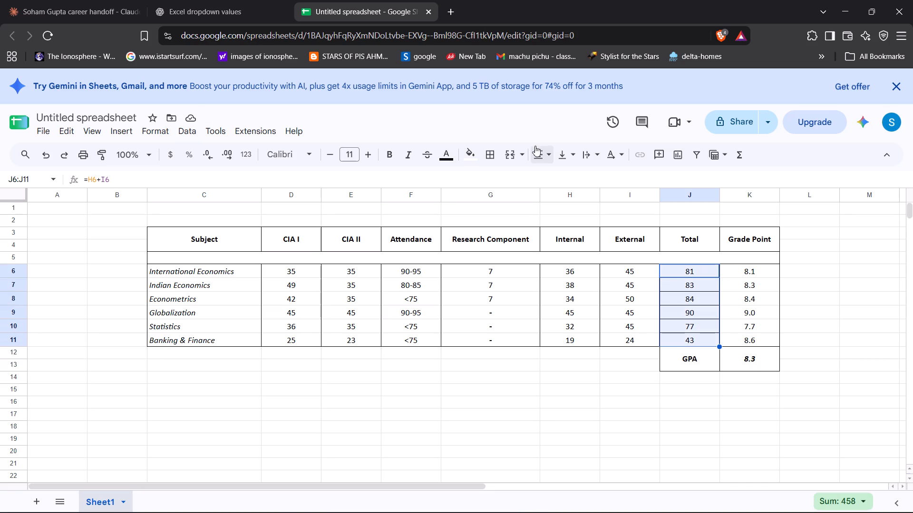
pyautogui.click(492, 160)
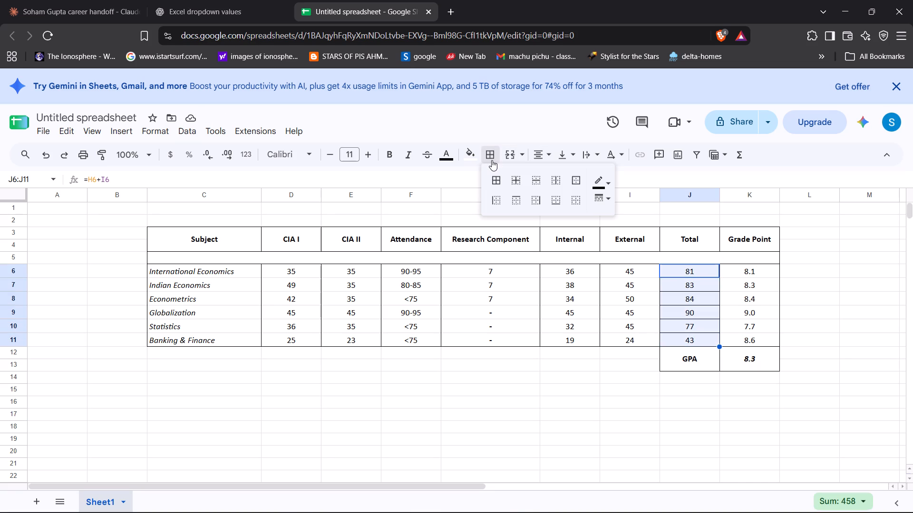
pyautogui.click(578, 201)
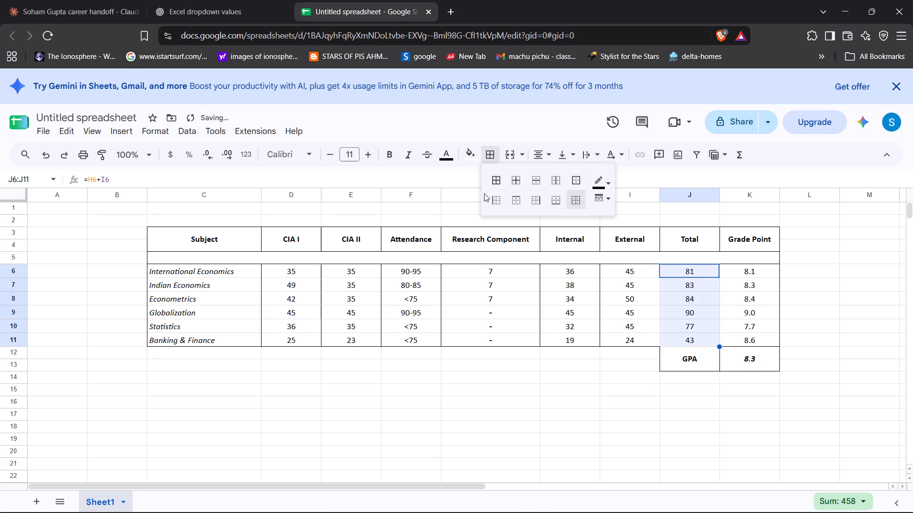
pyautogui.click(493, 199)
pyautogui.click(517, 202)
pyautogui.click(543, 203)
pyautogui.click(564, 199)
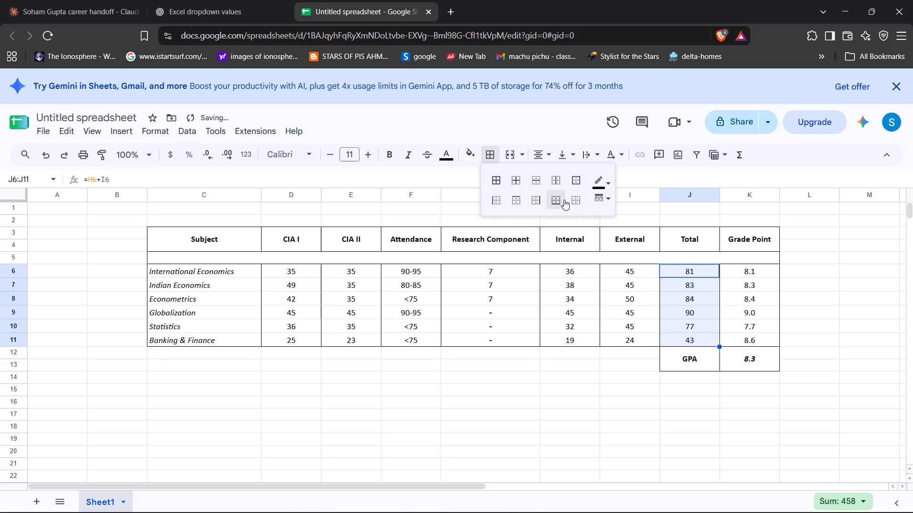
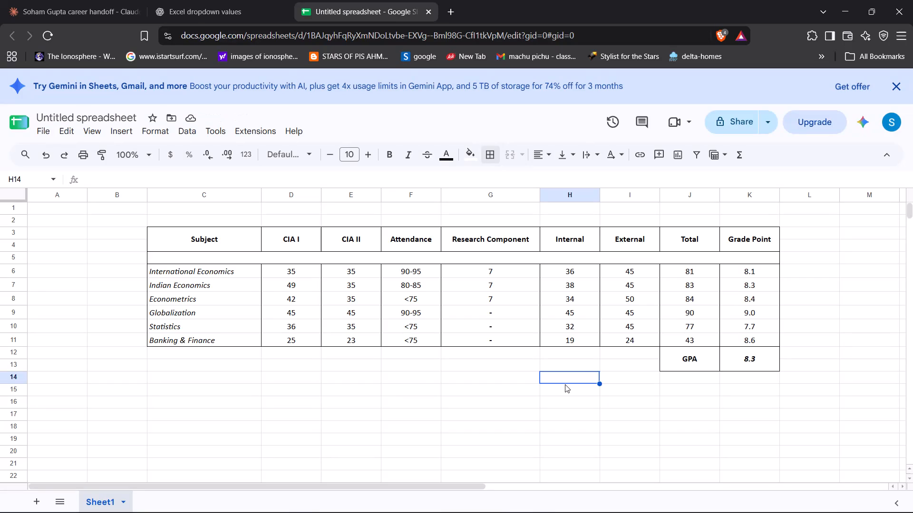
# Add a dropdown data validation rule to the International Economics Attendance cell F6.
pyautogui.click(428, 270)
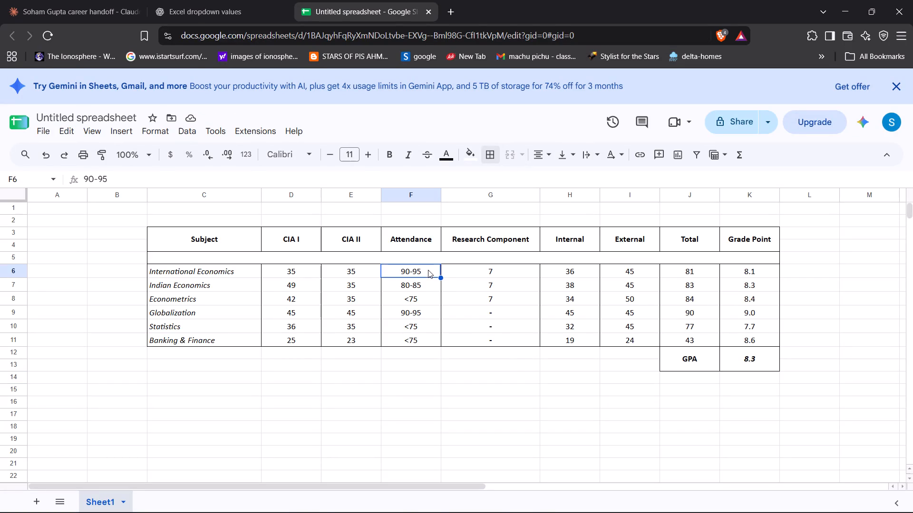
pyautogui.click(193, 136)
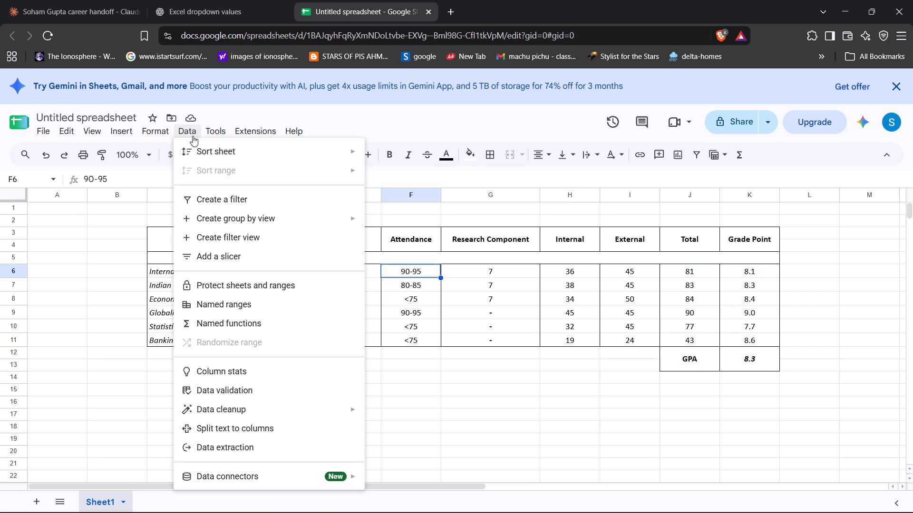
pyautogui.click(240, 387)
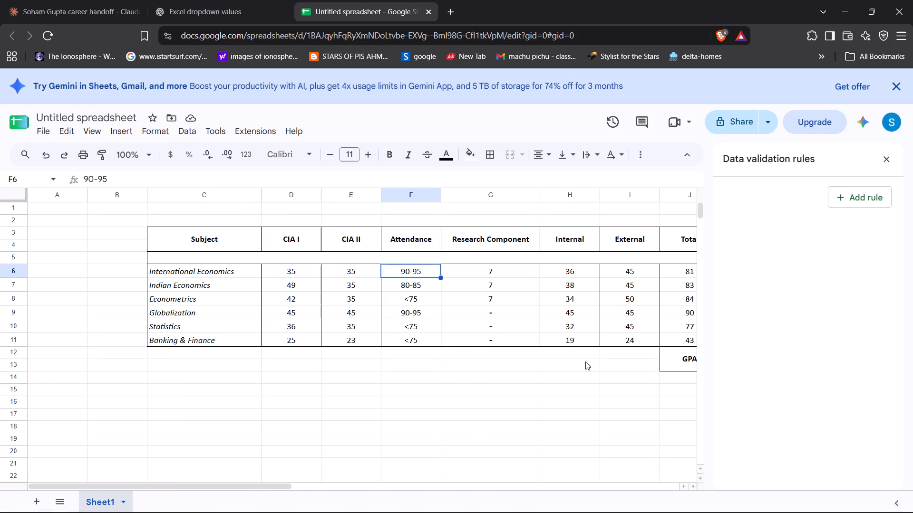
pyautogui.click(854, 188)
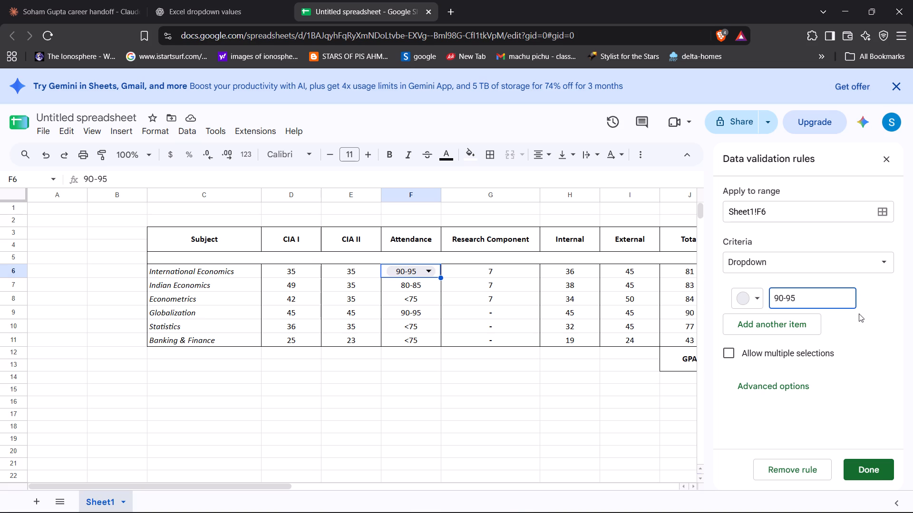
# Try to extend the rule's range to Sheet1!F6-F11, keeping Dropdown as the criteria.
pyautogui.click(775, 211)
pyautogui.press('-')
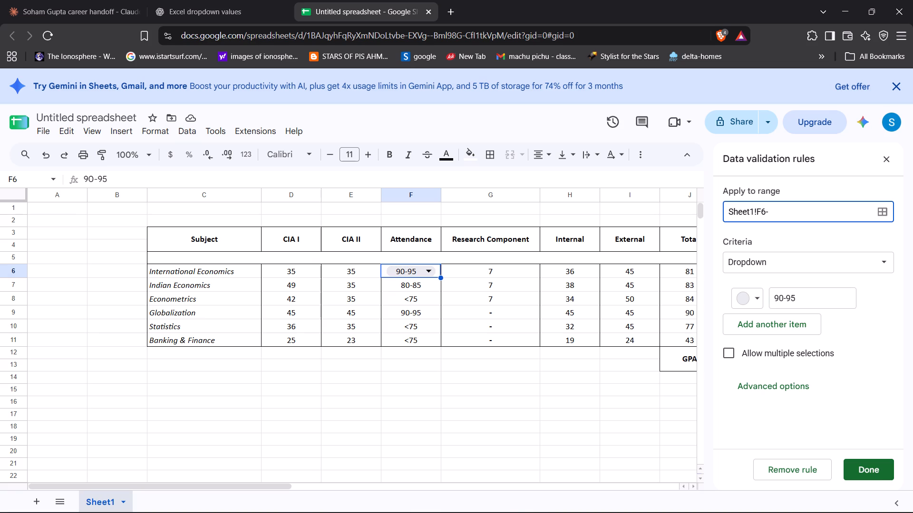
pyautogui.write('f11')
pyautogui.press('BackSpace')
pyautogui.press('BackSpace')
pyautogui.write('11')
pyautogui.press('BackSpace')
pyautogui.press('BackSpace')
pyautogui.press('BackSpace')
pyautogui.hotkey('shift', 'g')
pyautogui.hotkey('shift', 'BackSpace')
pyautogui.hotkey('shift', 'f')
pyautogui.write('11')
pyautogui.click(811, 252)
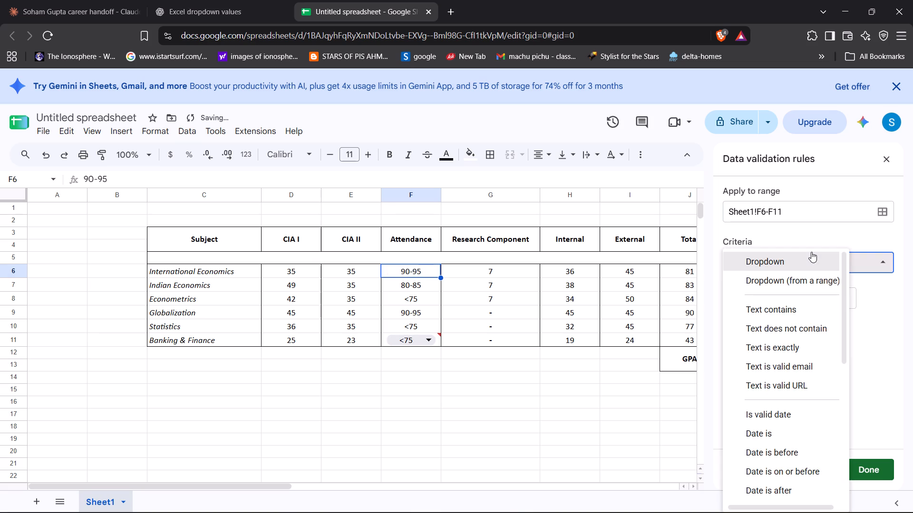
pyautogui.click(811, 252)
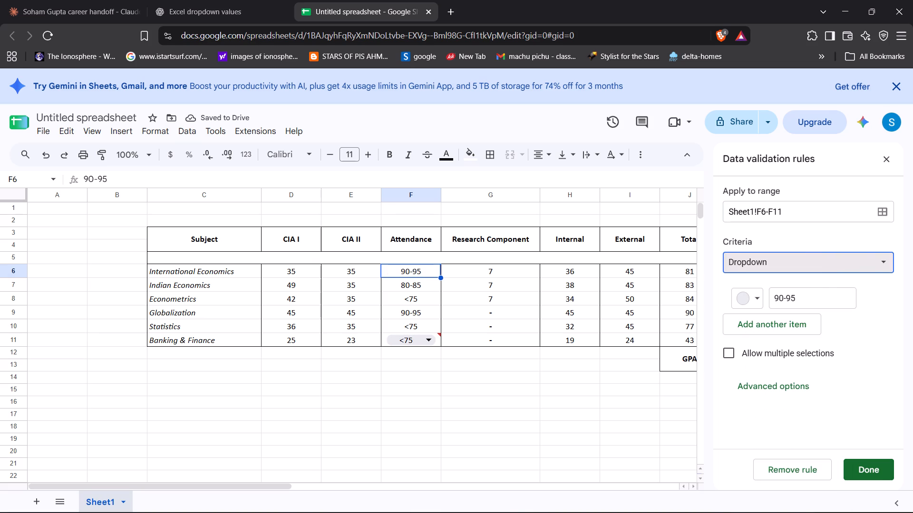
# Replace the first dropdown item with <75 and add an empty second item.
pyautogui.click(815, 289)
pyautogui.press('BackSpace')
pyautogui.press('BackSpace')
pyautogui.press('BackSpace')
pyautogui.press('BackSpace')
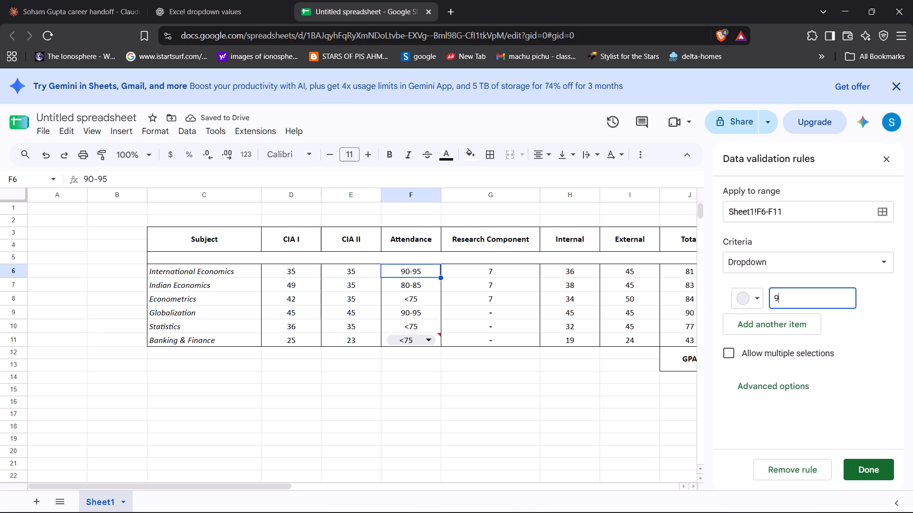
pyautogui.press('BackSpace')
pyautogui.press('shift+less')
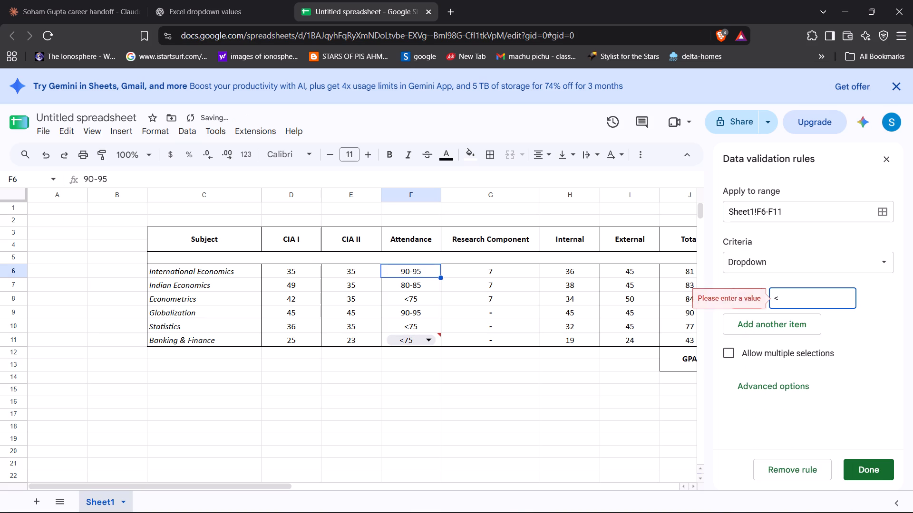
pyautogui.write('75')
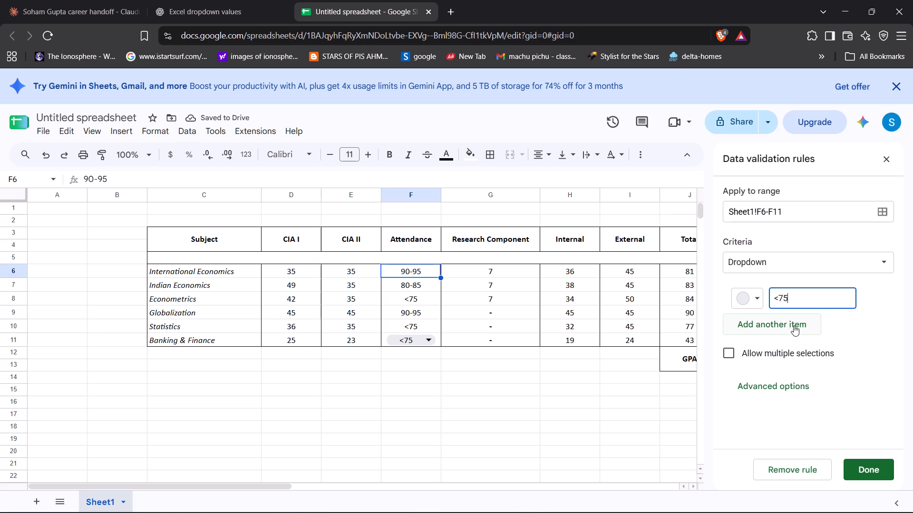
pyautogui.click(794, 325)
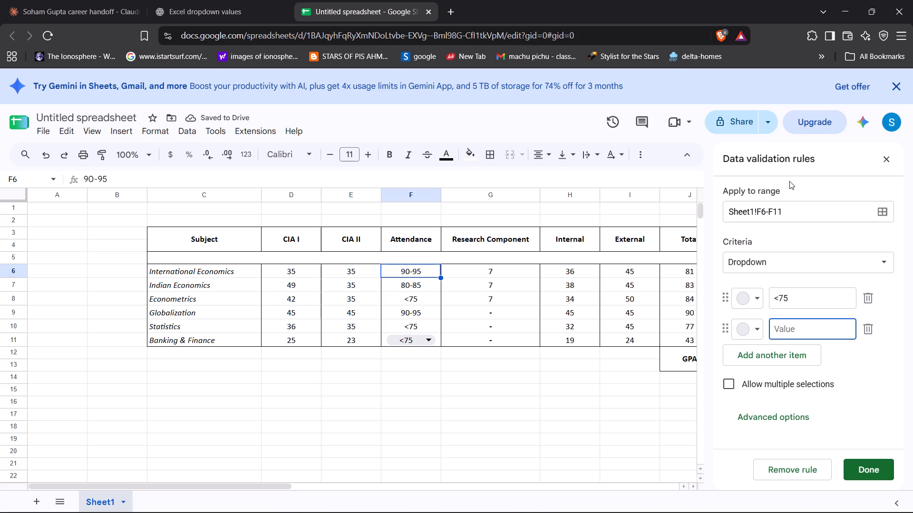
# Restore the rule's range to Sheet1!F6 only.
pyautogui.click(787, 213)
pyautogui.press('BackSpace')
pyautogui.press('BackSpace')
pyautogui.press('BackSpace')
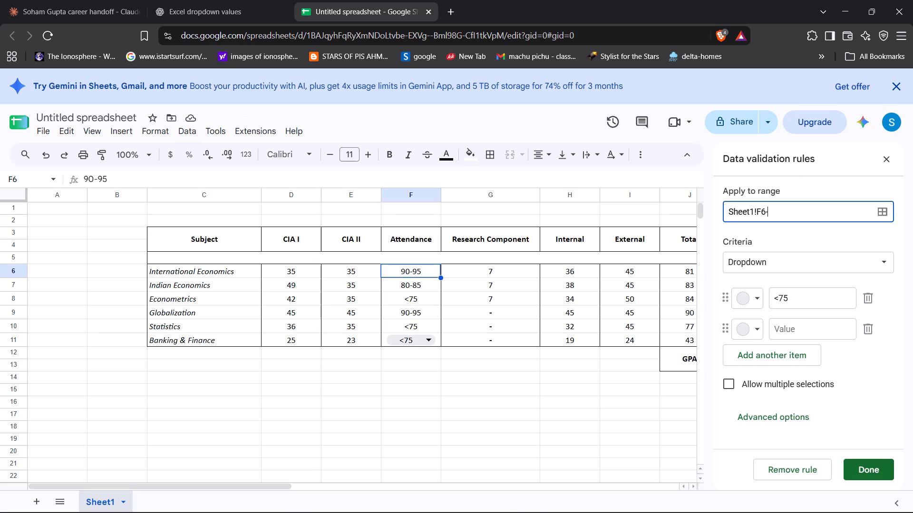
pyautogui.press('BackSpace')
# Add the dropdown items 75-80, 80-85, 85-90, 90-95 and 95+, and save the rule.
pyautogui.click(777, 330)
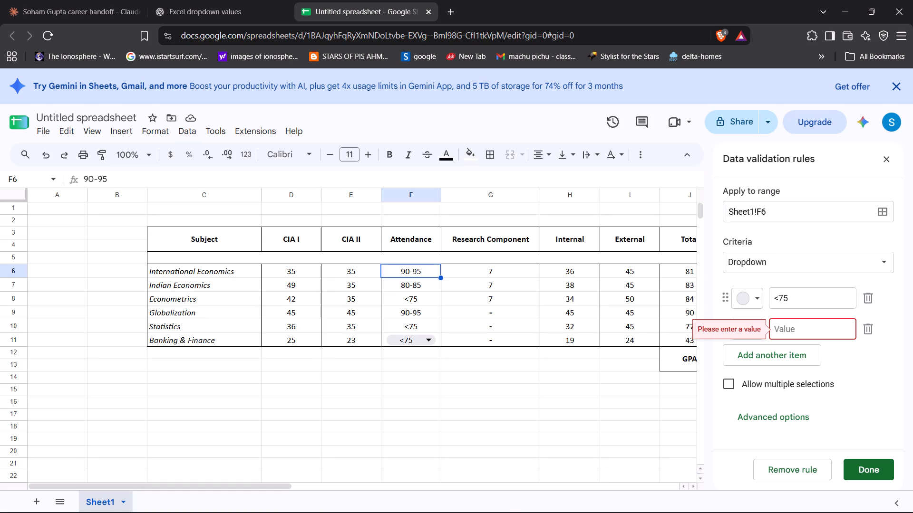
pyautogui.write('75-80')
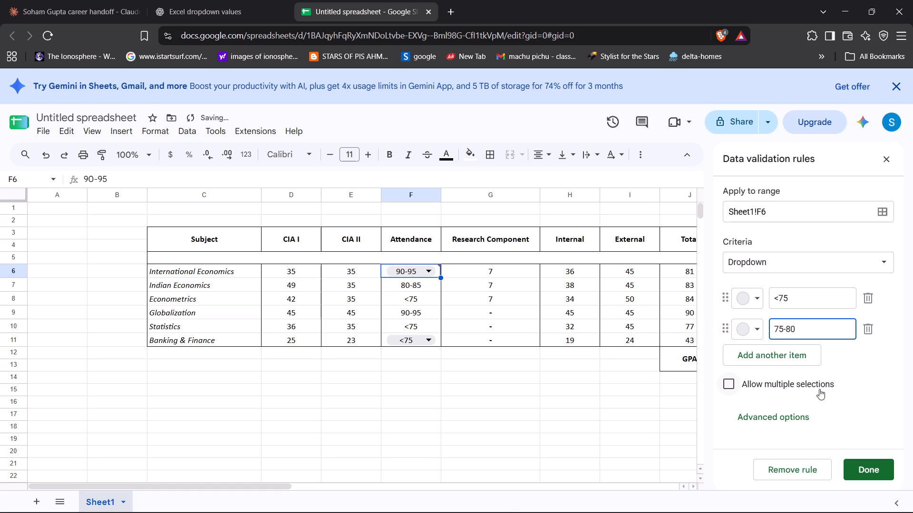
pyautogui.click(789, 356)
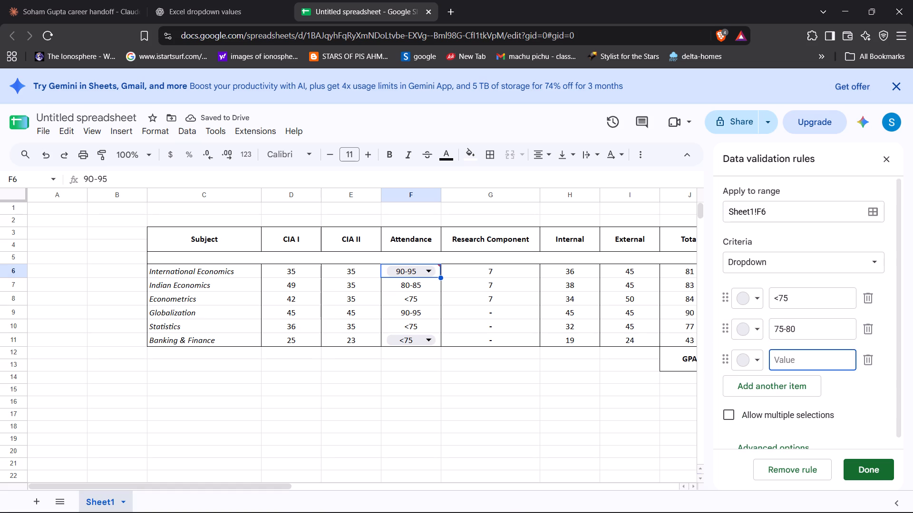
pyautogui.write('80-85')
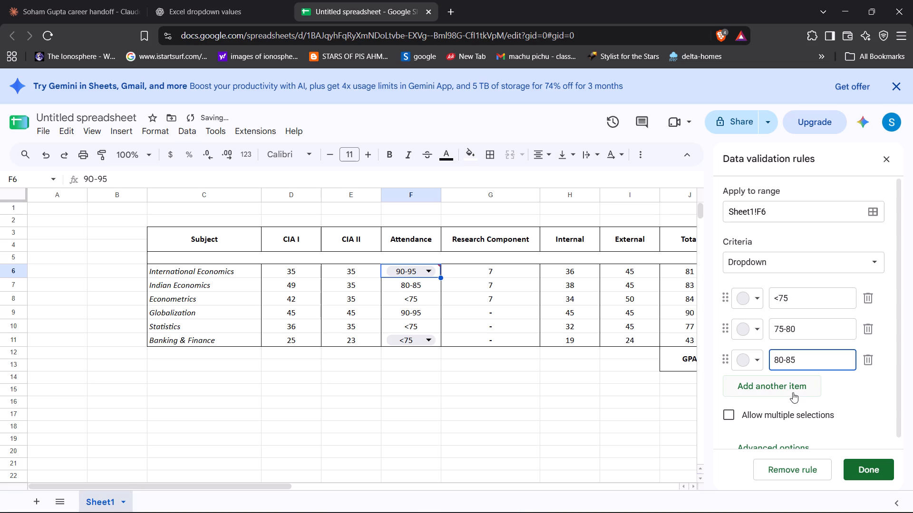
pyautogui.click(797, 389)
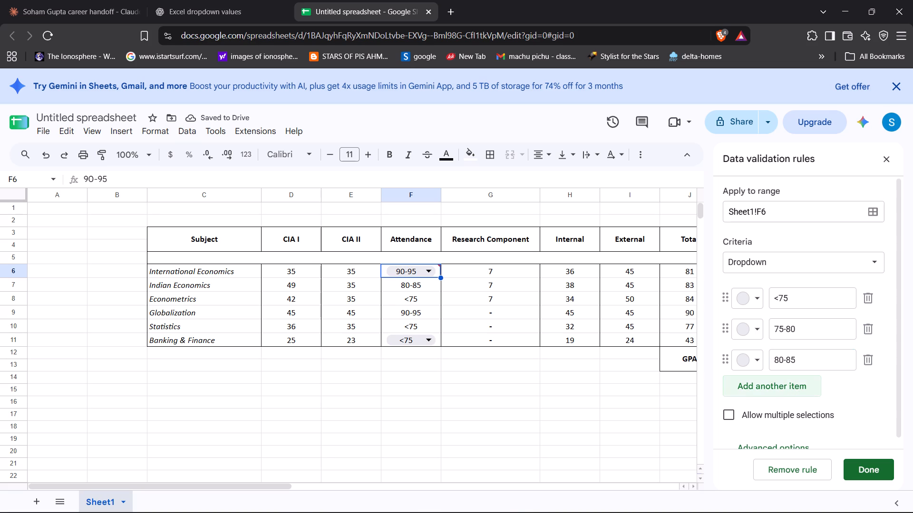
pyautogui.write('85-90')
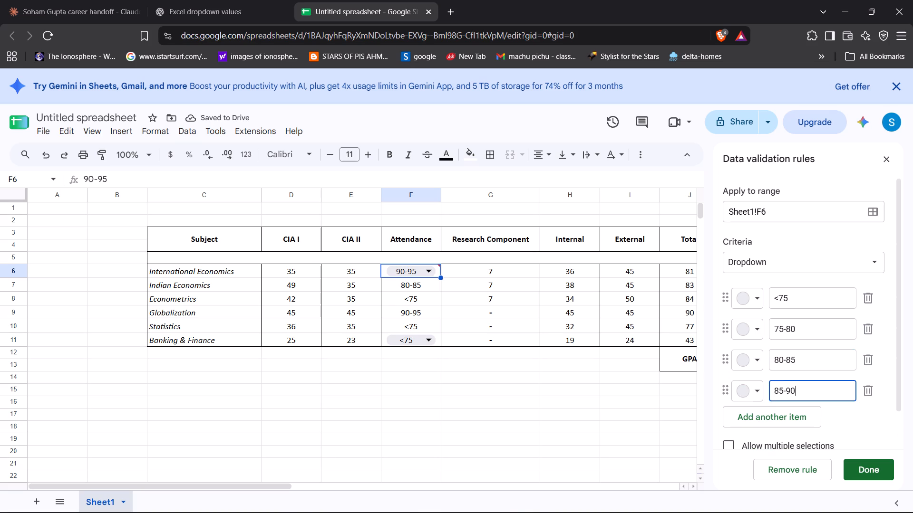
pyautogui.click(779, 420)
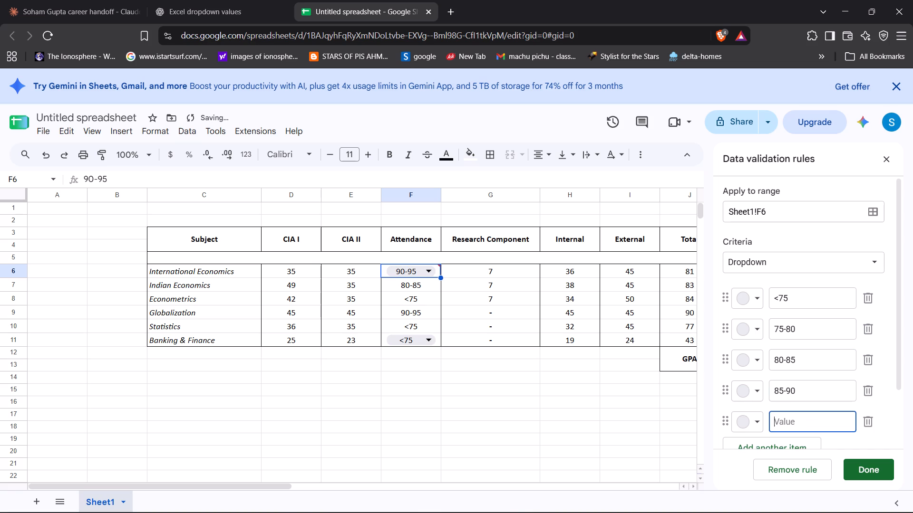
pyautogui.write('90-95')
pyautogui.scroll(-1, 885, 368)
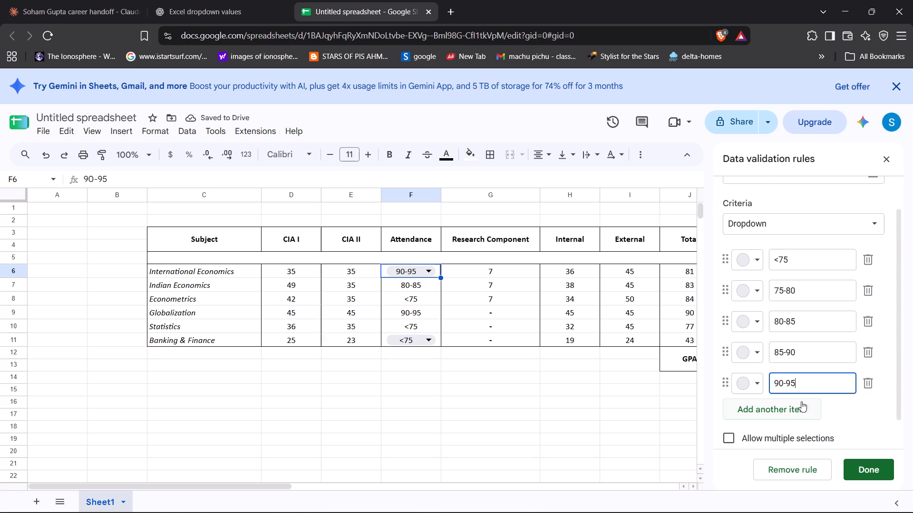
pyautogui.click(800, 414)
pyautogui.write('95+')
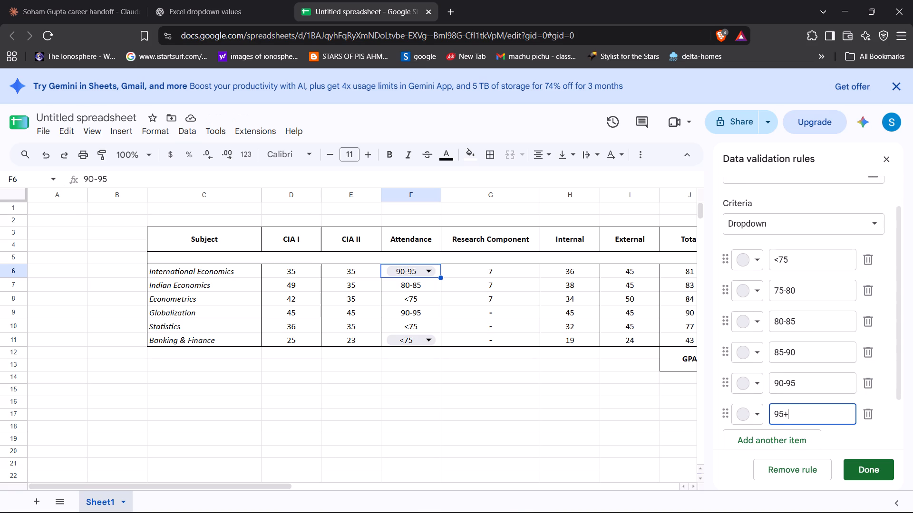
pyautogui.click(875, 467)
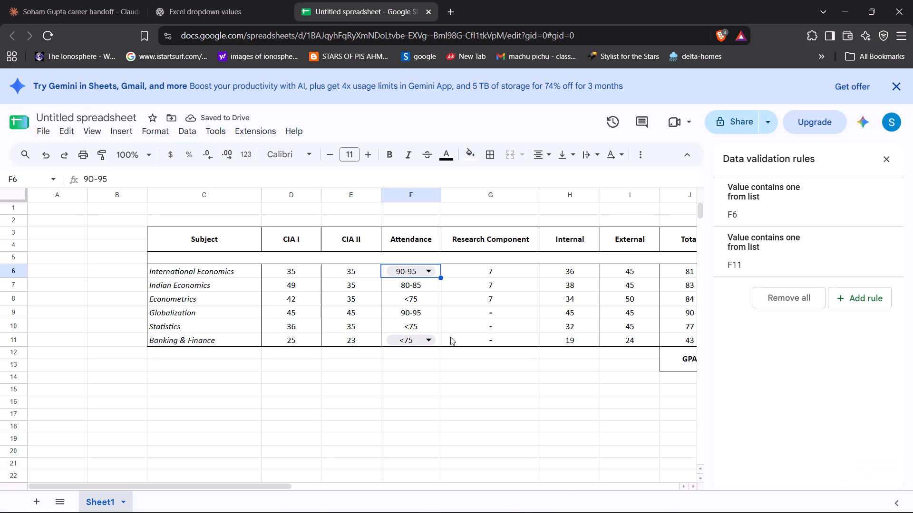
# Choose 80-85 from the new Attendance dropdown in F6 and close the data validation rules.
pyautogui.click(429, 339)
pyautogui.click(520, 424)
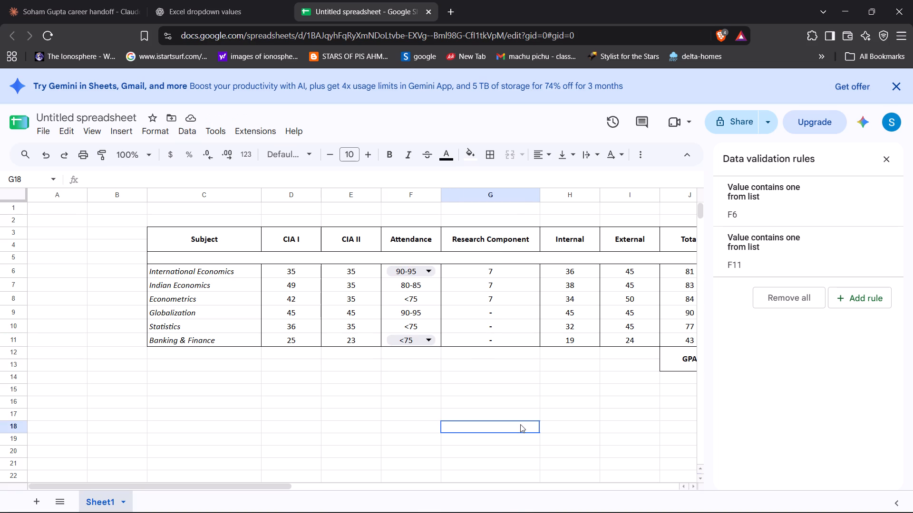
pyautogui.click(429, 270)
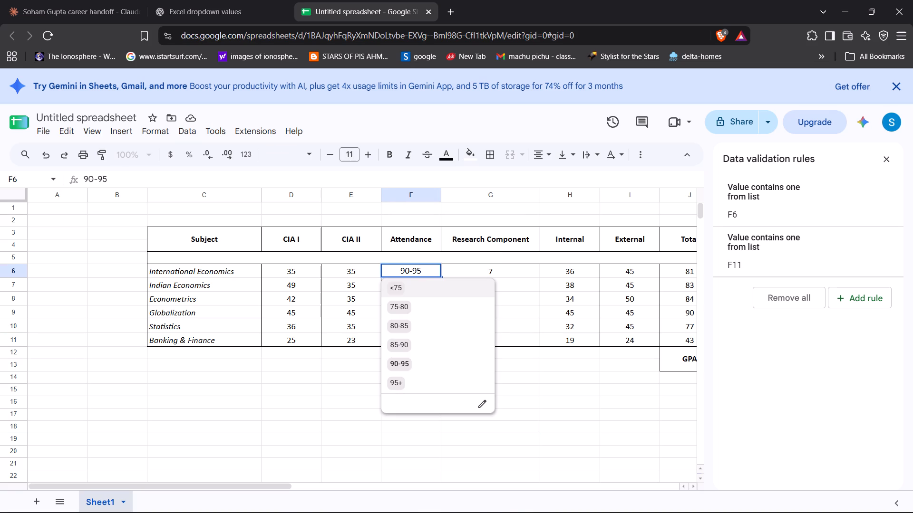
pyautogui.click(399, 328)
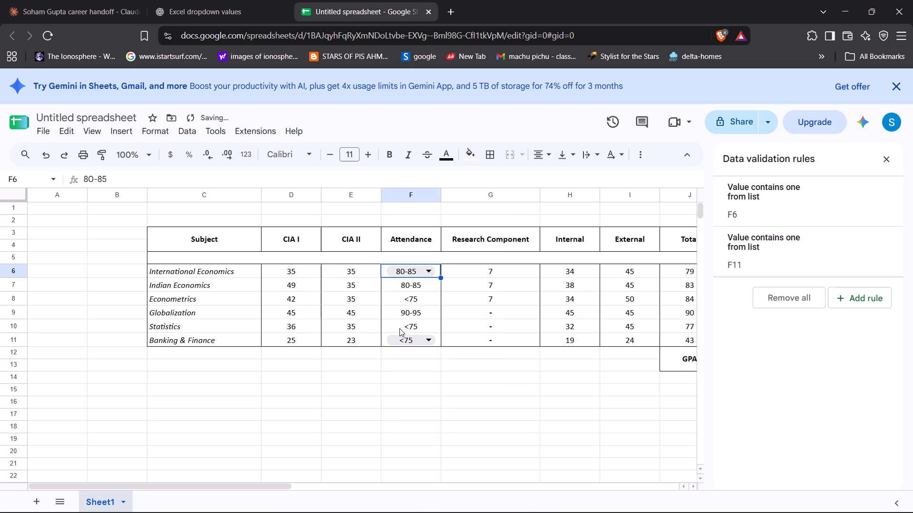
pyautogui.click(886, 160)
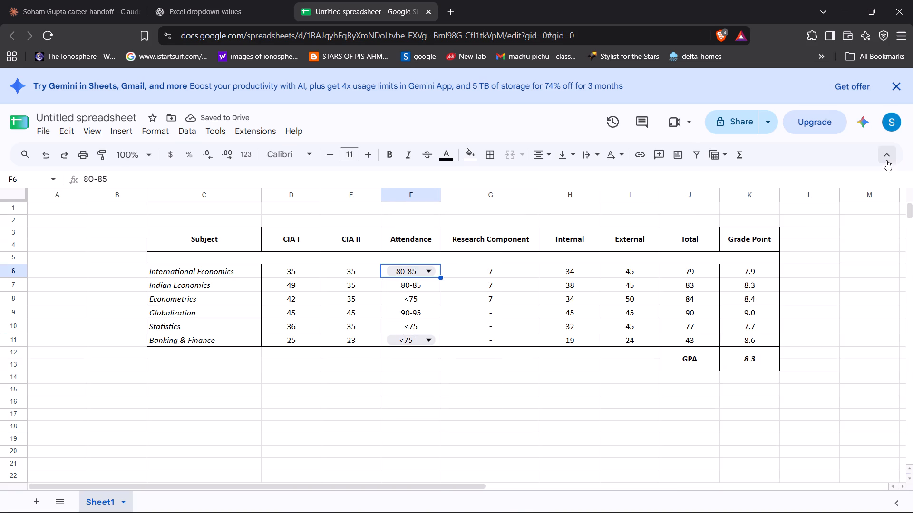
pyautogui.click(505, 452)
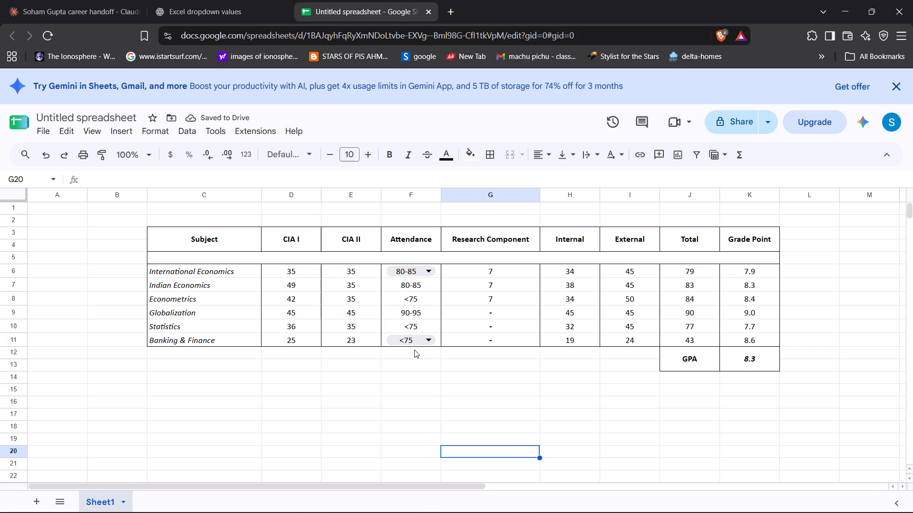
# Fill the F6 Attendance dropdown and its value down through F11.
pyautogui.click(437, 342)
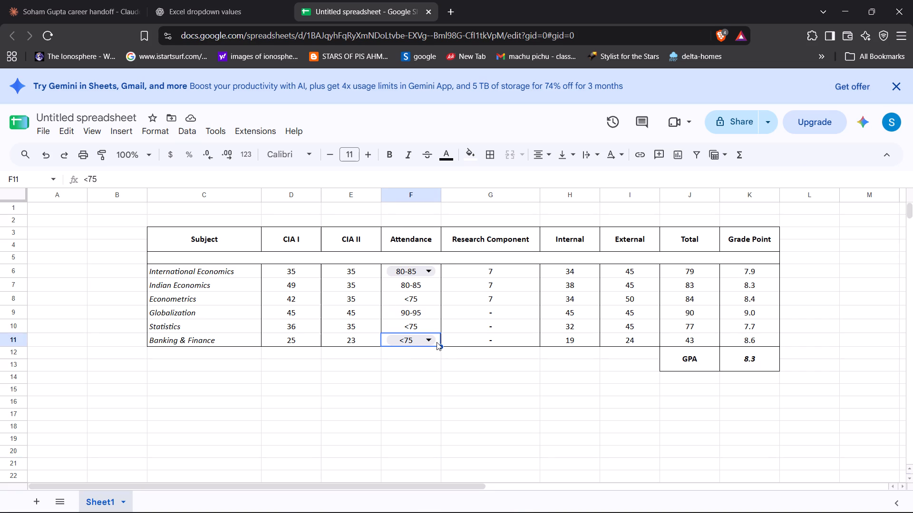
pyautogui.hotkey('shift', 'Up')
pyautogui.hotkey('shift', 'Up')
pyautogui.hotkey('shift', 'Up')
pyautogui.hotkey('shift', 'Up')
pyautogui.hotkey('shift', 'Up')
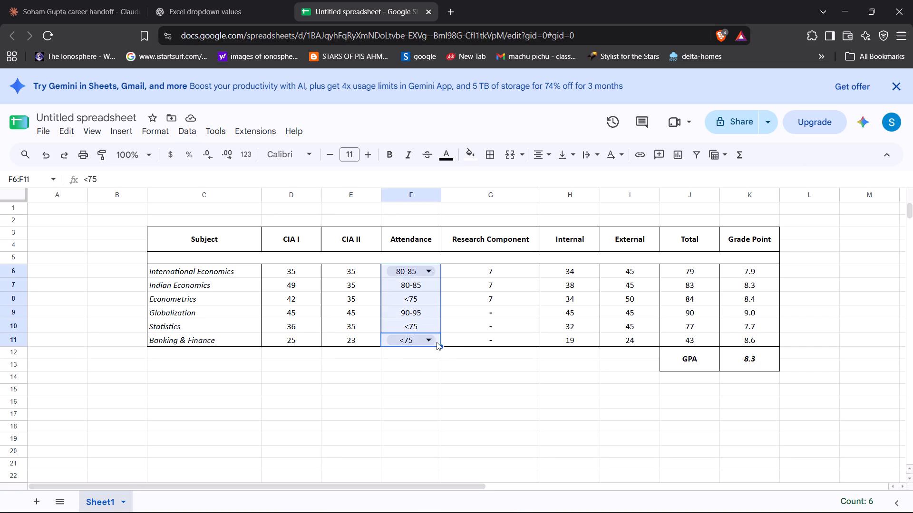
pyautogui.hotkey('ctrl', 'd')
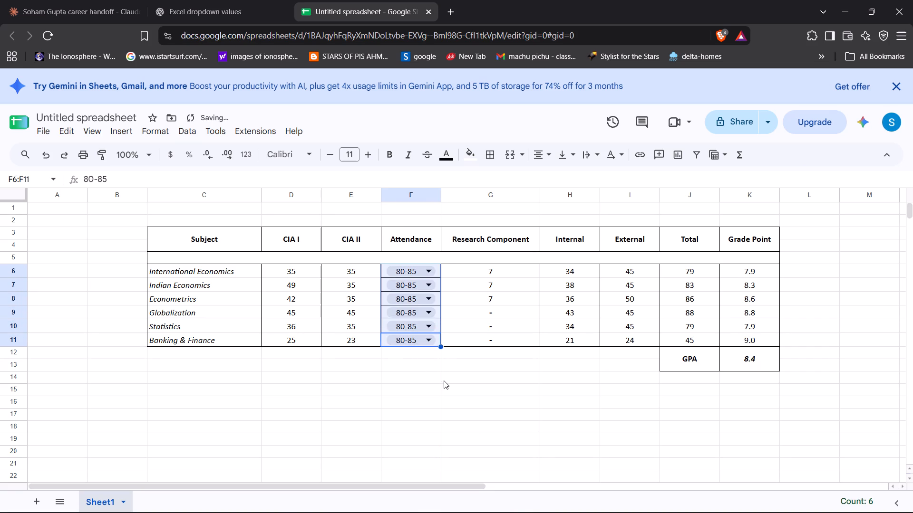
# Clear all borders from Attendance cells F6:F11 and reapply only left, top, right and bottom borders around the range.
pyautogui.click(444, 380)
pyautogui.click(436, 343)
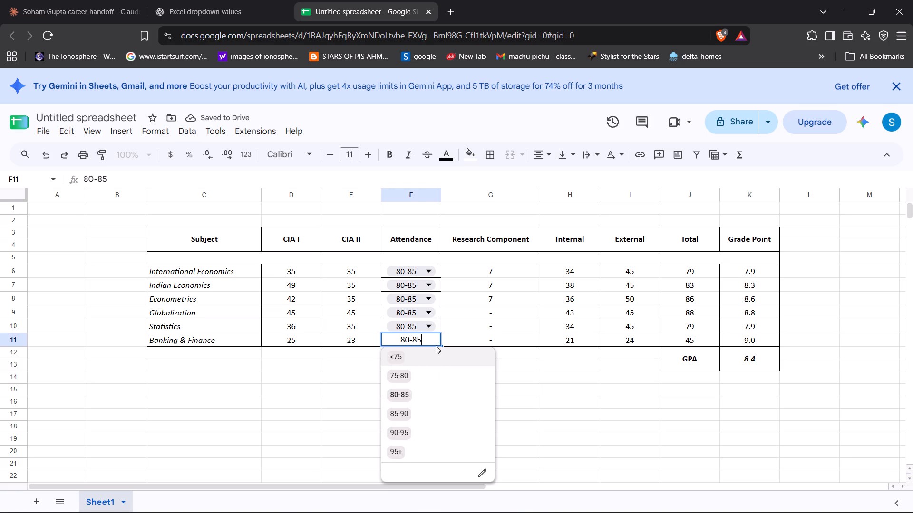
pyautogui.click(525, 384)
pyautogui.click(384, 343)
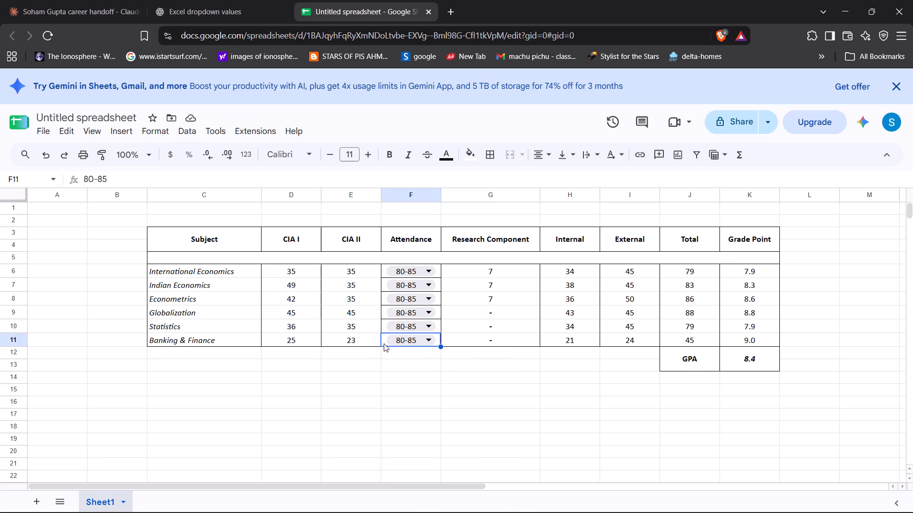
pyautogui.hotkey('shift', 'Up')
pyautogui.hotkey('shift', 'Up')
pyautogui.hotkey('shift', 'Up')
pyautogui.hotkey('shift', 'Up')
pyautogui.hotkey('shift', 'Up')
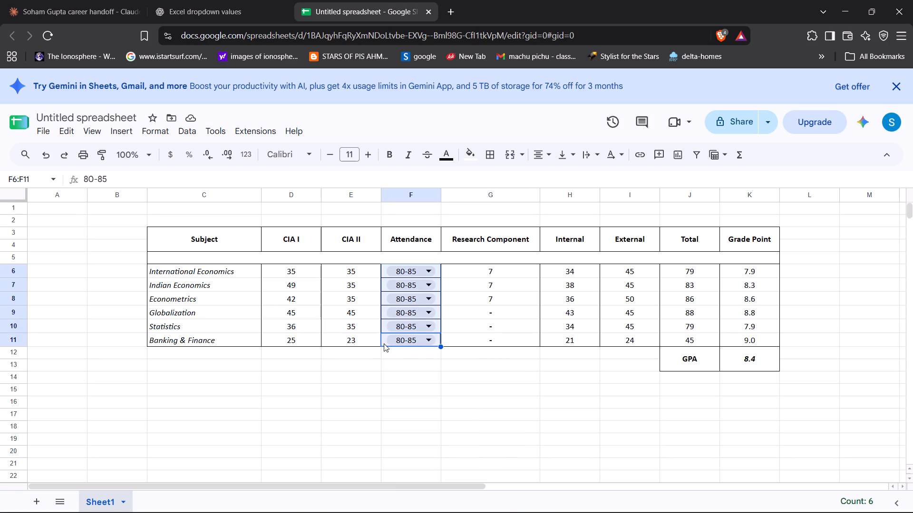
pyautogui.click(495, 154)
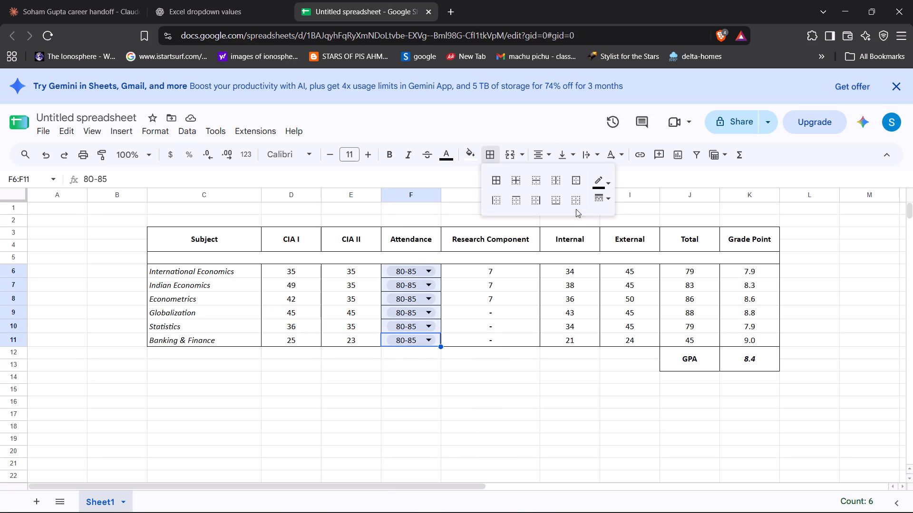
pyautogui.click(576, 207)
pyautogui.click(497, 201)
pyautogui.click(521, 201)
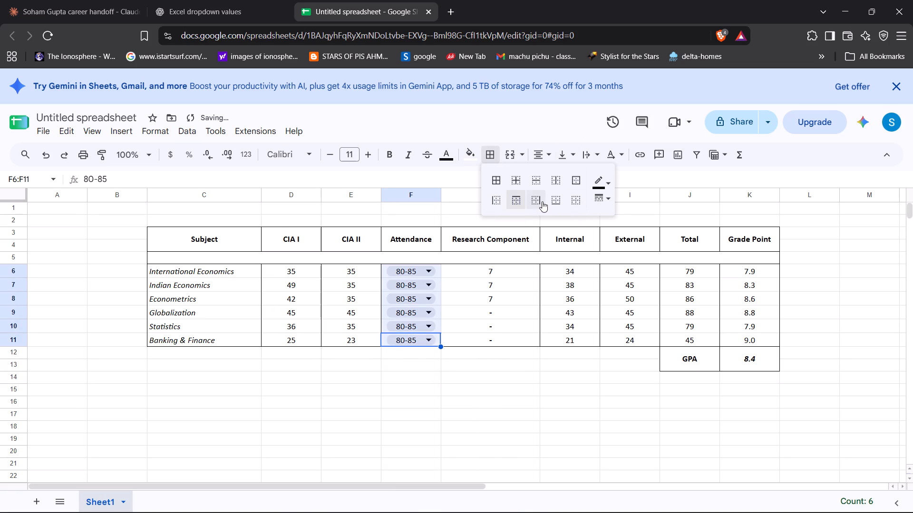
pyautogui.click(542, 201)
pyautogui.click(560, 200)
pyautogui.click(485, 412)
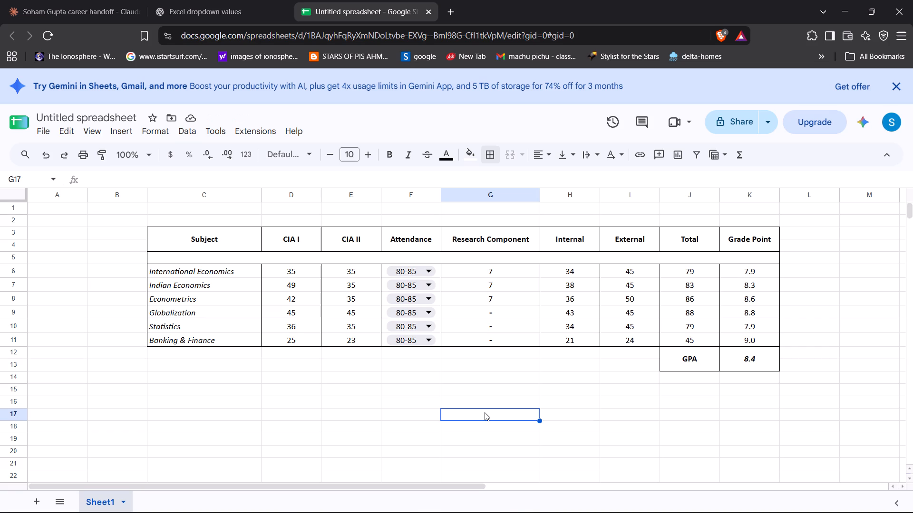
# Match the Excel Attendance values by choosing <75 for International Economics and Econometrics, and 80-85 for Indian Economics.
pyautogui.hotkey('alt', 'Tab')
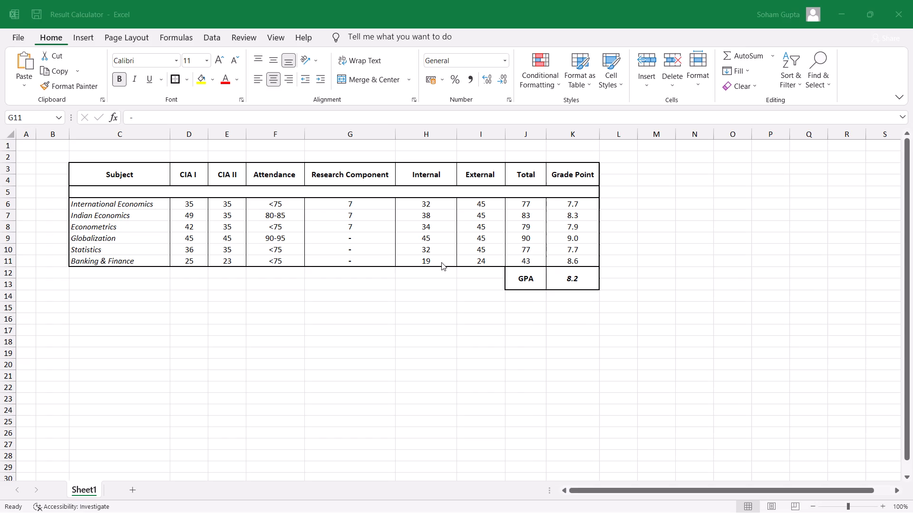
pyautogui.hotkey('alt', 'Tab')
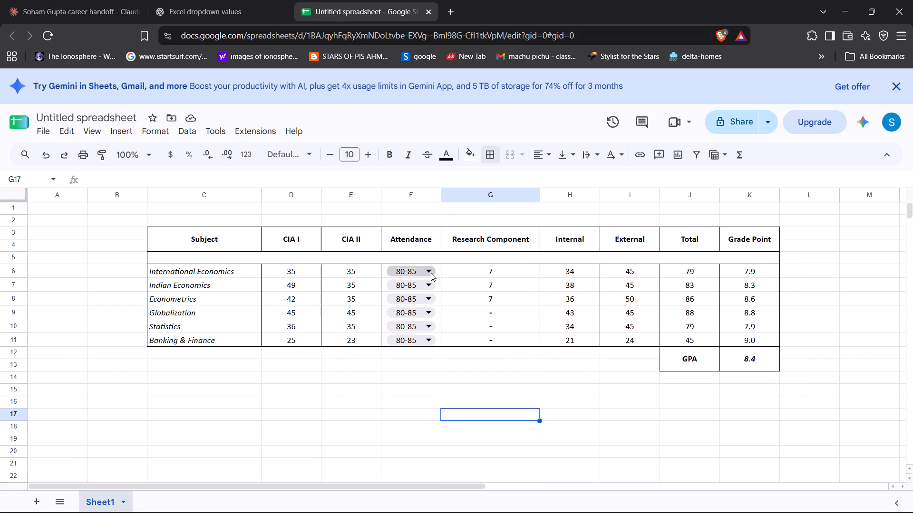
pyautogui.click(431, 272)
pyautogui.click(397, 284)
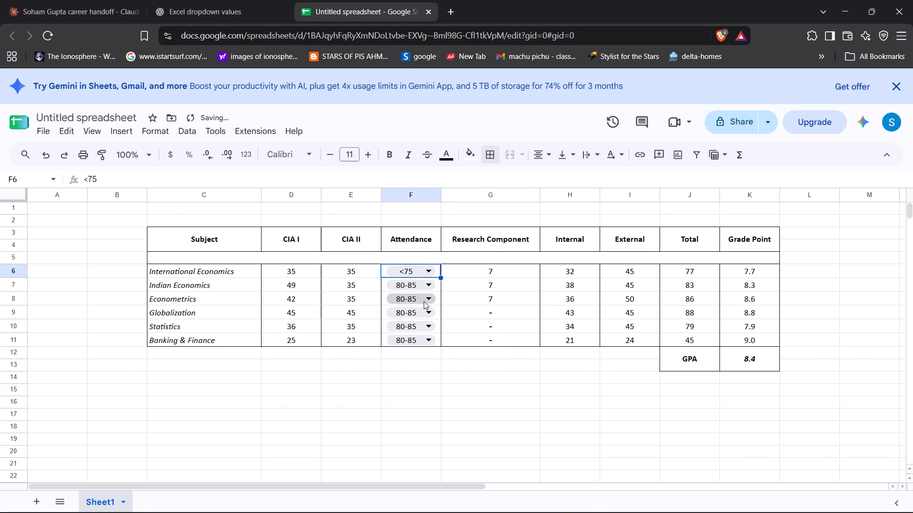
pyautogui.click(424, 301)
pyautogui.click(396, 314)
pyautogui.click(429, 283)
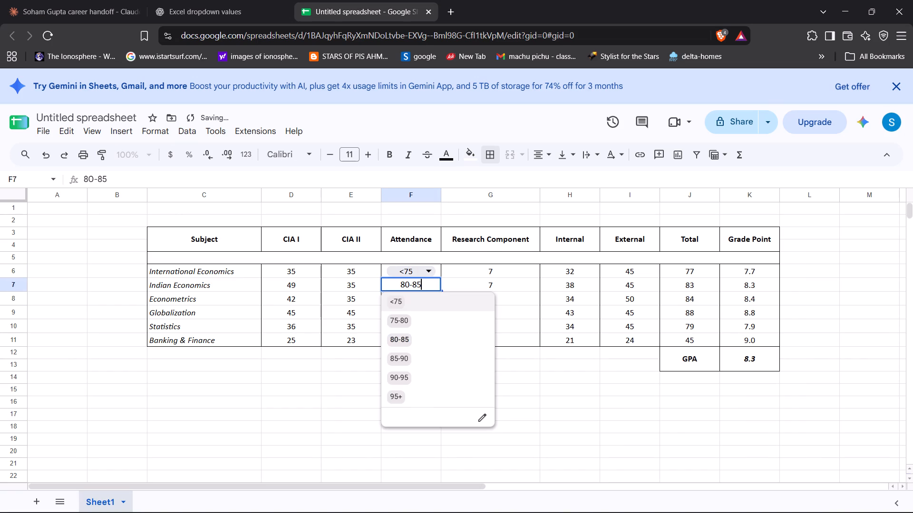
pyautogui.hotkey('alt', 'Tab')
pyautogui.hotkey('alt', 'Tab')
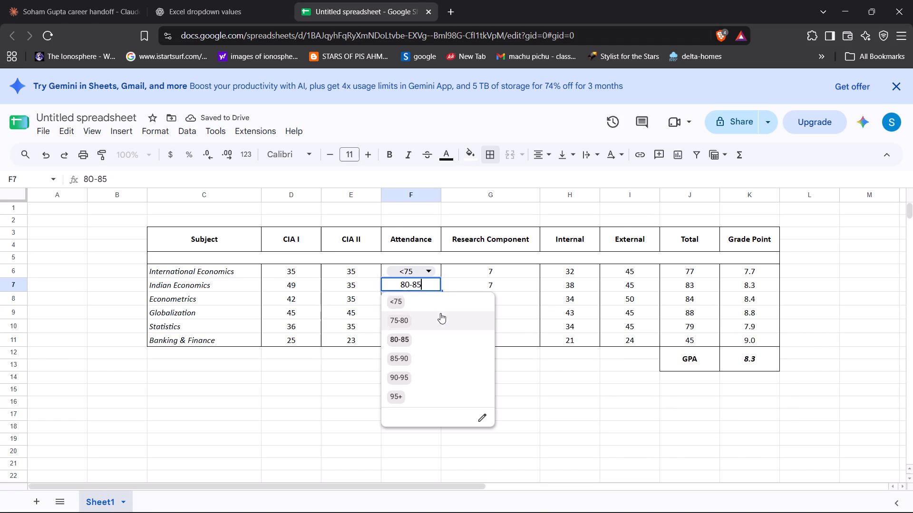
pyautogui.click(400, 341)
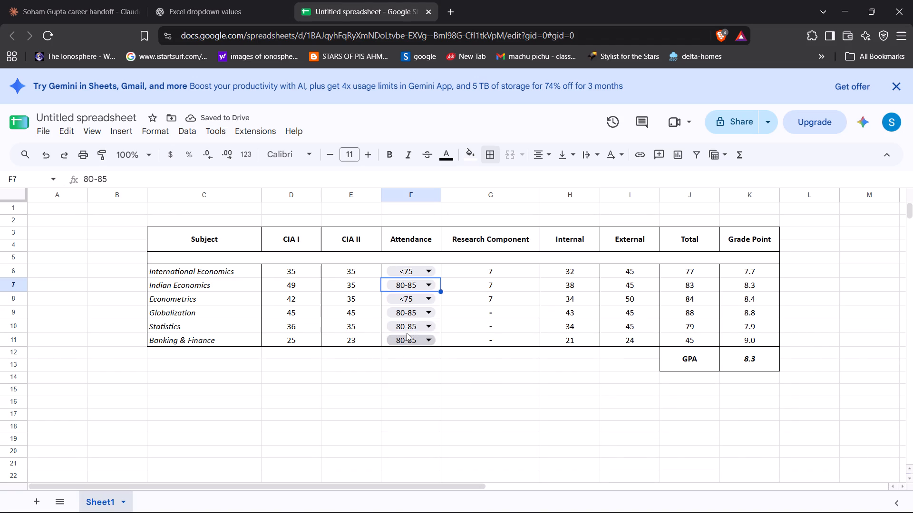
# Choose 90-95 as the Attendance for Globalization, and <75 for Statistics and Banking & Finance.
pyautogui.doubleClick(431, 311)
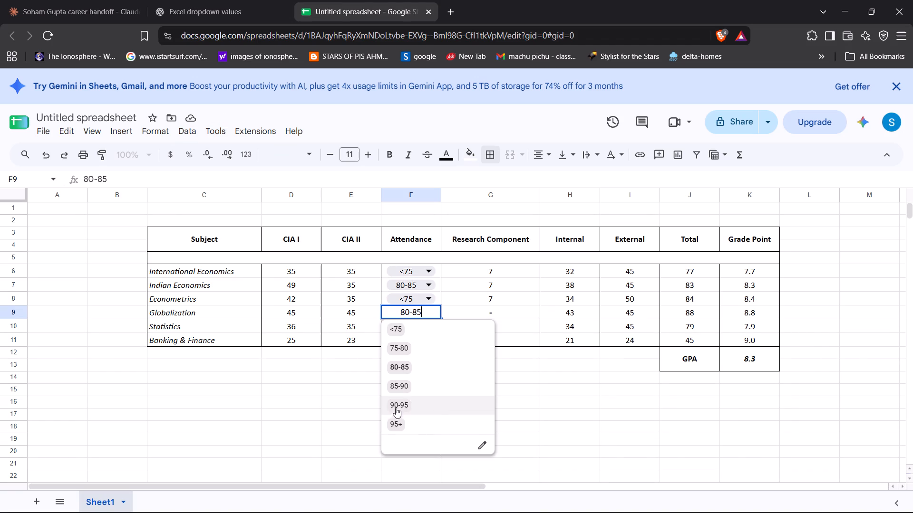
pyautogui.click(396, 405)
pyautogui.click(426, 324)
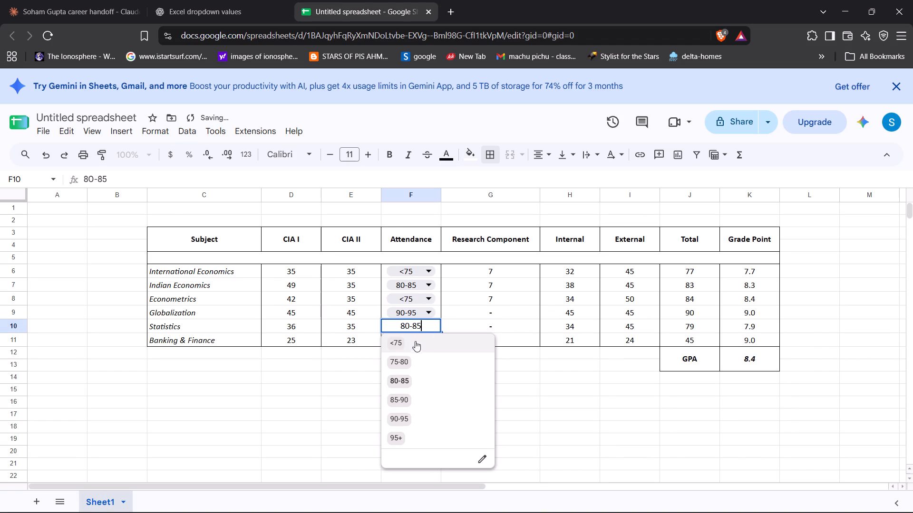
pyautogui.click(394, 343)
pyautogui.click(424, 340)
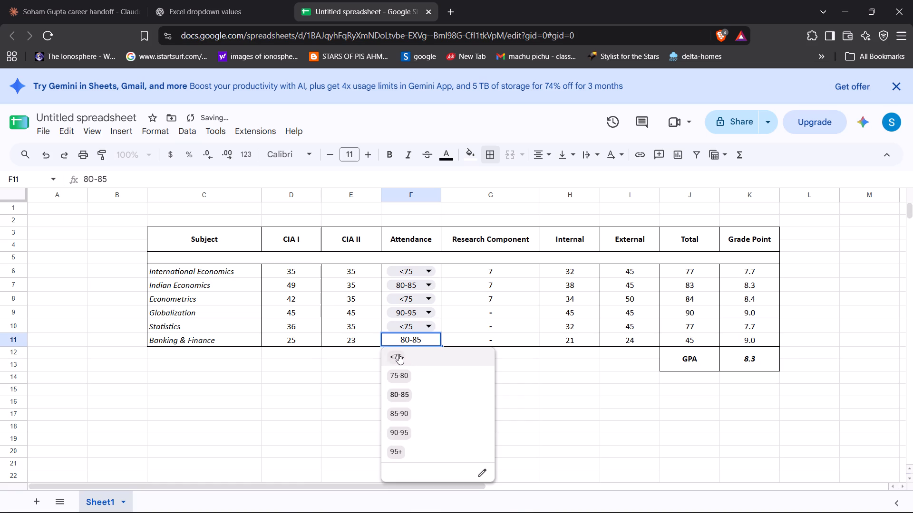
pyautogui.click(399, 354)
pyautogui.press('Return')
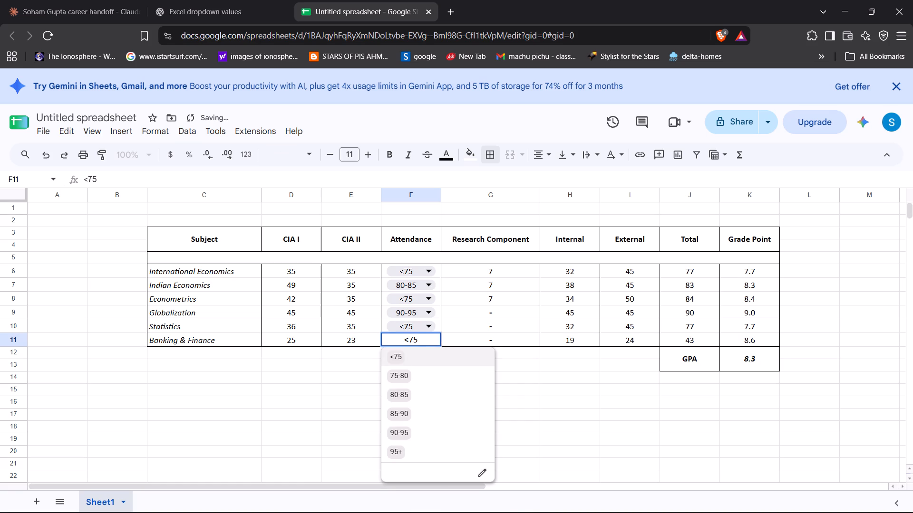
pyautogui.press('Return')
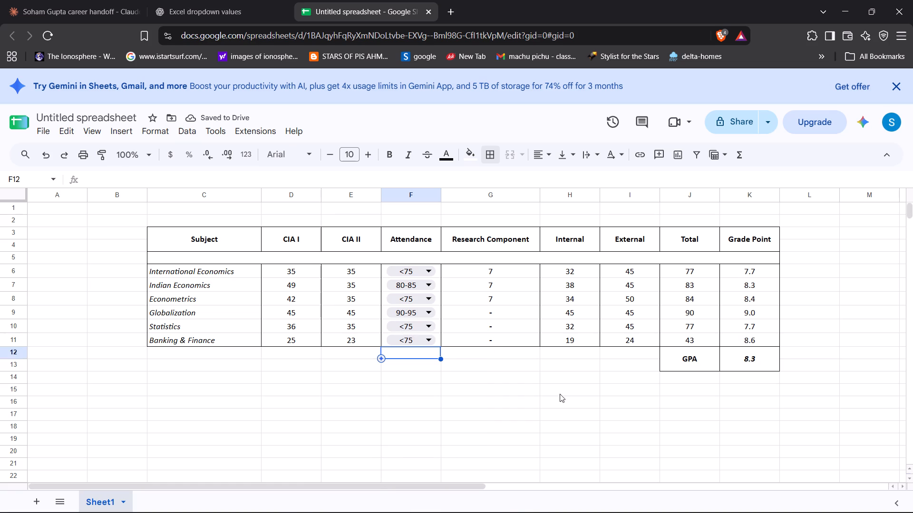
# Compare the marks, totals and GPA in the Google Sheets table with the Excel Result Calculator.
pyautogui.click(557, 395)
pyautogui.hotkey('alt', 'Tab')
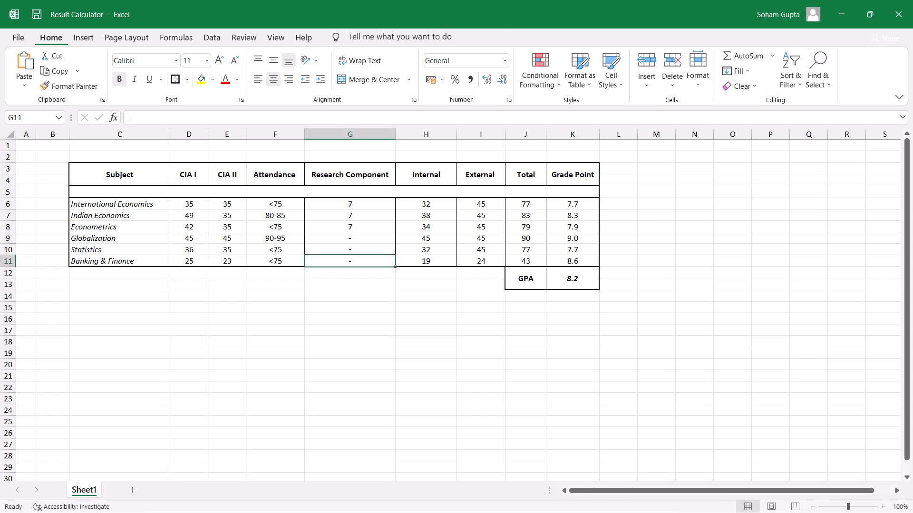
pyautogui.hotkey('alt', 'Tab')
pyautogui.hotkey('alt', 'Tab')
pyautogui.hotkey('alt', 'Tab')
pyautogui.hotkey('alt', 'Tab')
pyautogui.press('Tab')
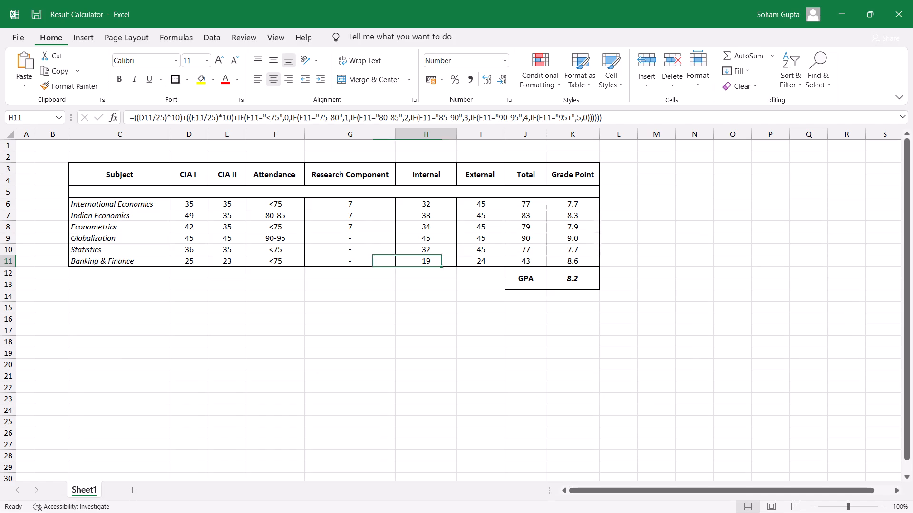
pyautogui.hotkey('alt', 'Tab')
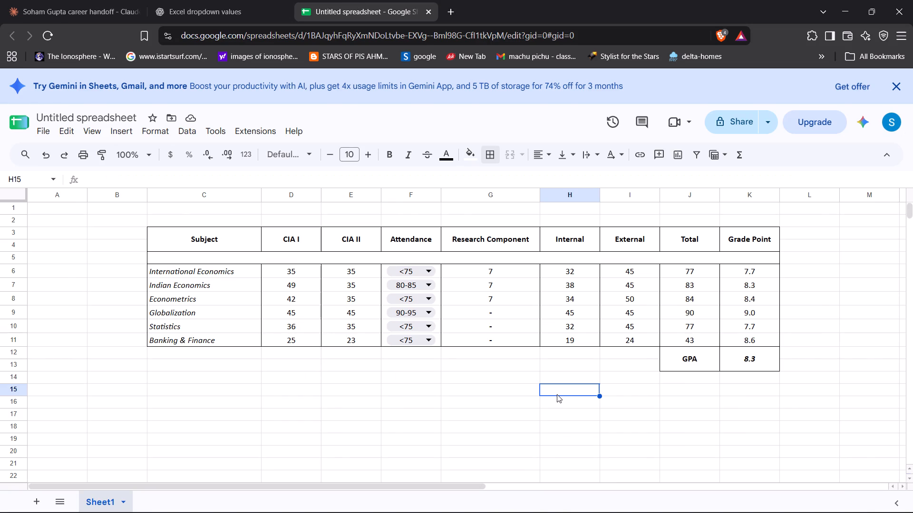
pyautogui.hotkey('alt', 'Tab')
pyautogui.hotkey('alt', 'Tab')
pyautogui.hotkey('alt', 'Tab')
pyautogui.hotkey('alt', 'Tab')
# Set the Econometrics External mark to 45 and check the table against the Excel version.
pyautogui.click(625, 296)
pyautogui.write('45')
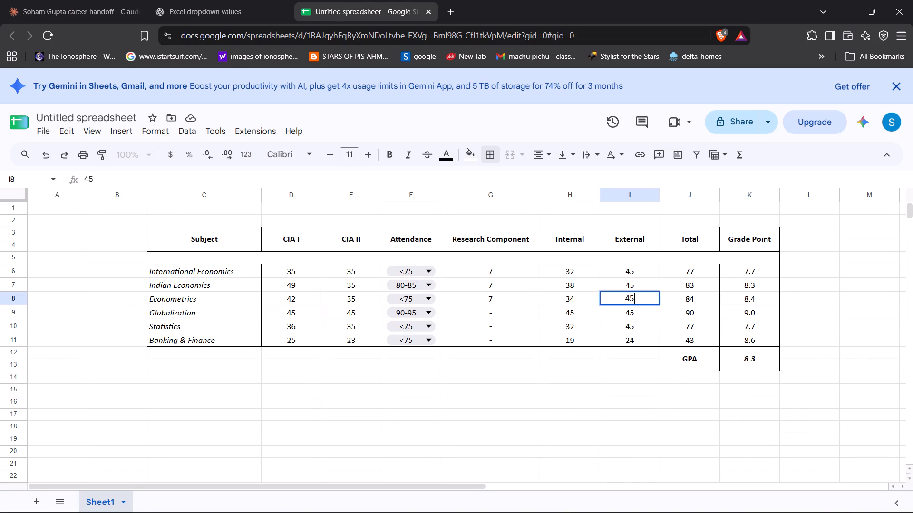
pyautogui.press('Return')
pyautogui.hotkey('alt', 'Tab')
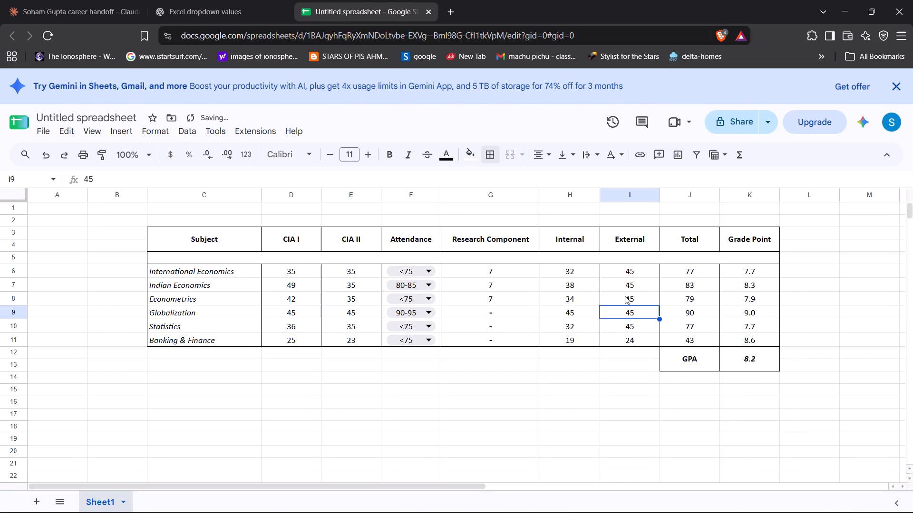
pyautogui.hotkey('alt', 'Tab')
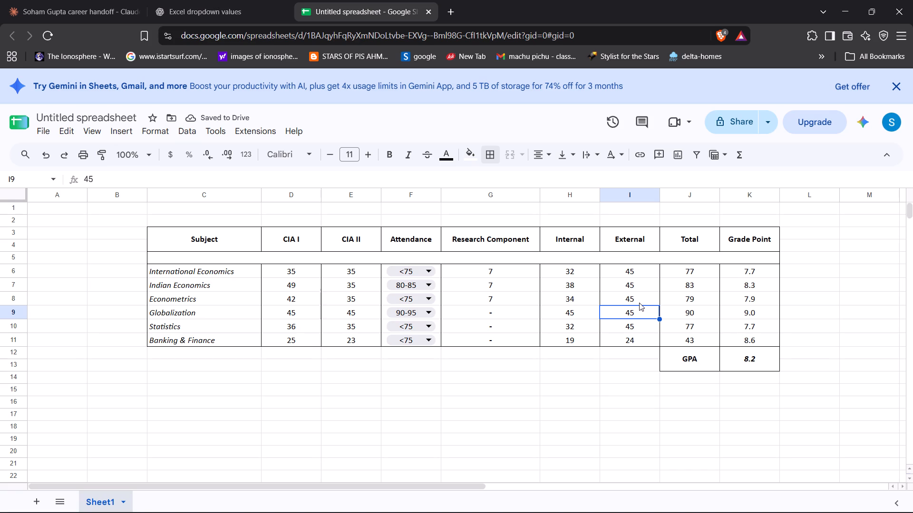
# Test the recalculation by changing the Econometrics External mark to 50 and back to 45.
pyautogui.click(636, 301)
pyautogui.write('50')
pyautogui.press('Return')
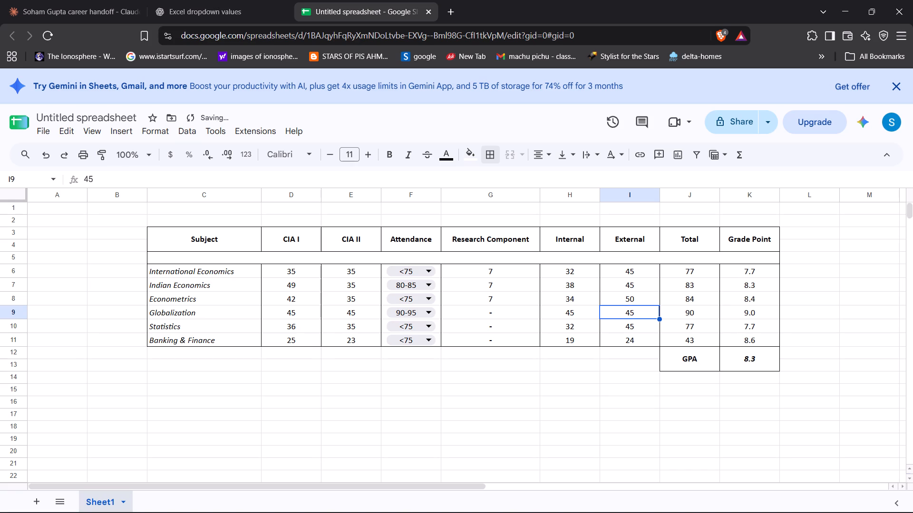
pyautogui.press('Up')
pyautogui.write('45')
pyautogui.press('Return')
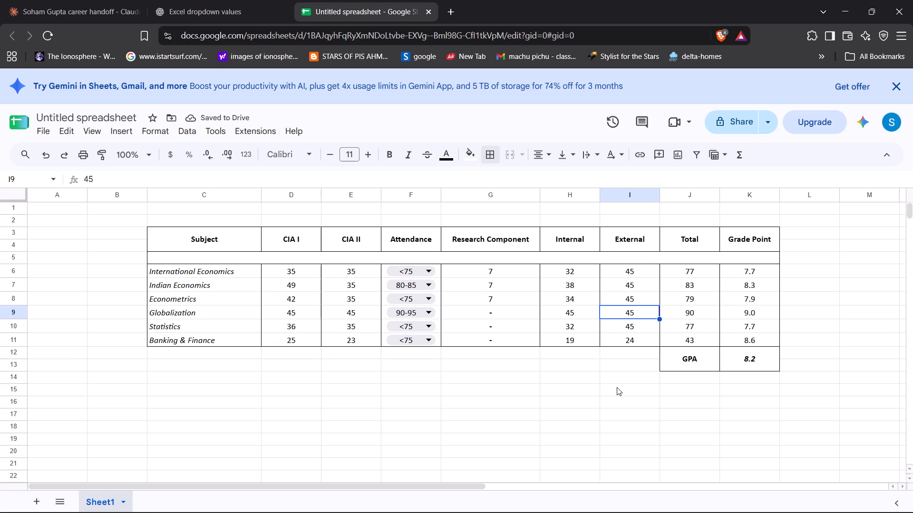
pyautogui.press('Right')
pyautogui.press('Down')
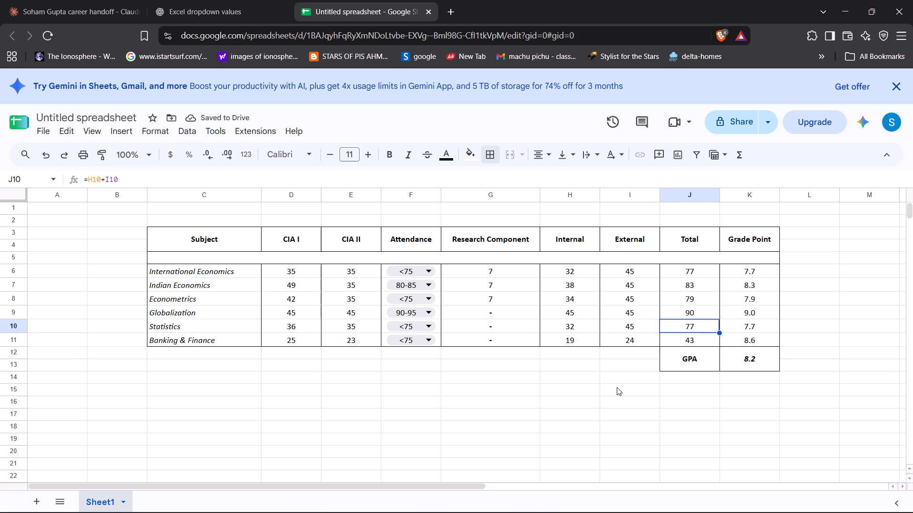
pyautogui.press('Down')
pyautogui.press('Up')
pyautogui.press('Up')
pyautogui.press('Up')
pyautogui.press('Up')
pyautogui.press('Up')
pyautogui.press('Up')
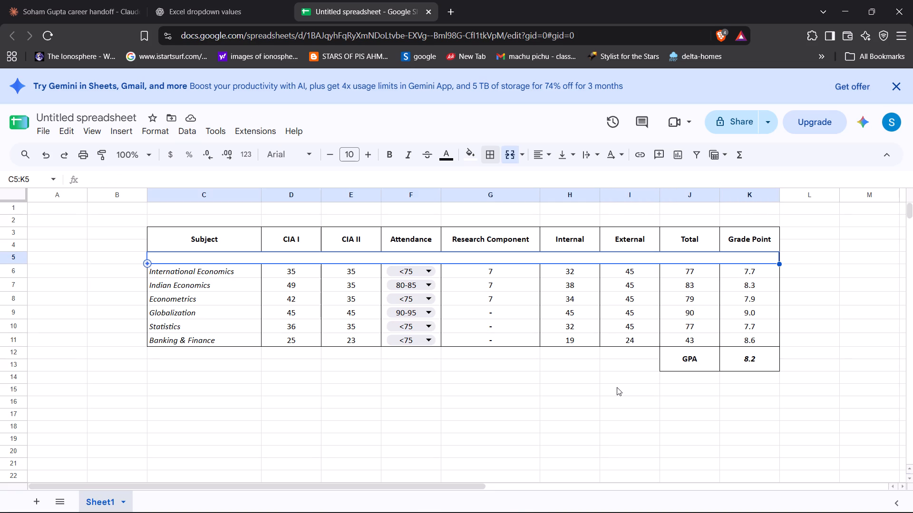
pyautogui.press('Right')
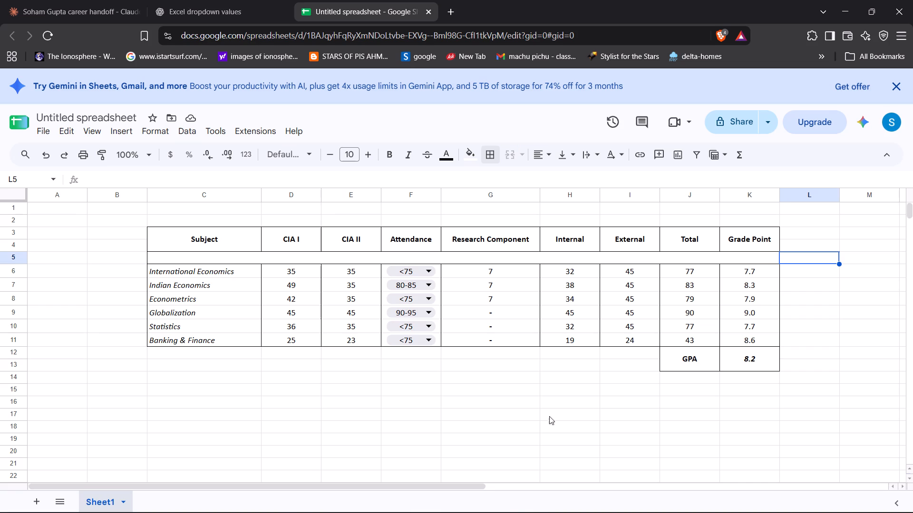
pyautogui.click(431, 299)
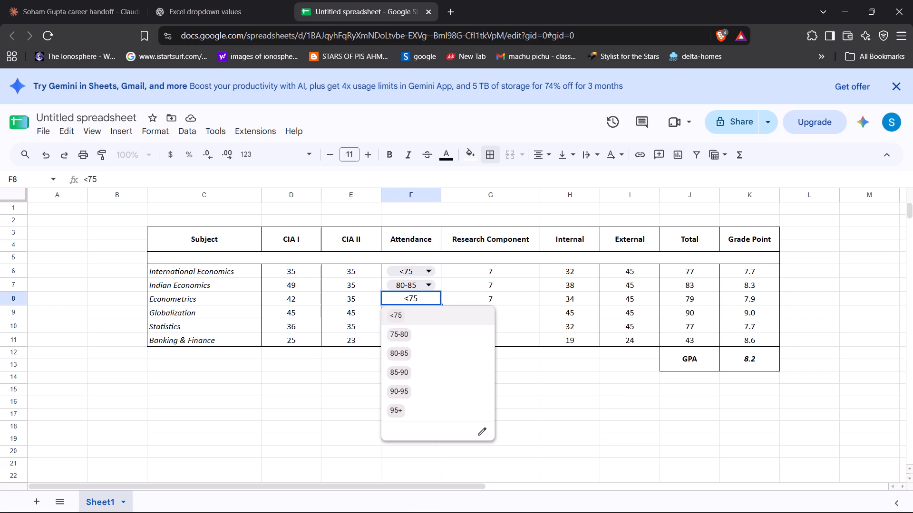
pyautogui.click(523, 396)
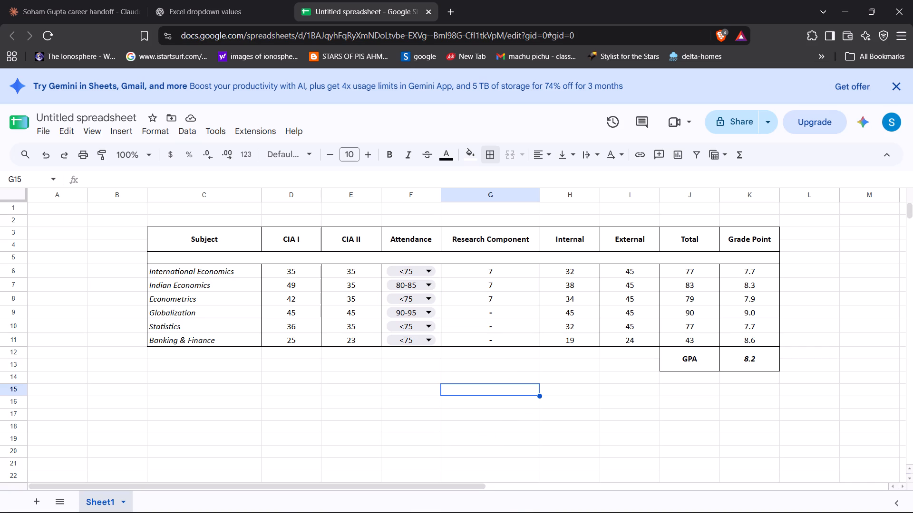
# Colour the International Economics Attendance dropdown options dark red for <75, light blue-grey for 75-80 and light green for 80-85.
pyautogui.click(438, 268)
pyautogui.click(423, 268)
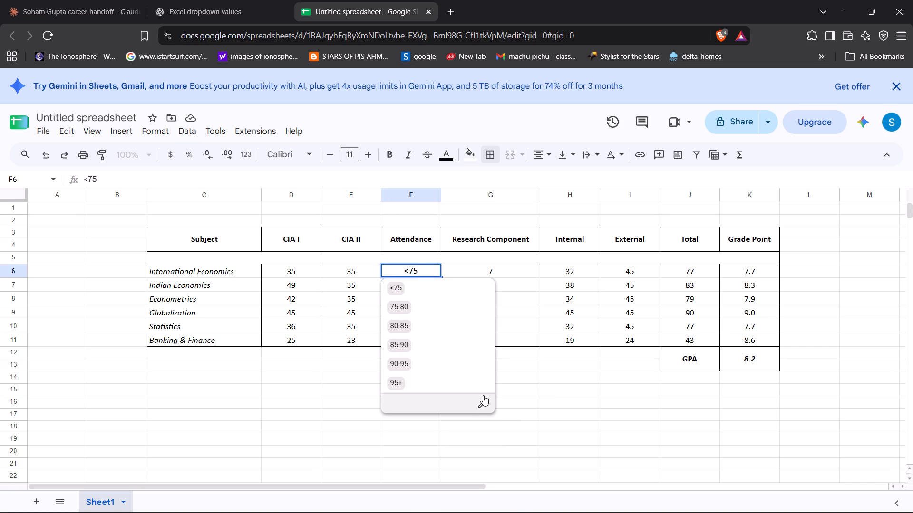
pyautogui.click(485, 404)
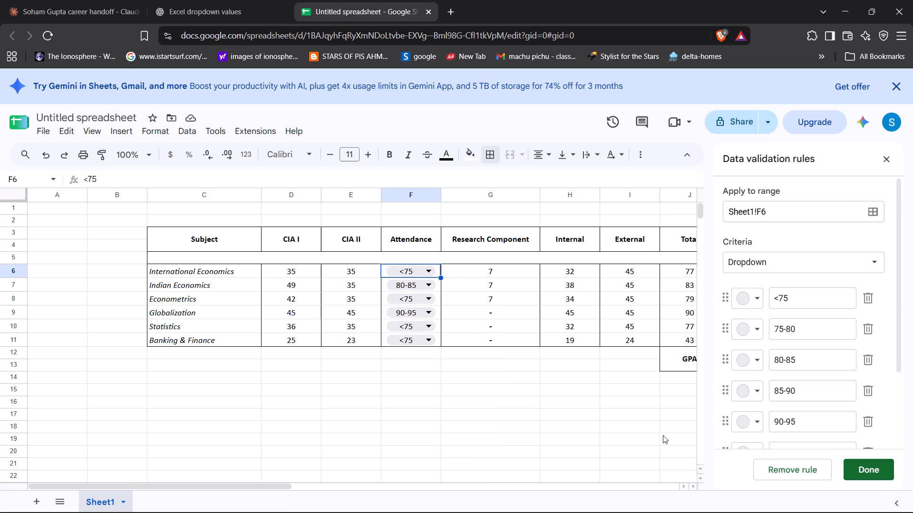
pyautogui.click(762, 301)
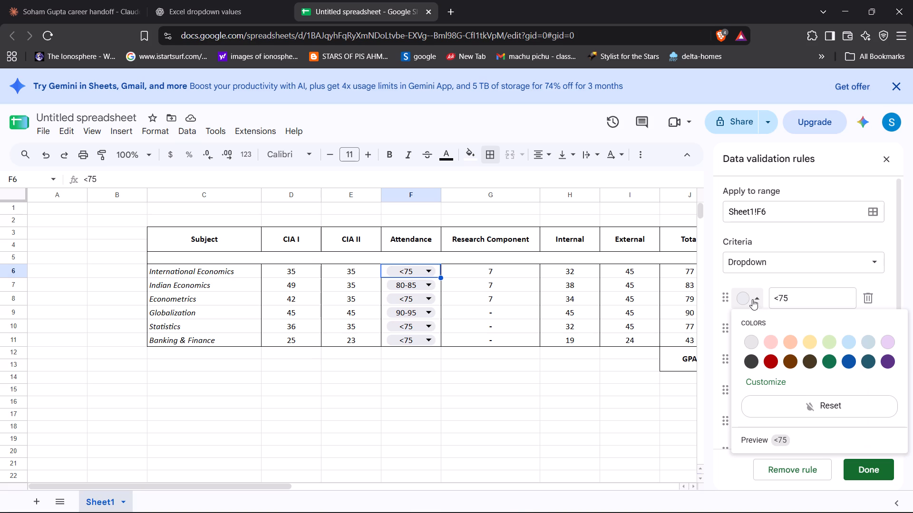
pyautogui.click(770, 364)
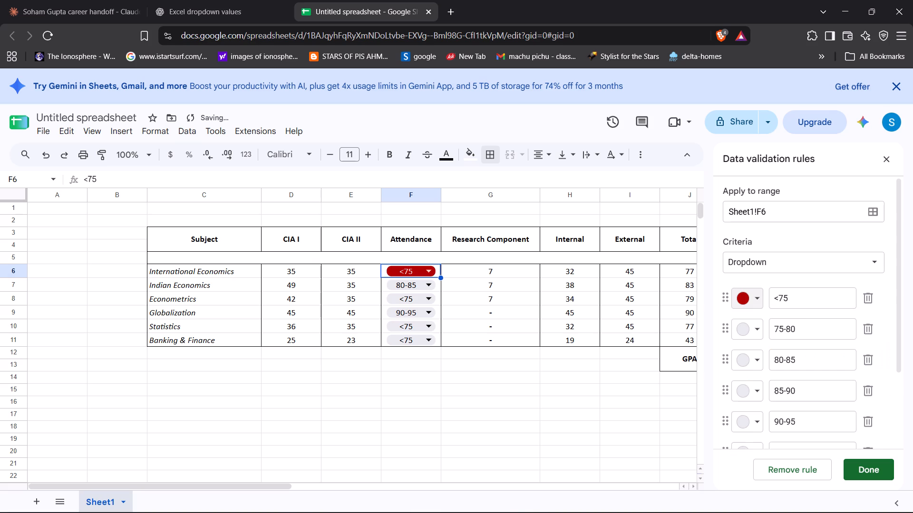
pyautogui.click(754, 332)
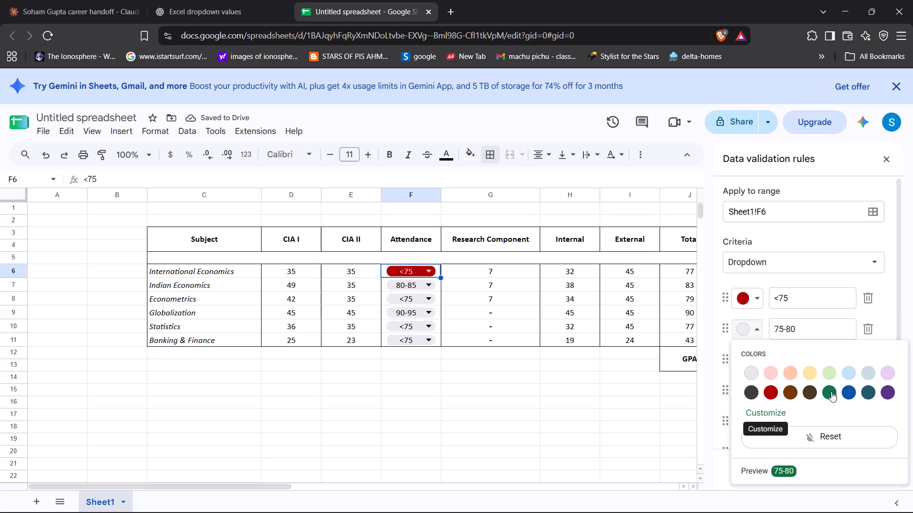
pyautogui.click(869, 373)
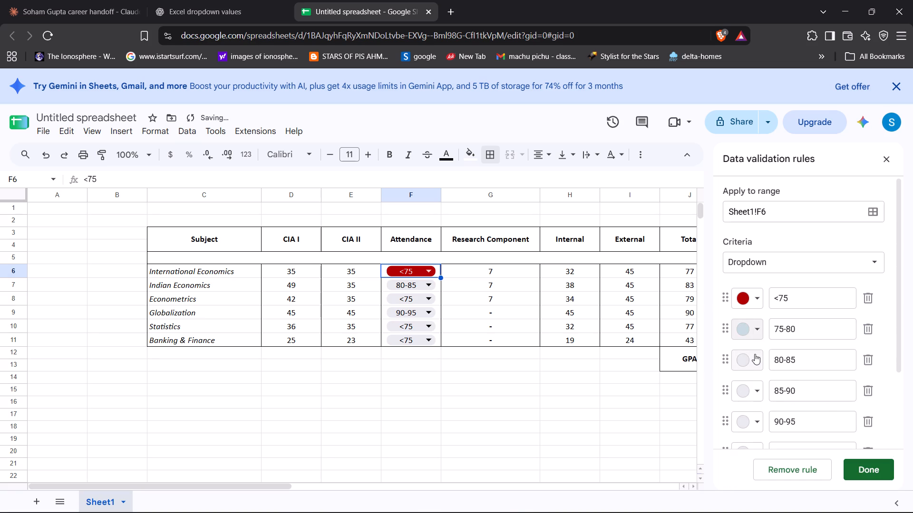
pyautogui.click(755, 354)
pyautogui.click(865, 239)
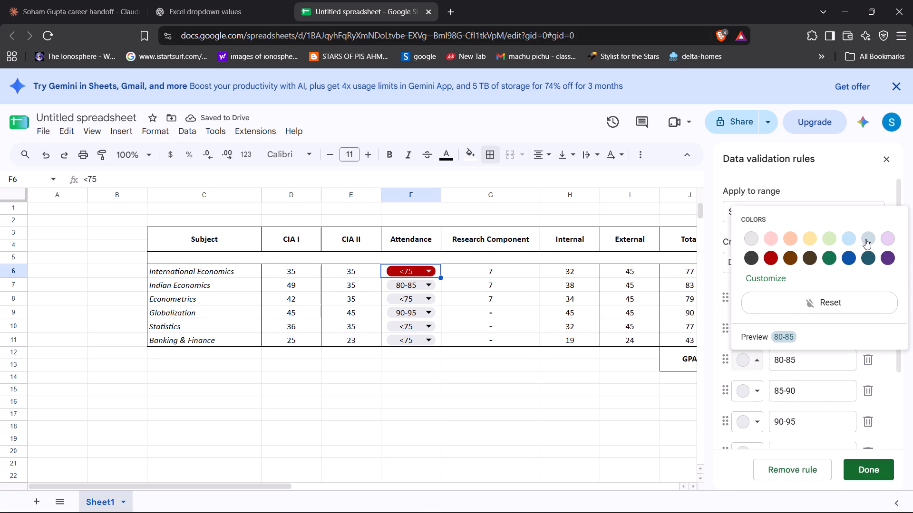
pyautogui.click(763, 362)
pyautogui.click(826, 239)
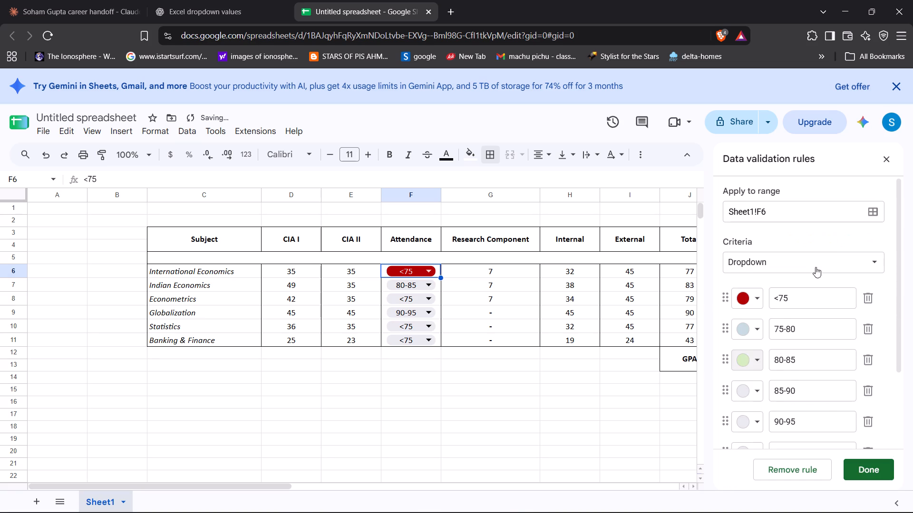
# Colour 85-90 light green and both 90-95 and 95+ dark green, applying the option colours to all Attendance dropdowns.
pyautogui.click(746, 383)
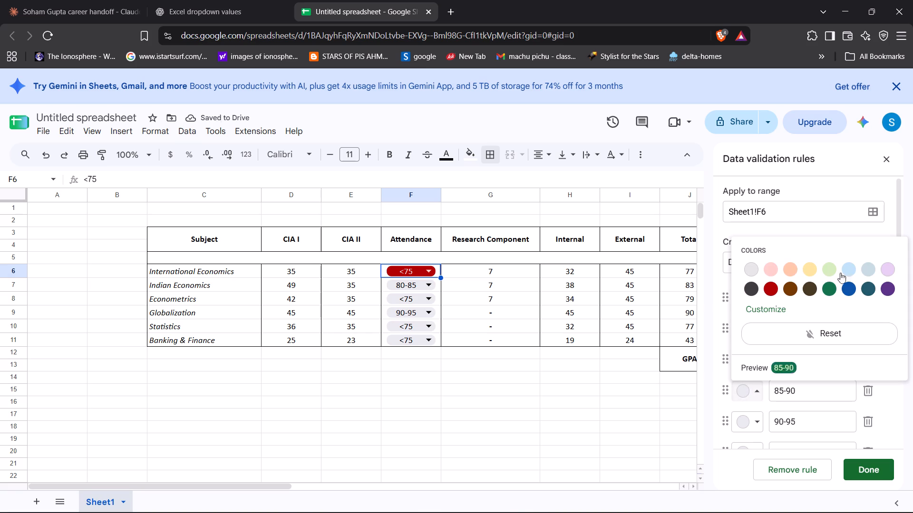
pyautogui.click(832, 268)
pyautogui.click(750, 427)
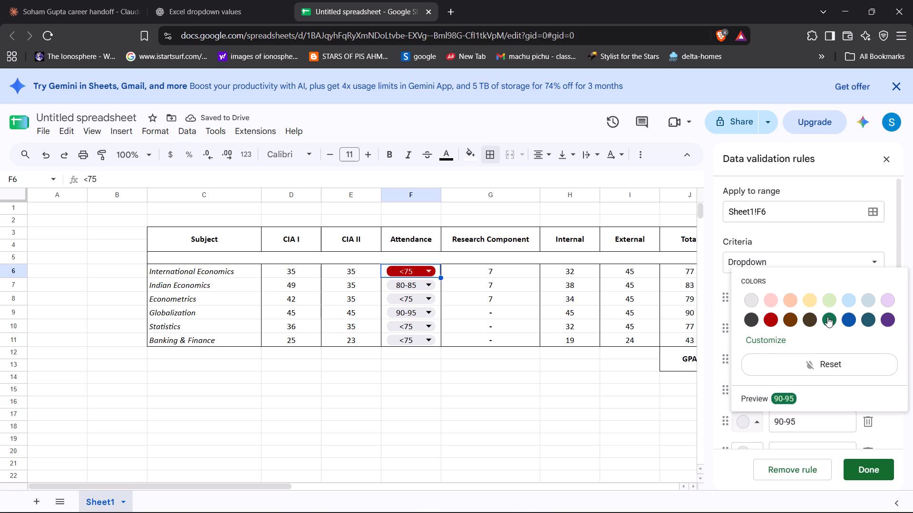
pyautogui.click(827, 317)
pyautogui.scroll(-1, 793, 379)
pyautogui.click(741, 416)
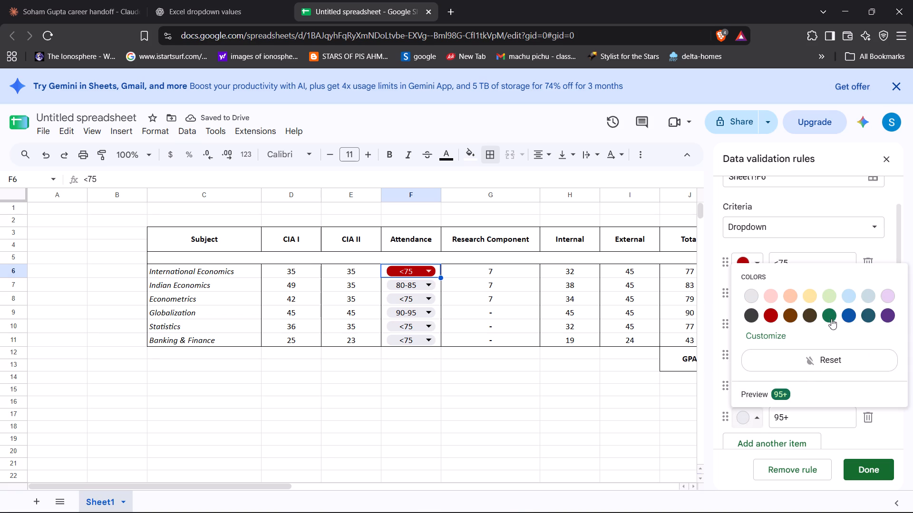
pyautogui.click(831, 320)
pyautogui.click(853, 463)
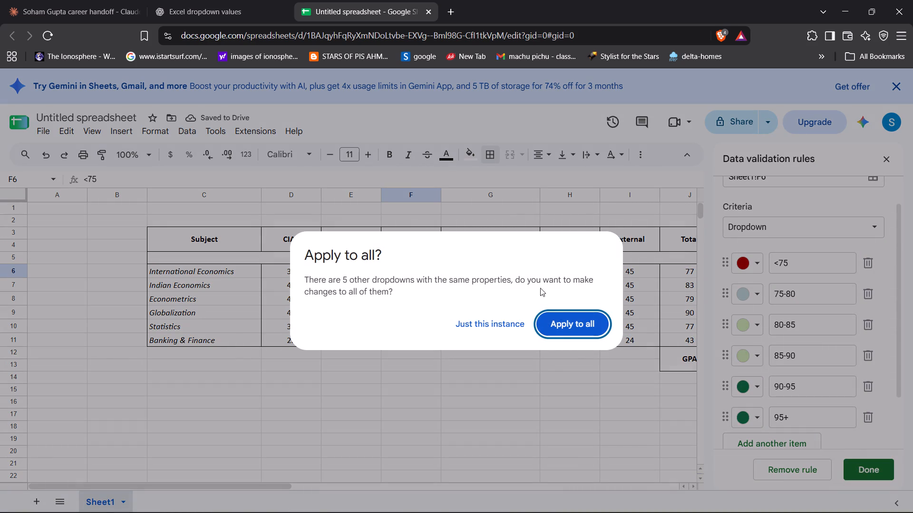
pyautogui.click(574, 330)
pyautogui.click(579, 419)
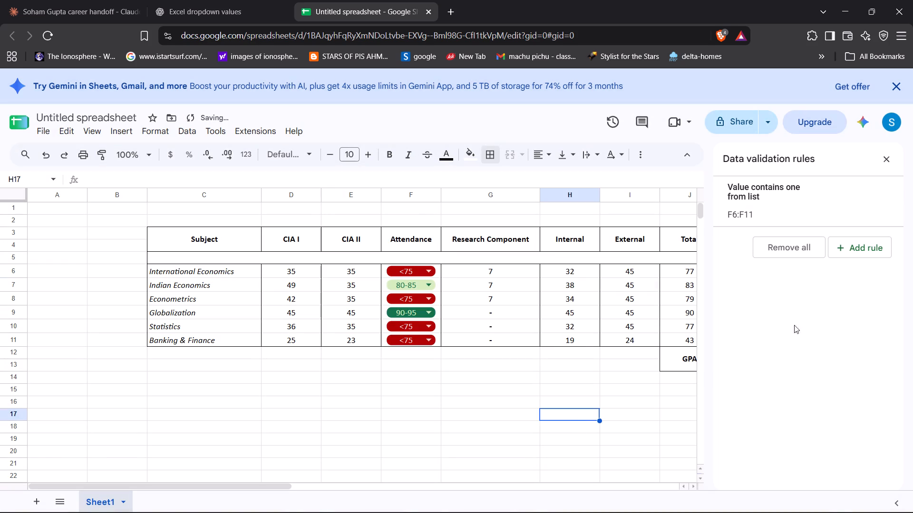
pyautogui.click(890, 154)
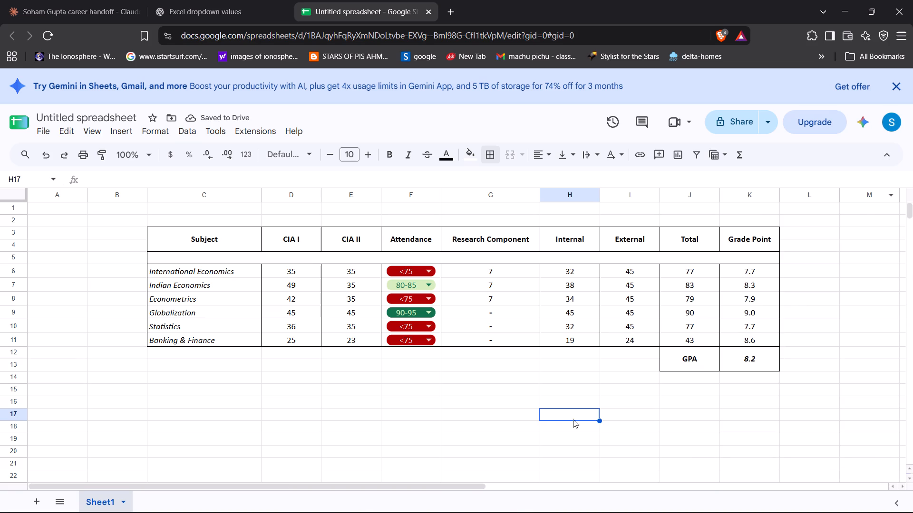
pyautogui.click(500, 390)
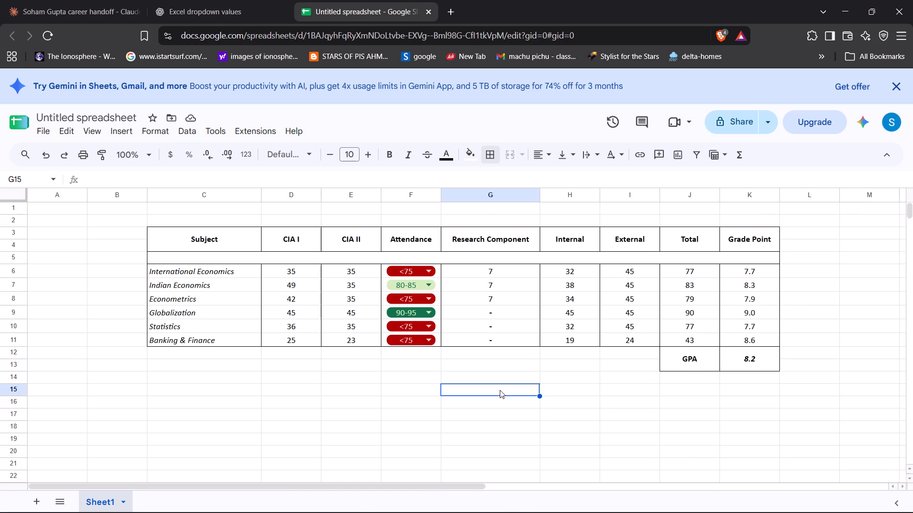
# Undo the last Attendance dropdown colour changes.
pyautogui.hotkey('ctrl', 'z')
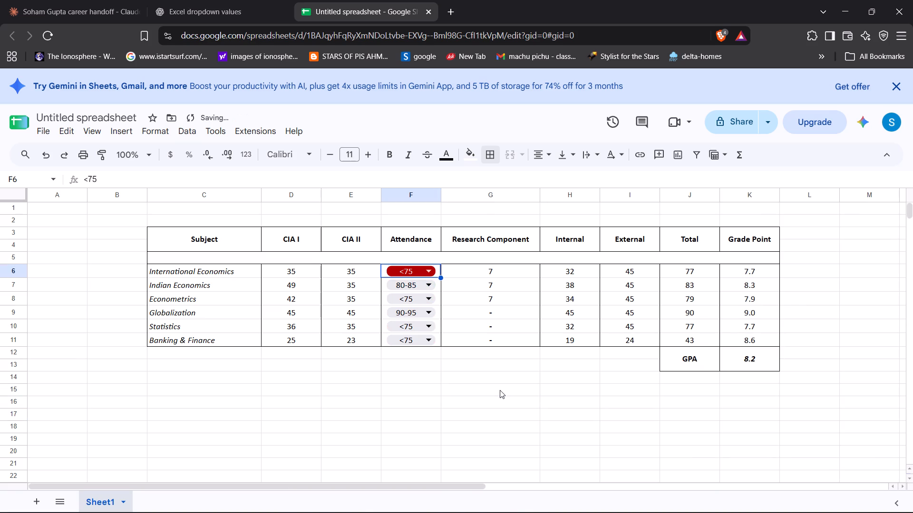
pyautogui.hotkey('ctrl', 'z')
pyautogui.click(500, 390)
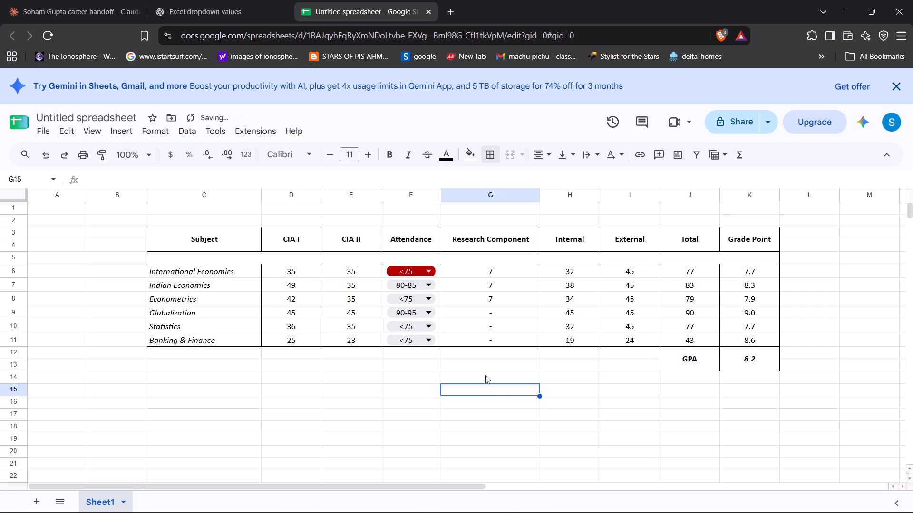
# Set the <75, 75-80 and 80-85 options of the International Economics Attendance dropdown back to light grey.
pyautogui.click(422, 270)
pyautogui.click(483, 404)
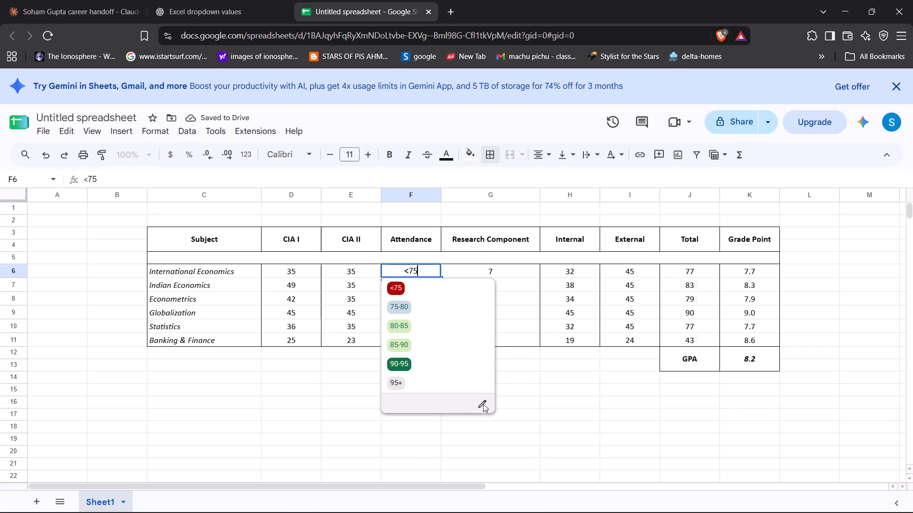
pyautogui.click(758, 295)
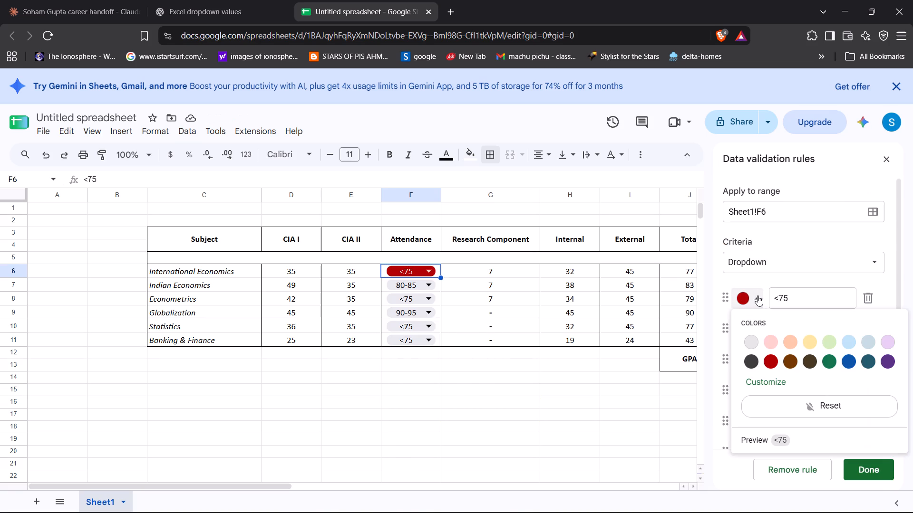
pyautogui.click(753, 337)
pyautogui.click(753, 329)
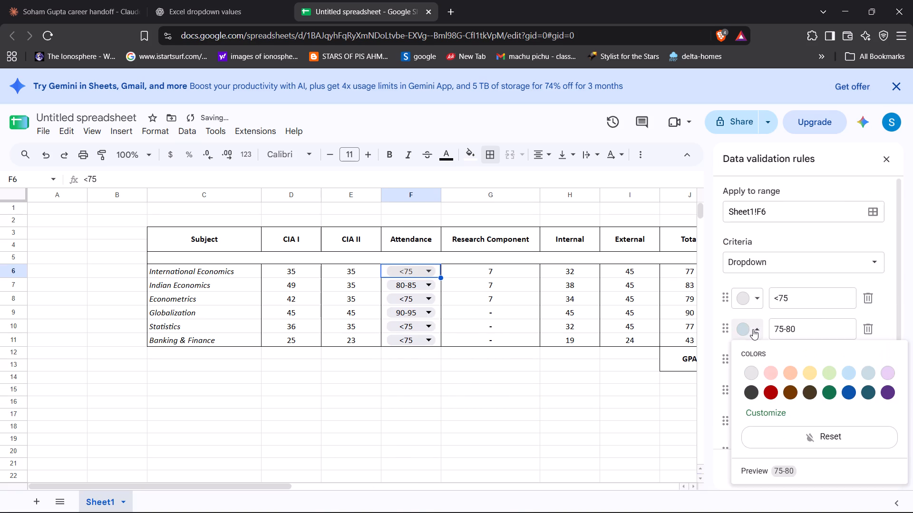
pyautogui.click(751, 373)
pyautogui.click(757, 357)
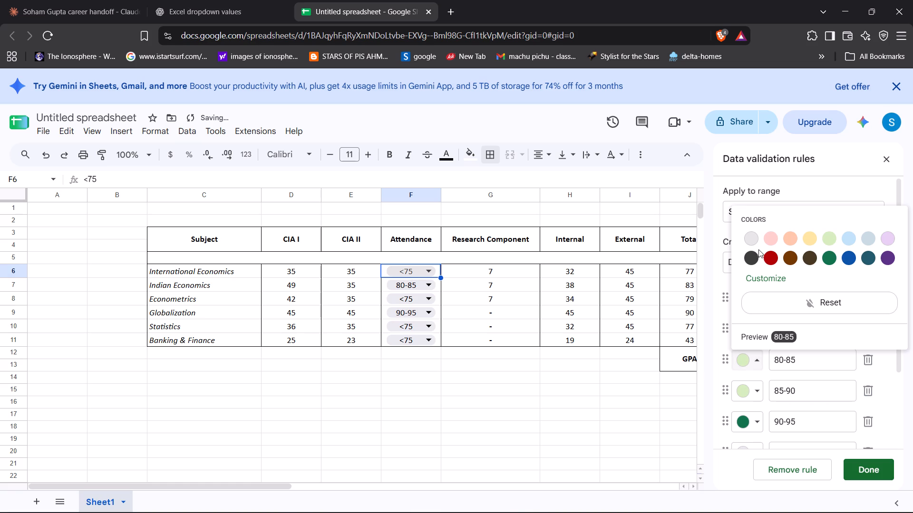
pyautogui.click(754, 238)
# Set the 85-90, 90-95 and 95+ options of the International Economics Attendance dropdown to light grey and save the rule.
pyautogui.click(756, 393)
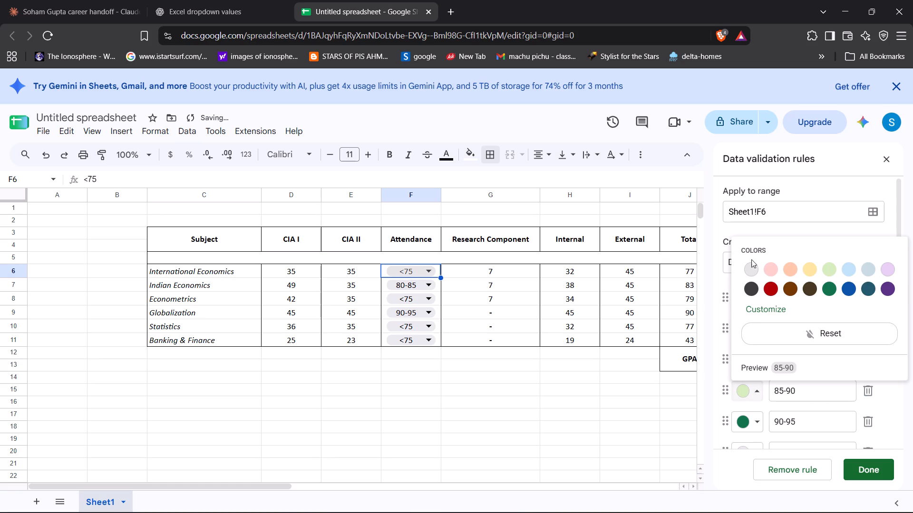
pyautogui.click(751, 270)
pyautogui.click(753, 417)
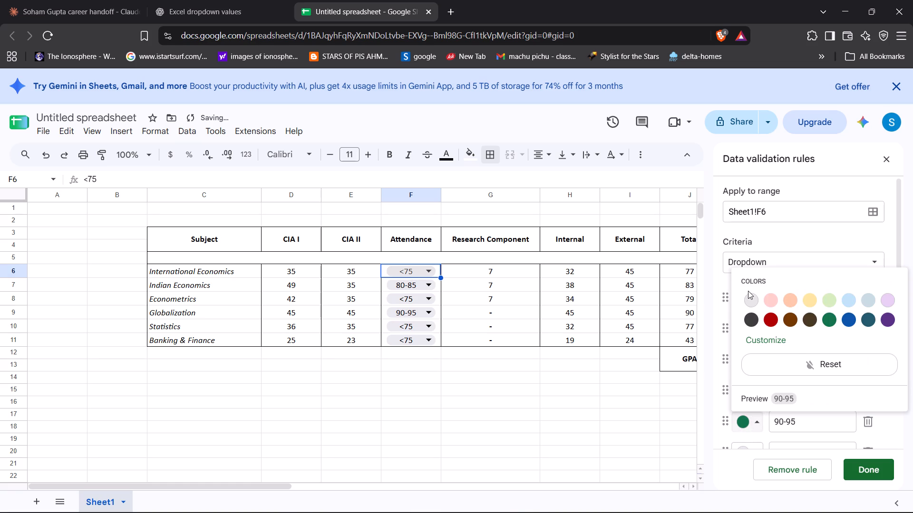
pyautogui.click(750, 297)
pyautogui.scroll(-2, 795, 282)
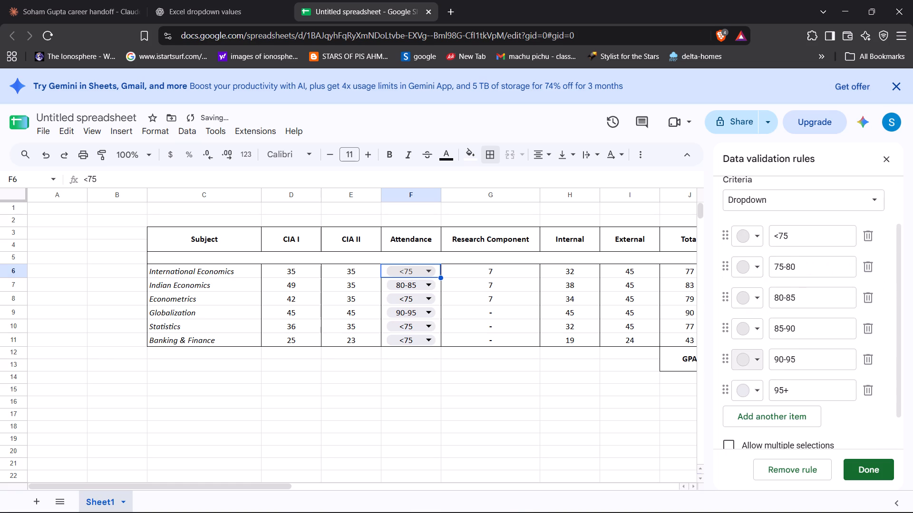
pyautogui.click(753, 391)
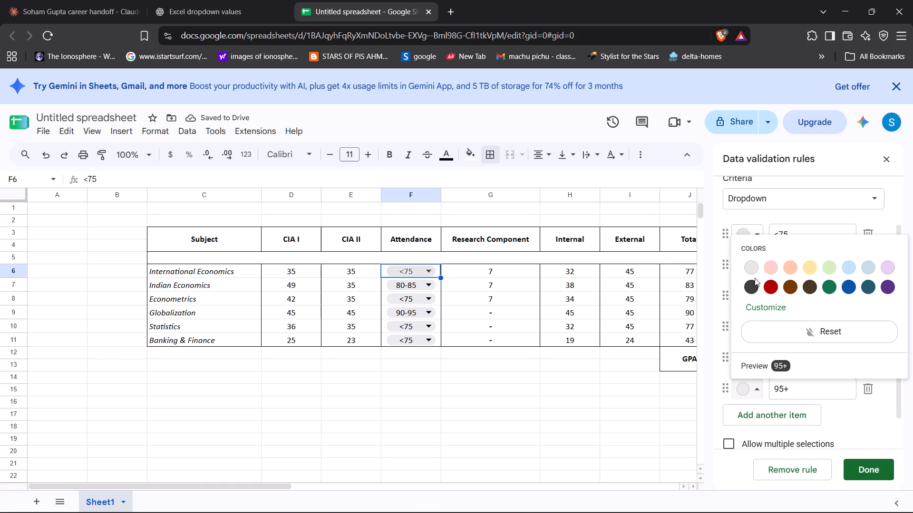
pyautogui.click(754, 266)
pyautogui.click(851, 463)
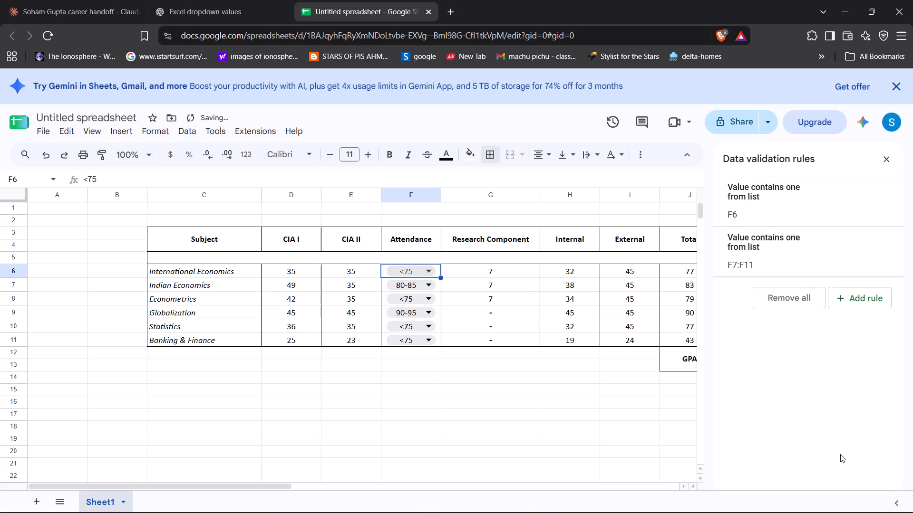
pyautogui.click(882, 167)
pyautogui.click(892, 155)
pyautogui.click(670, 391)
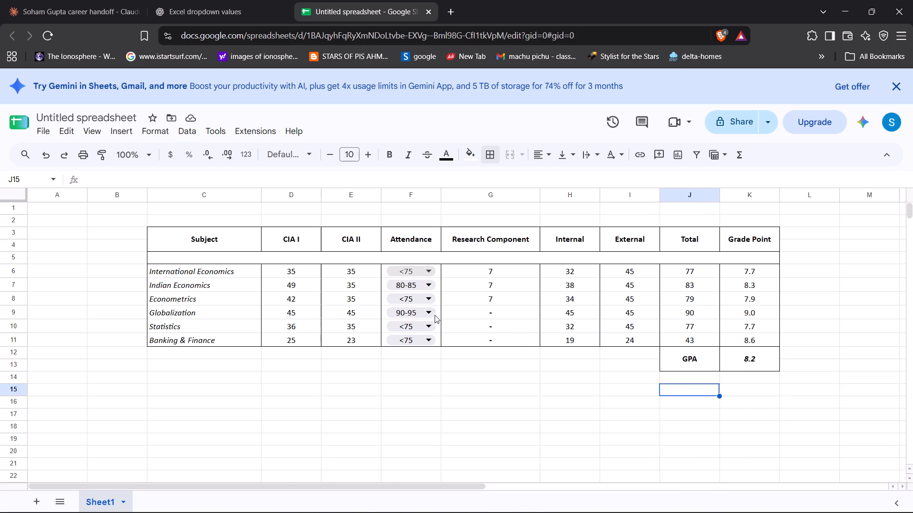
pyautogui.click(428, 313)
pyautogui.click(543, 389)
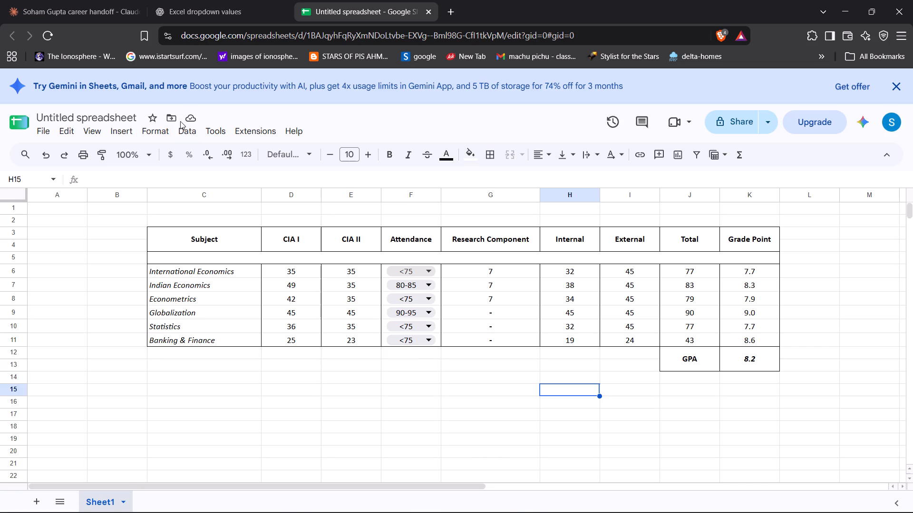
# Rename the spreadsheet as Result Calculator.
pyautogui.click(132, 113)
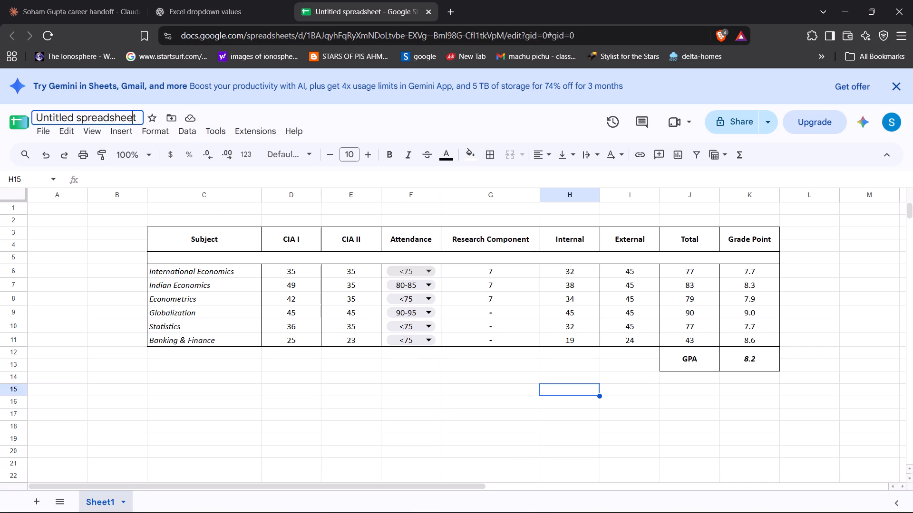
pyautogui.moveTo(135, 116); pyautogui.dragTo(34, 117)
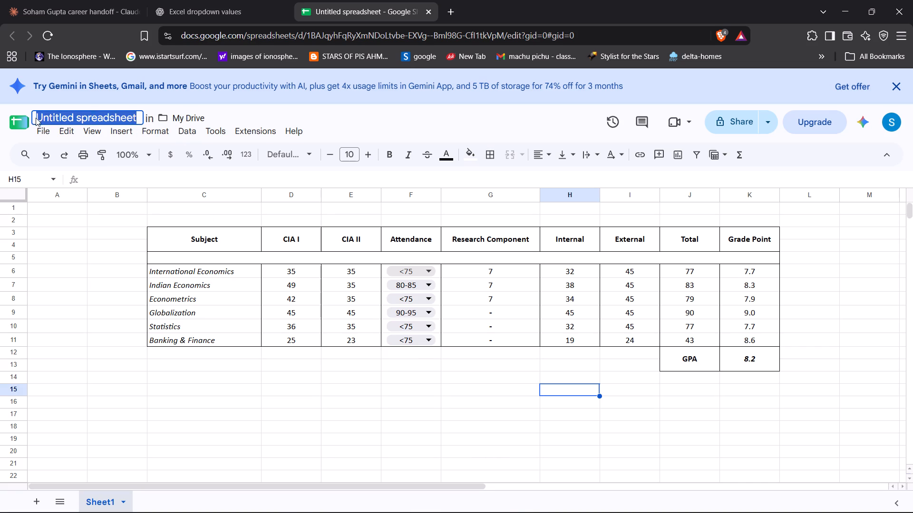
pyautogui.write('Res')
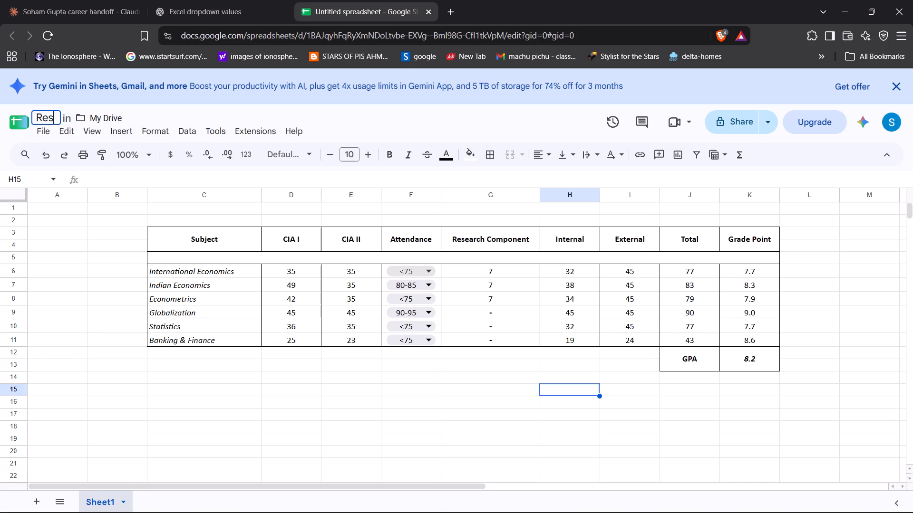
pyautogui.write('ult Calculator')
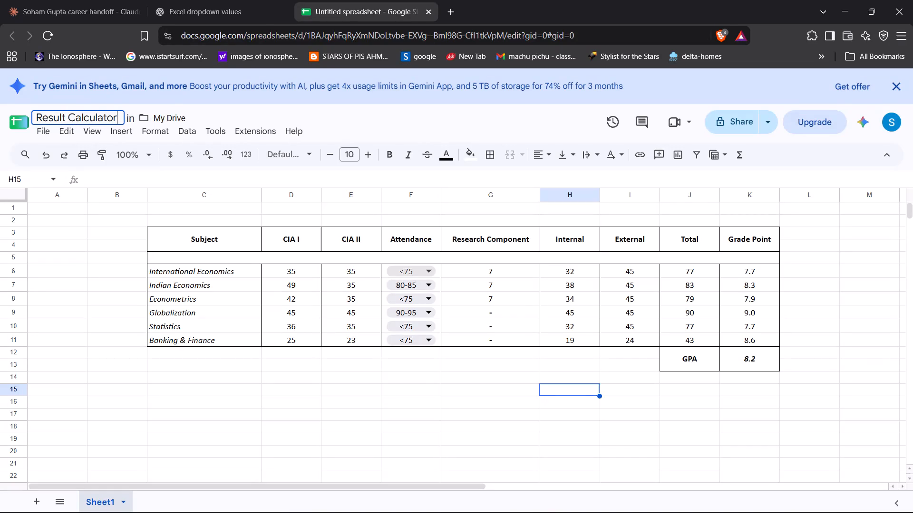
pyautogui.press('Return')
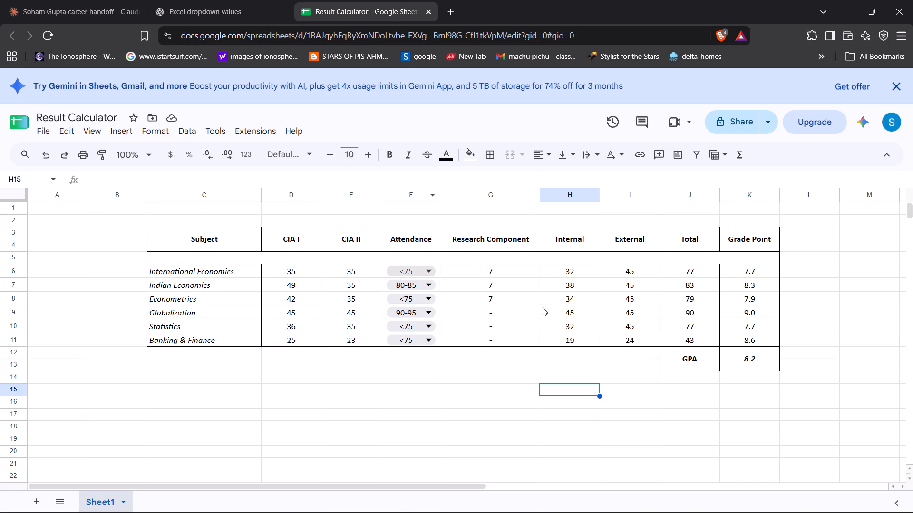
# Inspect the formula behind the Econometrics Internal mark.
pyautogui.click(563, 303)
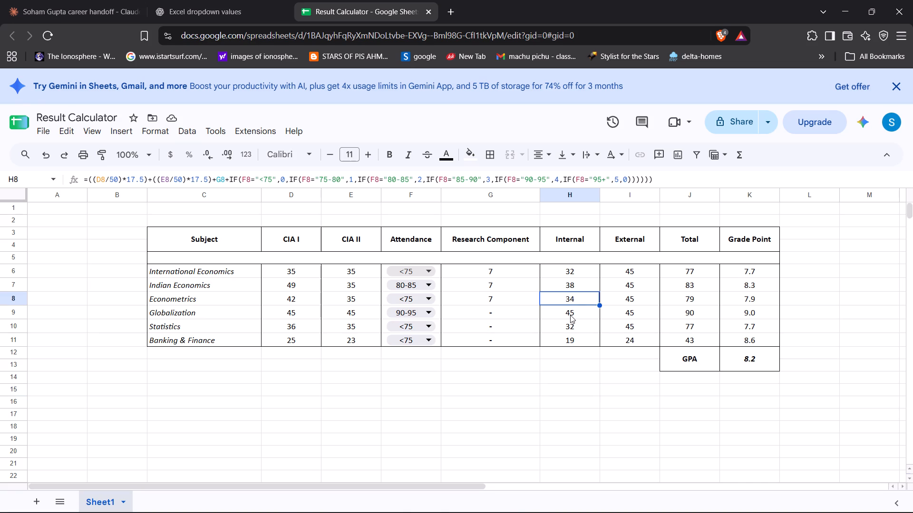
# Compare the Internal mark formulas for Econometrics, Globalization, Statistics and Banking & Finance.
pyautogui.click(570, 315)
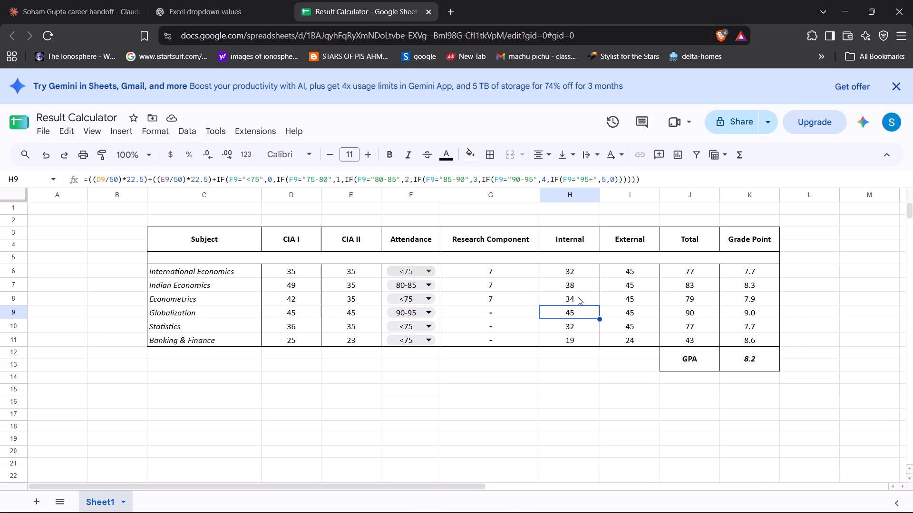
pyautogui.click(578, 297)
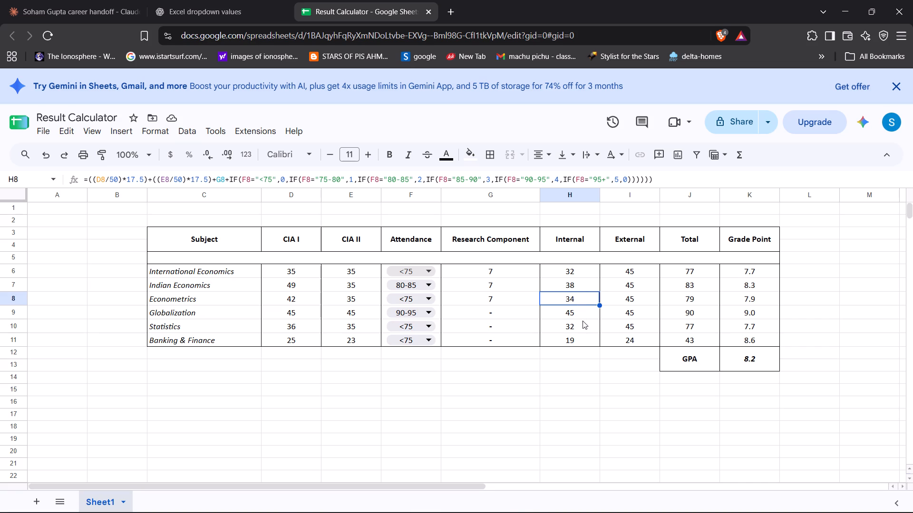
pyautogui.click(578, 313)
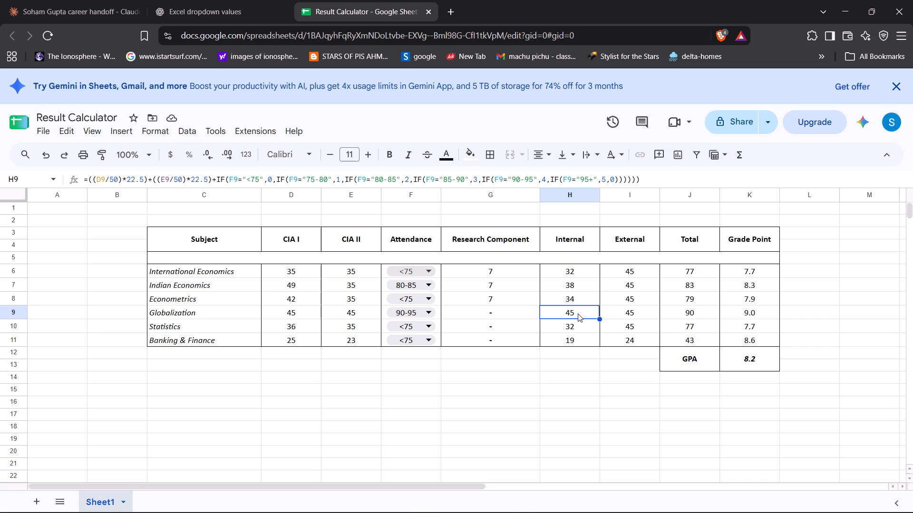
pyautogui.click(581, 325)
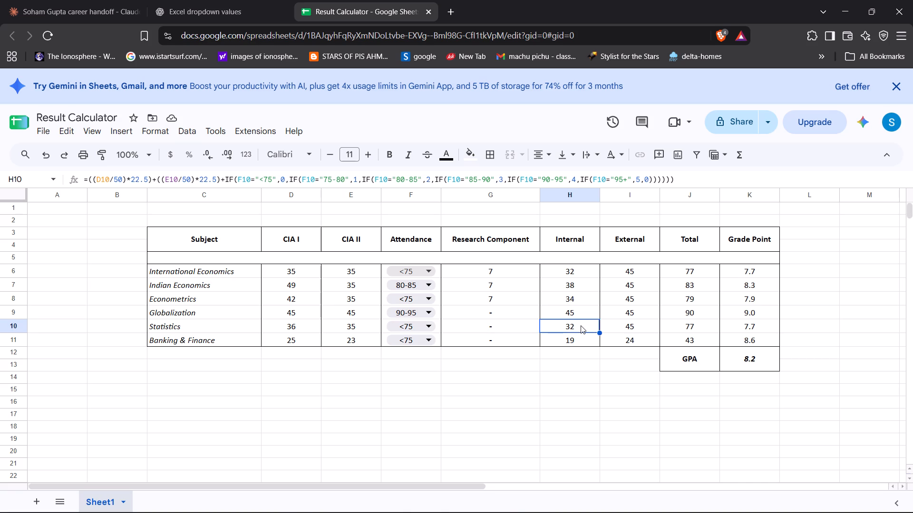
pyautogui.click(589, 343)
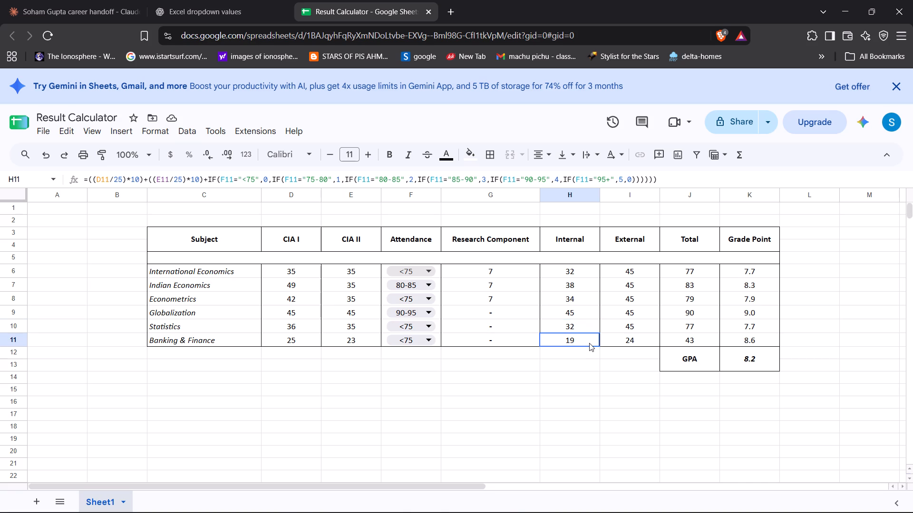
pyautogui.click(606, 371)
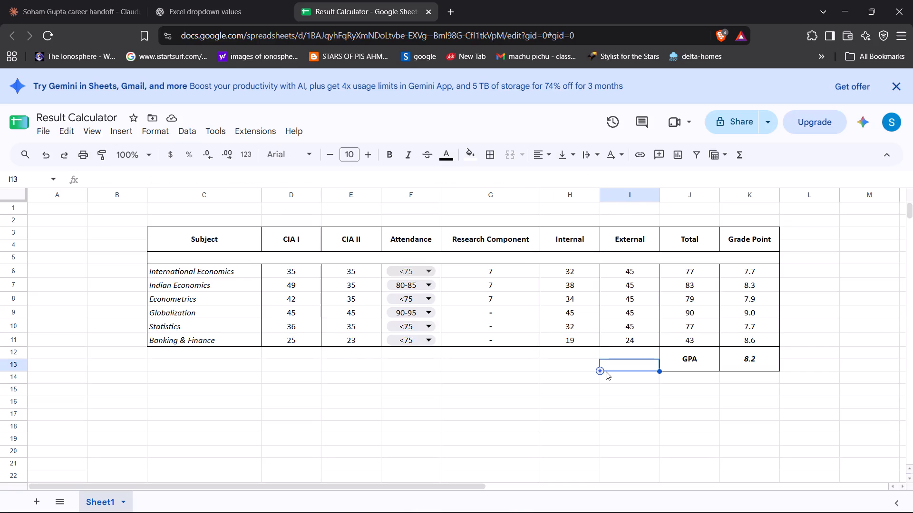
pyautogui.click(675, 412)
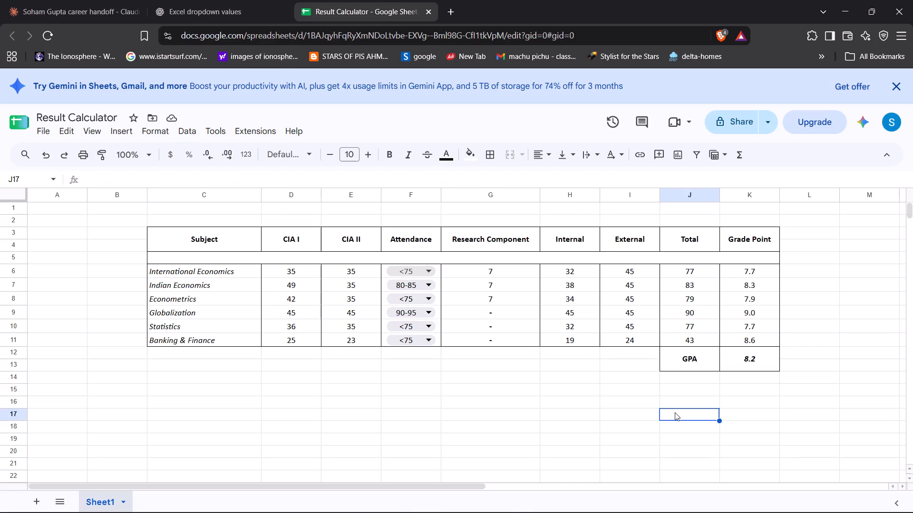
# Set the spreadsheet's general access to Anyone with the link, with the Editor role.
pyautogui.click(748, 117)
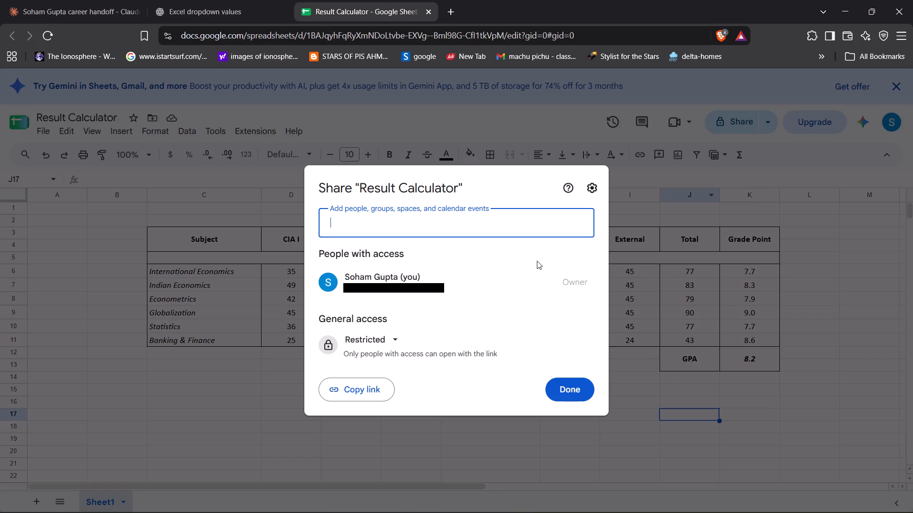
pyautogui.click(372, 340)
pyautogui.click(403, 391)
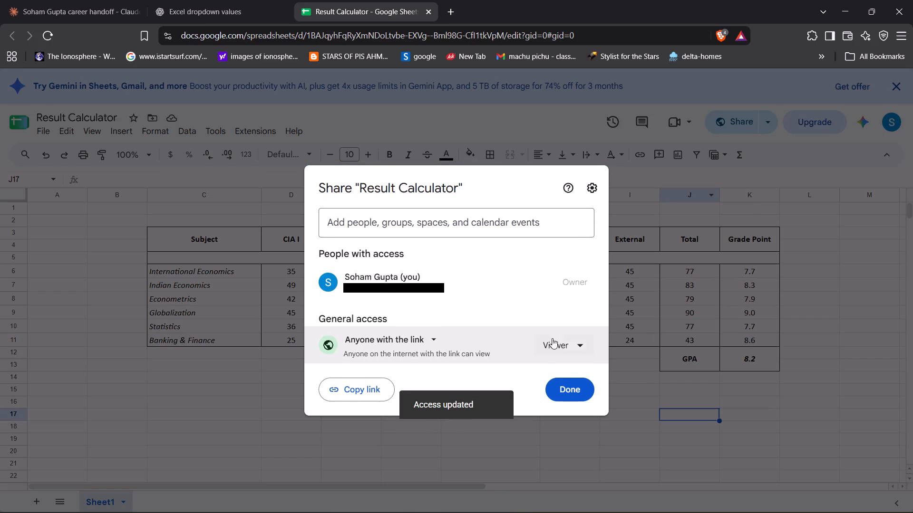
pyautogui.click(566, 343)
pyautogui.click(523, 451)
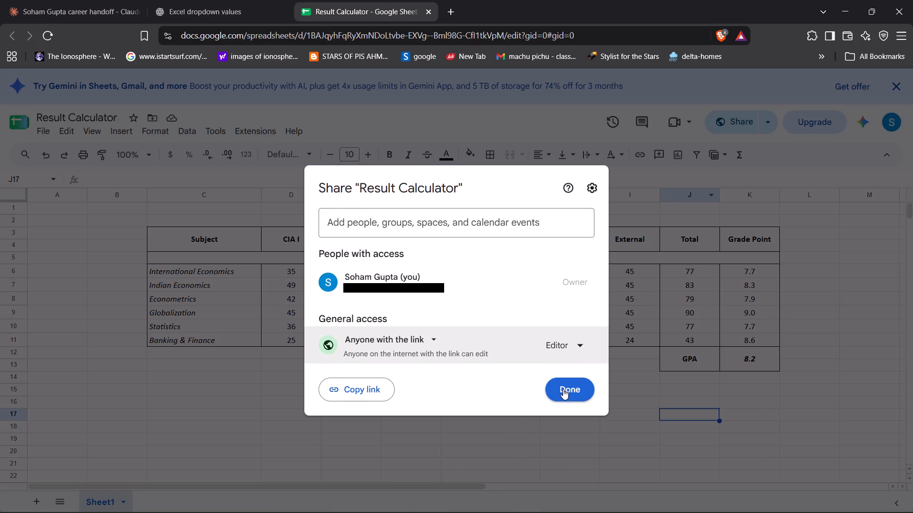
pyautogui.click(584, 389)
# Copy the sharing link of the Result Calculator spreadsheet.
pyautogui.click(746, 124)
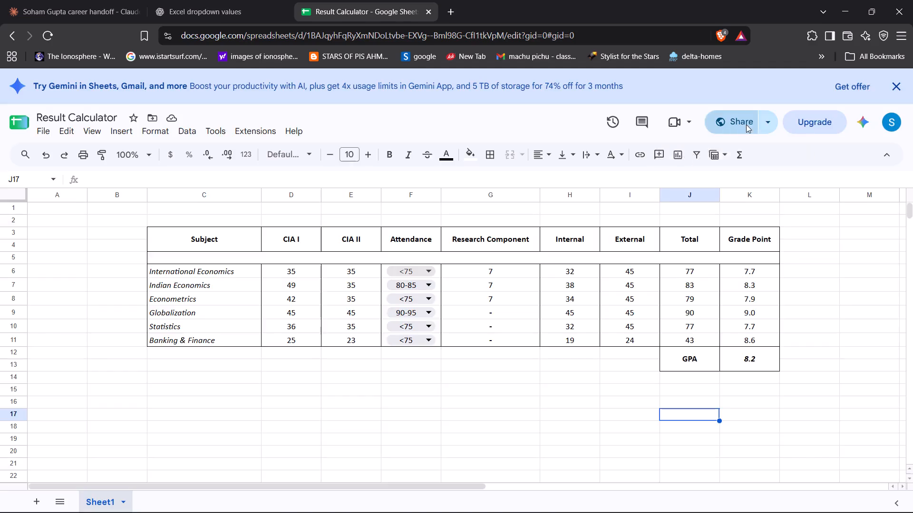
pyautogui.click(375, 383)
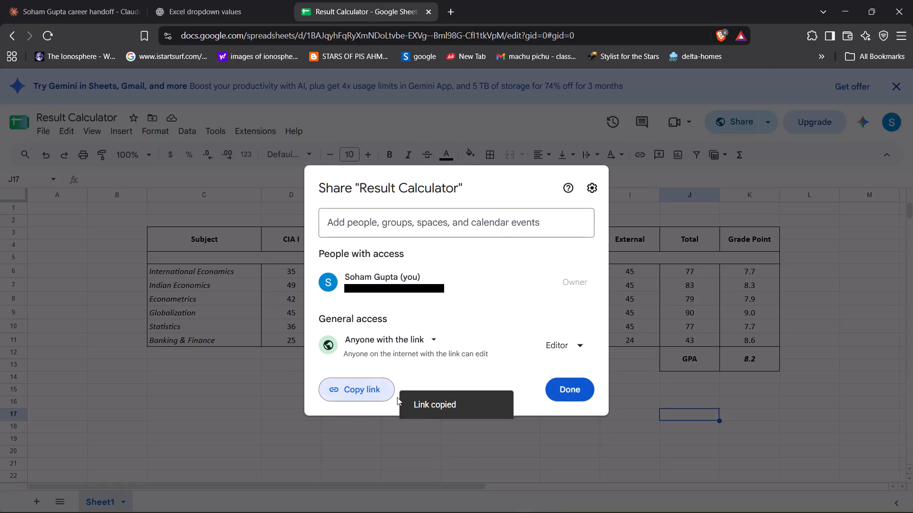
# Switch to WhatsApp.
pyautogui.click(636, 500)
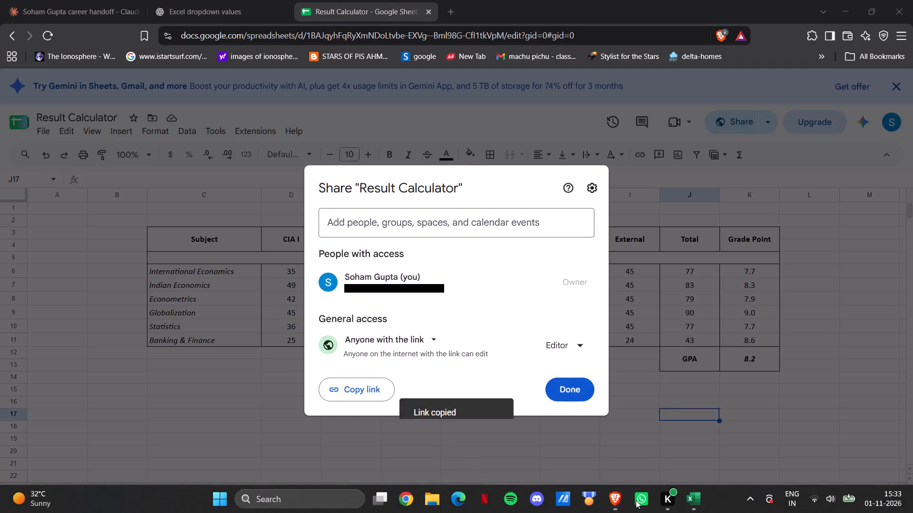